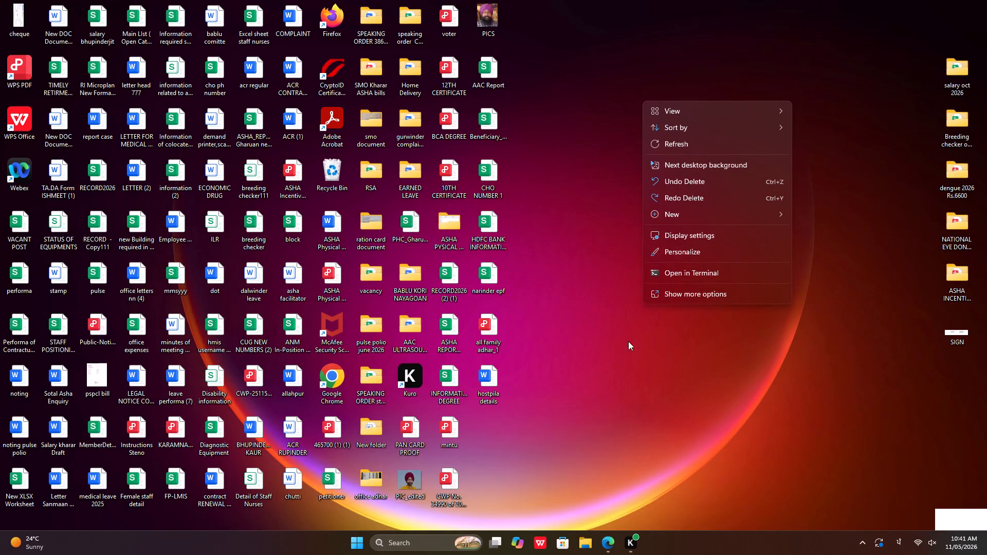
# Open the narinder epf spreadsheet from the desktop.
pyautogui.click(495, 265)
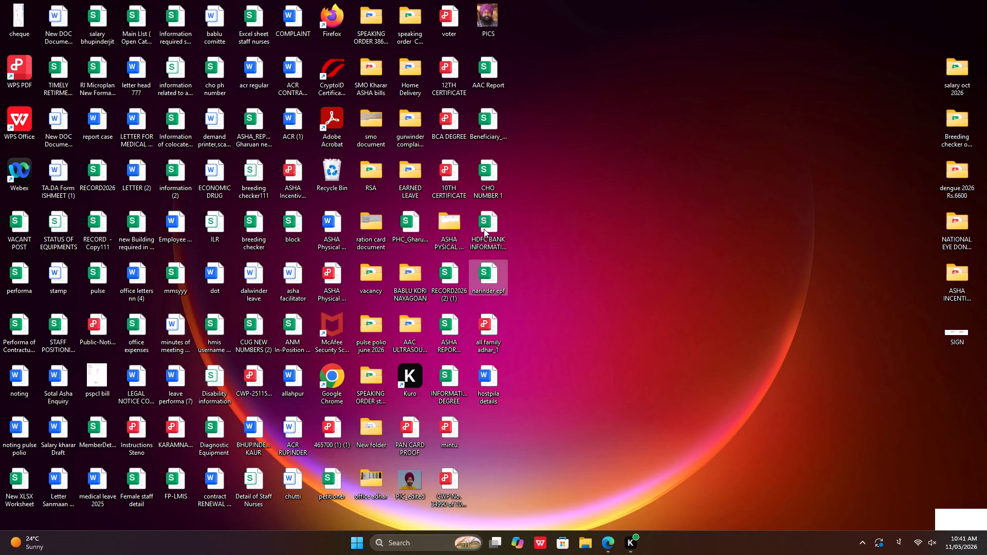
pyautogui.click(484, 229)
pyautogui.click(480, 287)
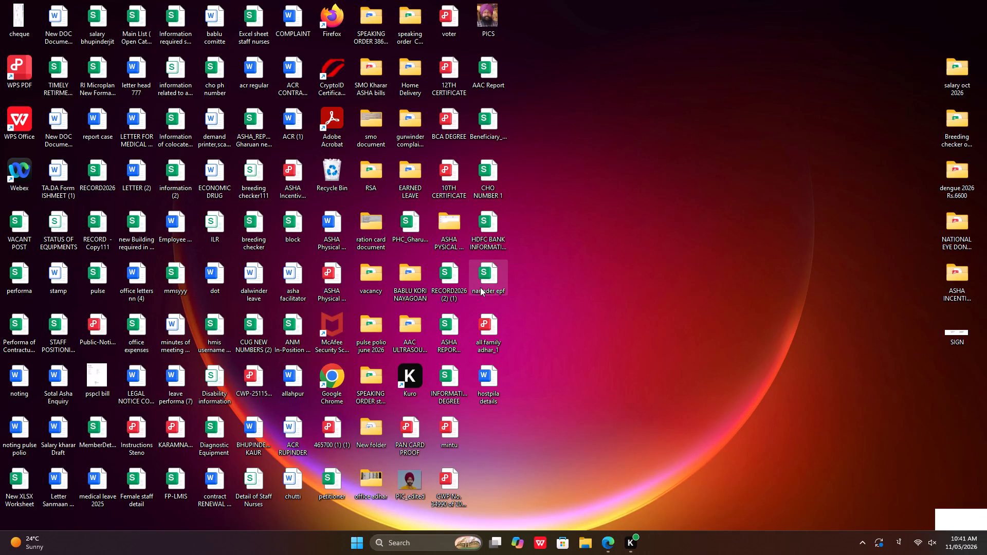
pyautogui.click(482, 213)
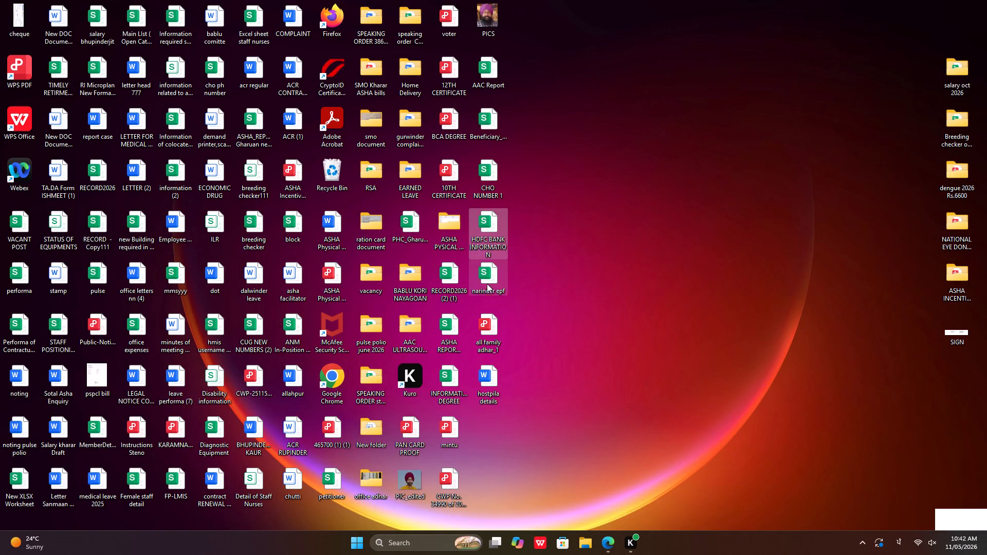
pyautogui.click(485, 280)
pyautogui.moveTo(485, 280); pyautogui.dragTo(484, 273)
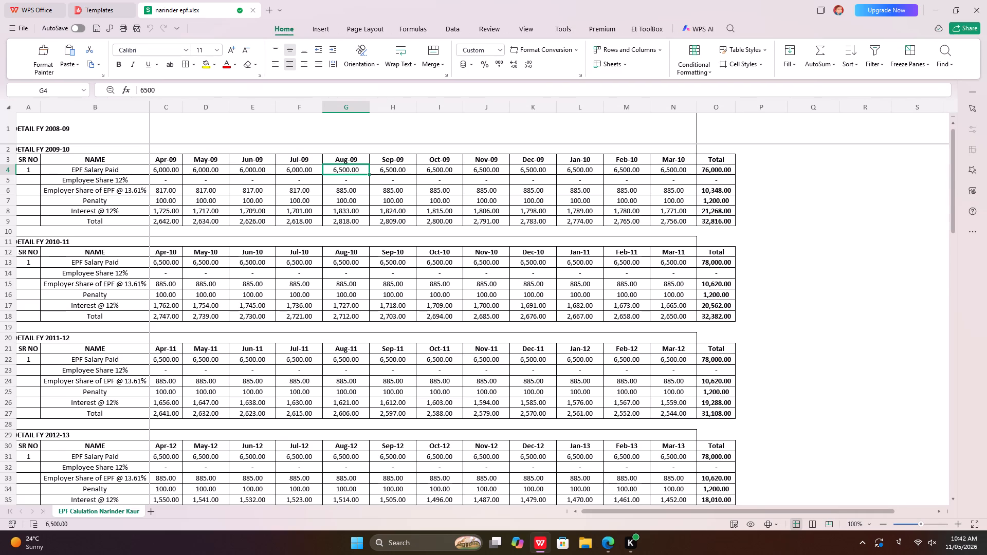
pyautogui.scroll(-6, 136, 349)
pyautogui.scroll(16, 113, 473)
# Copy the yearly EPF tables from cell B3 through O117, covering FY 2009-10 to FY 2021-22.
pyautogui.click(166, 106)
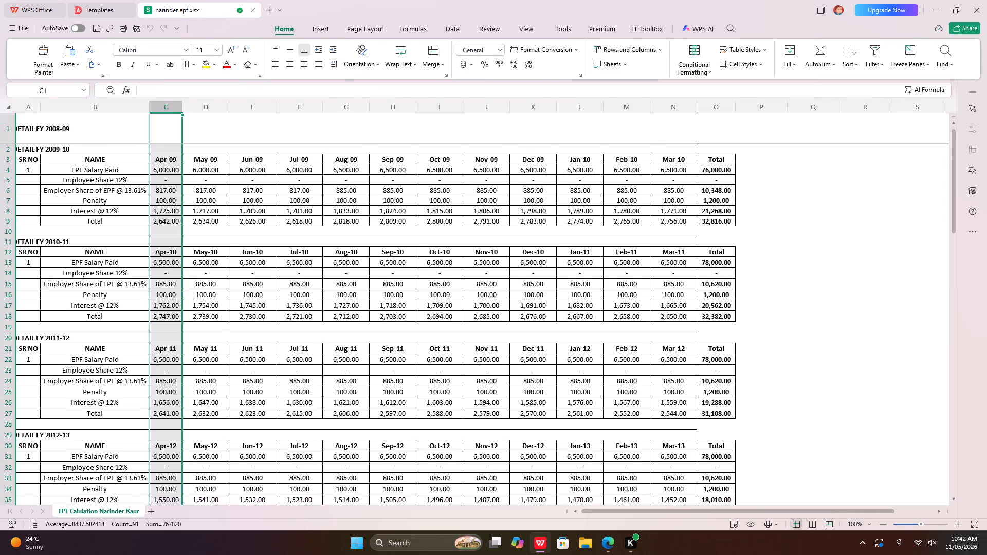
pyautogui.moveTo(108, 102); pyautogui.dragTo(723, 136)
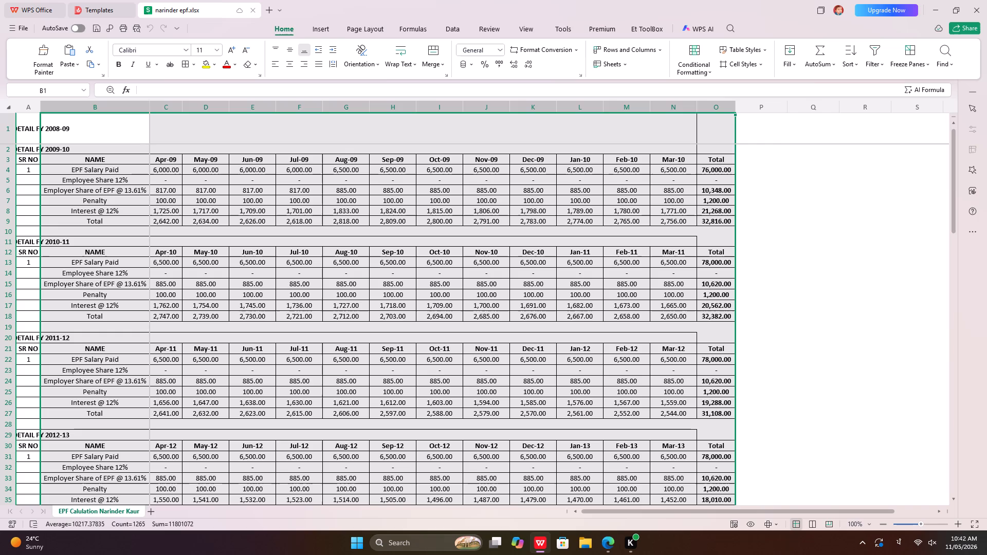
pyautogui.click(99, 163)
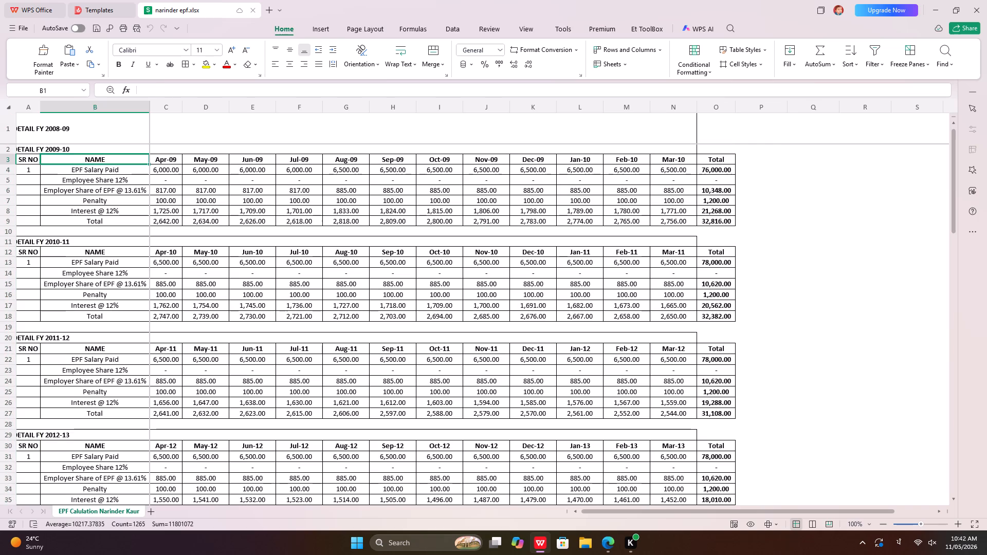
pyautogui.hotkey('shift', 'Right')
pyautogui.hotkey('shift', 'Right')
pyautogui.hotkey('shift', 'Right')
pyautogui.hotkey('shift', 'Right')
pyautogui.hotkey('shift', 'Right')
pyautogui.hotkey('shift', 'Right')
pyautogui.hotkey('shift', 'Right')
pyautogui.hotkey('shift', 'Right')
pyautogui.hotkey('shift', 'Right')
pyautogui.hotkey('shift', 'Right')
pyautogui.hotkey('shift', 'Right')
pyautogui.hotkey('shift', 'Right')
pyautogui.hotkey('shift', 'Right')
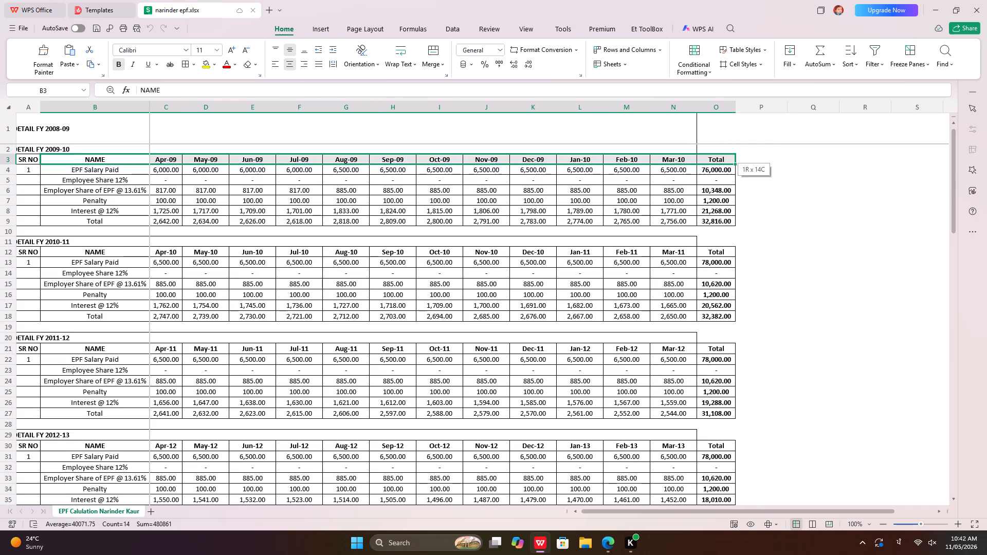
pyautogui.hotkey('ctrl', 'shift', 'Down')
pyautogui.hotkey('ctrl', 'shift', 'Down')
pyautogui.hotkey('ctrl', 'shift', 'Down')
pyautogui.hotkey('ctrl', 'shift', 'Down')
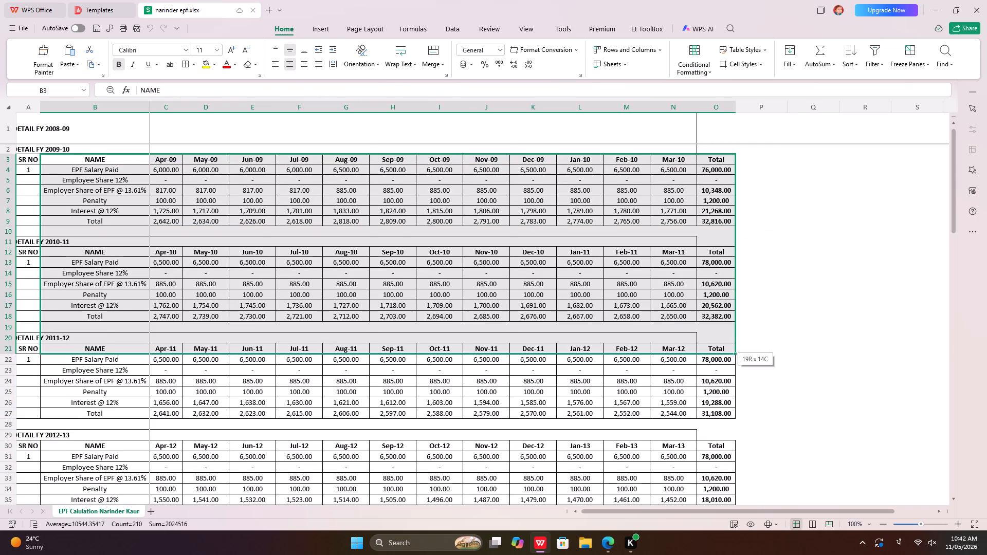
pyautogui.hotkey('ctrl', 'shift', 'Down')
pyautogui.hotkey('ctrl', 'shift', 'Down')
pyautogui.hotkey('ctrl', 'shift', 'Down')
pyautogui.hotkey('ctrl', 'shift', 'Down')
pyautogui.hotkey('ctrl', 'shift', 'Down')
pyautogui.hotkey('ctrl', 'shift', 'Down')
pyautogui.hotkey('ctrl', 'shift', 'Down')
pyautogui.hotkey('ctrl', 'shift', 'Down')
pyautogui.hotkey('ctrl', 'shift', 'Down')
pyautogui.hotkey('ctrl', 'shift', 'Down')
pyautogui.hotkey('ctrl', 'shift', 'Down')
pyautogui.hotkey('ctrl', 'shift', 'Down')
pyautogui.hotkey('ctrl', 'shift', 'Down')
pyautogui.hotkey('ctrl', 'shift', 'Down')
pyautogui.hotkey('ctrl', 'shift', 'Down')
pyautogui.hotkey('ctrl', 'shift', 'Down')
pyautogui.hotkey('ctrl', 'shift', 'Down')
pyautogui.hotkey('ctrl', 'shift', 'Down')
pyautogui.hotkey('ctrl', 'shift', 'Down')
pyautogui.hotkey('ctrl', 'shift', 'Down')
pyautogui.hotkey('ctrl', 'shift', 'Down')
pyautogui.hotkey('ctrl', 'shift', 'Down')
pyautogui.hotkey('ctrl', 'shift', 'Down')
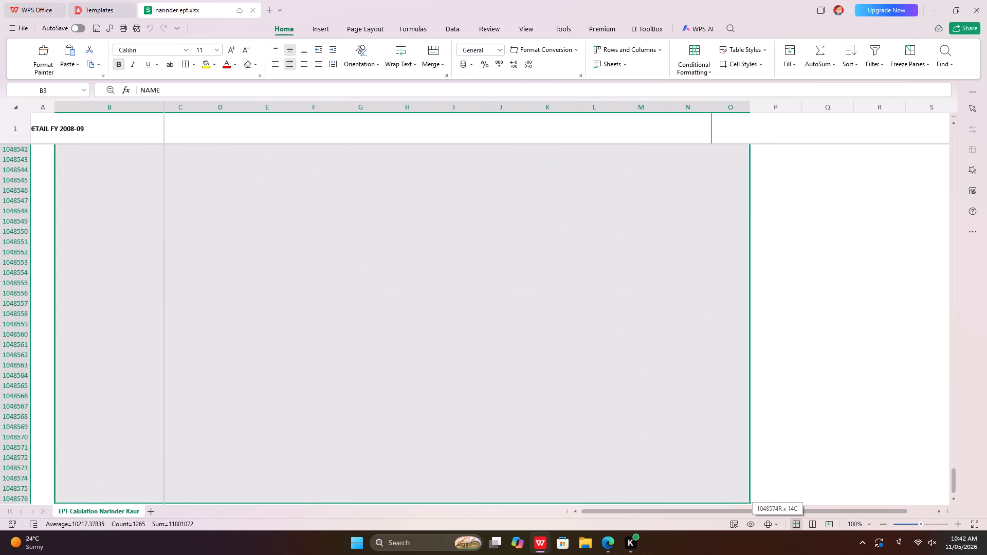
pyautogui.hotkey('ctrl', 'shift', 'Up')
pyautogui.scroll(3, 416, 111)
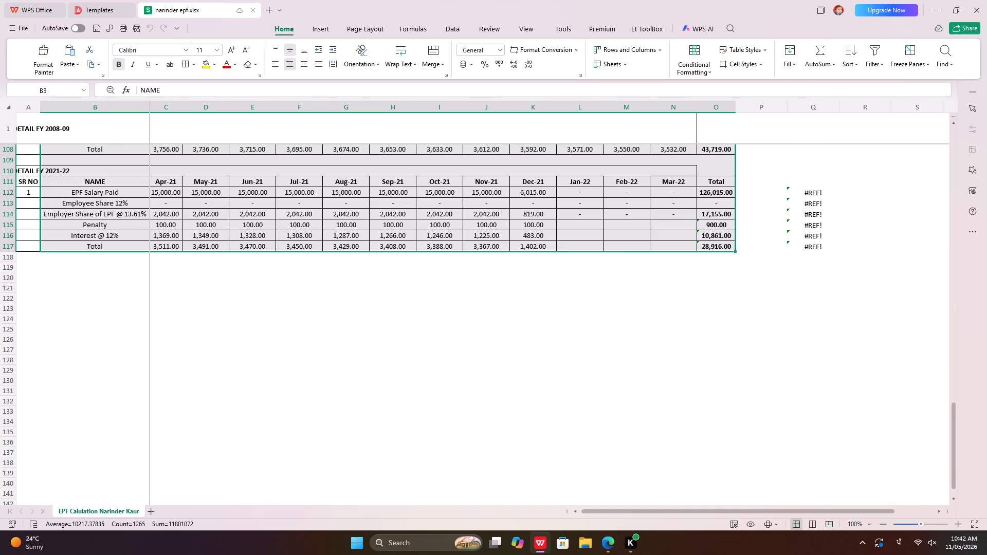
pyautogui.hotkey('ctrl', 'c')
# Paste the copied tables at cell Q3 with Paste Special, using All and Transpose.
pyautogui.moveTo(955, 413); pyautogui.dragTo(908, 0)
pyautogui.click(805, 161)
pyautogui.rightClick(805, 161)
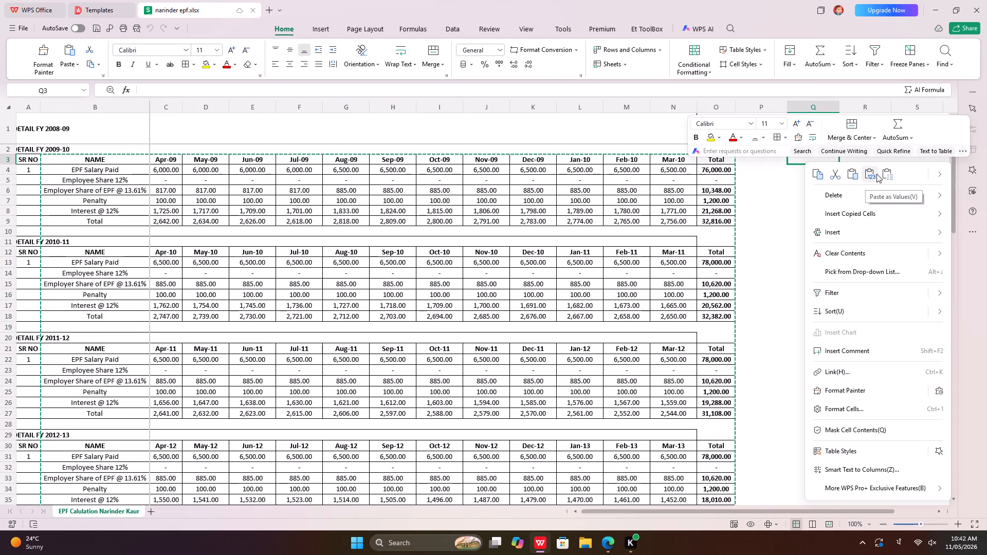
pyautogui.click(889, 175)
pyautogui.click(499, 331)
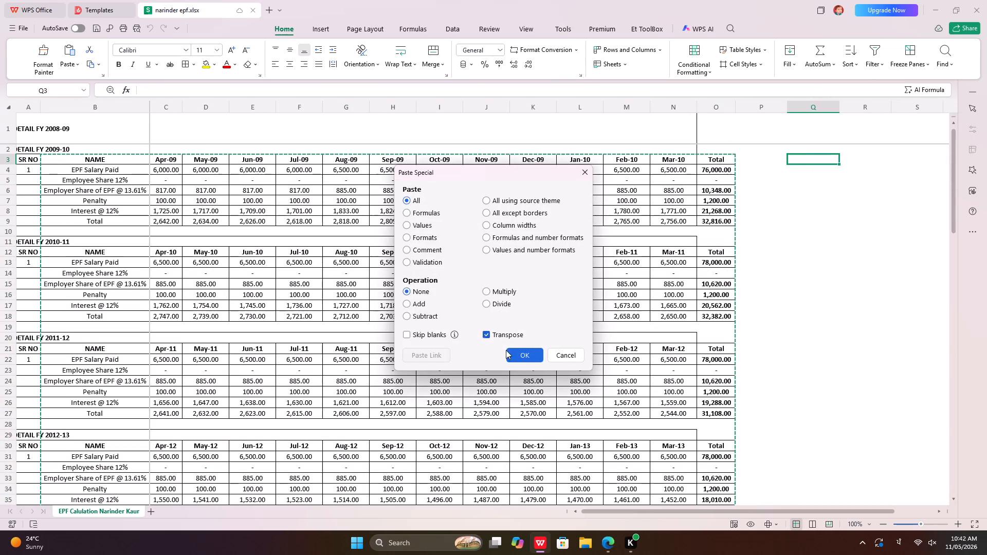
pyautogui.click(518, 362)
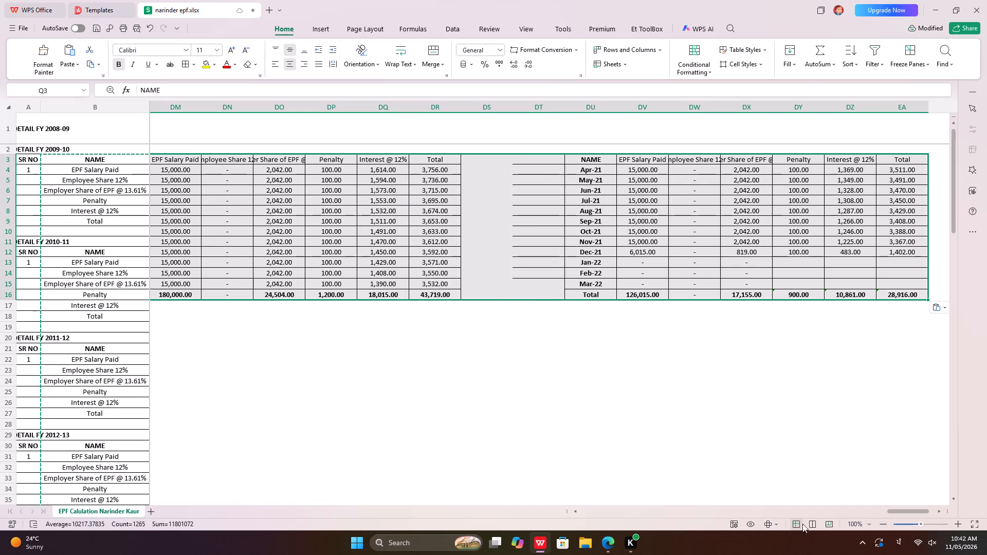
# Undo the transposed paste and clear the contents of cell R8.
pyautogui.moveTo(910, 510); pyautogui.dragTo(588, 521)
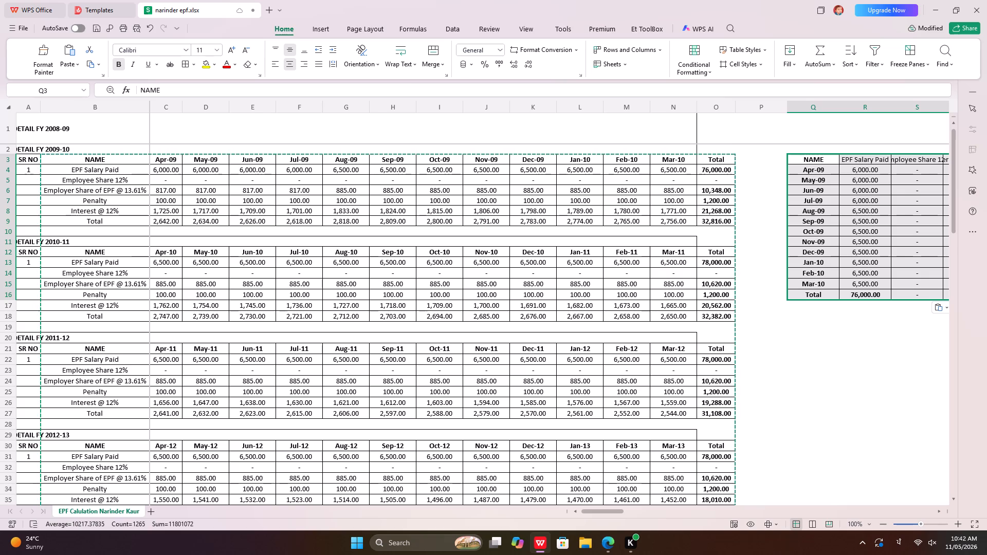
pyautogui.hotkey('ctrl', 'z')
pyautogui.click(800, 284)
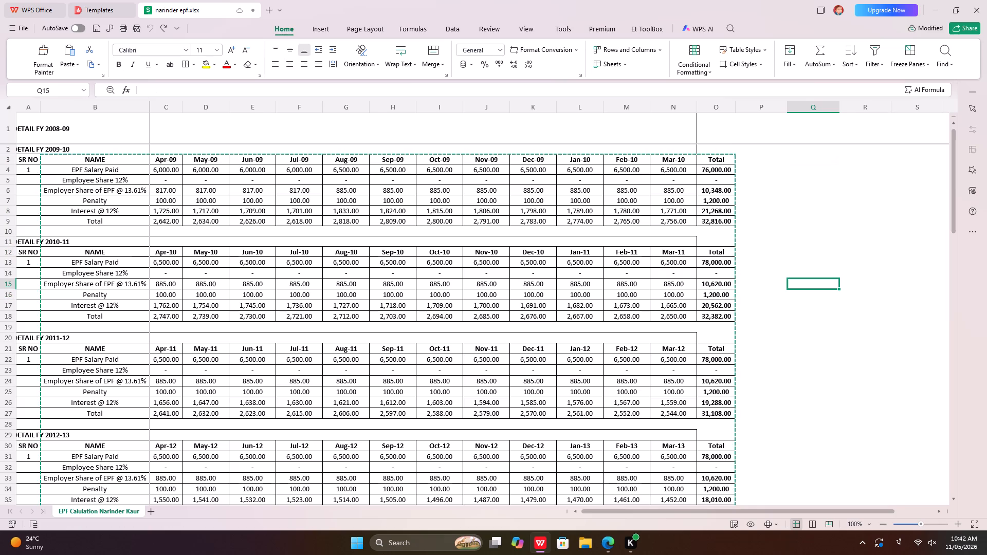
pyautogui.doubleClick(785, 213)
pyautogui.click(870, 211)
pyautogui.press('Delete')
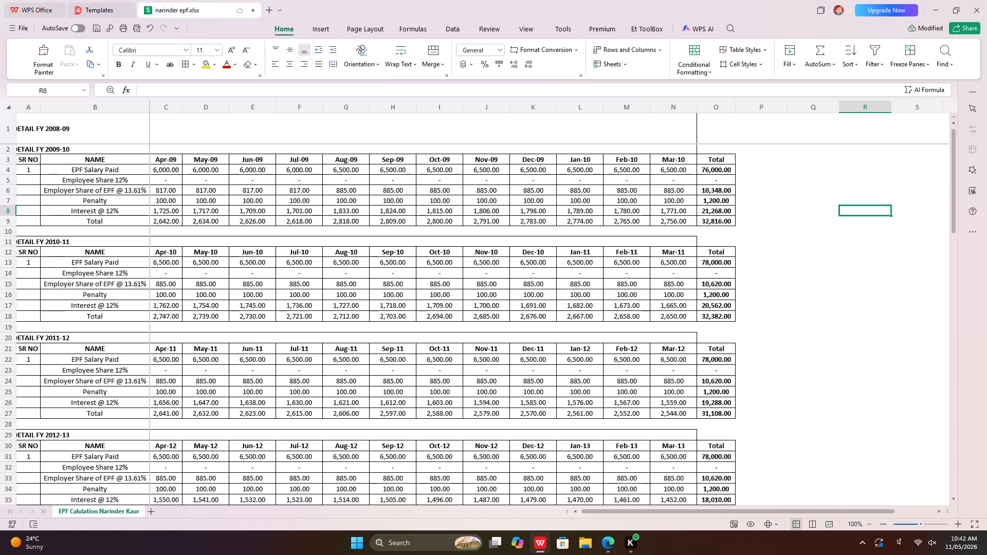
# Examine the formula behind the Apr-09 total in cell C9 of the FY 2009-10 table.
pyautogui.scroll(-1, 140, 283)
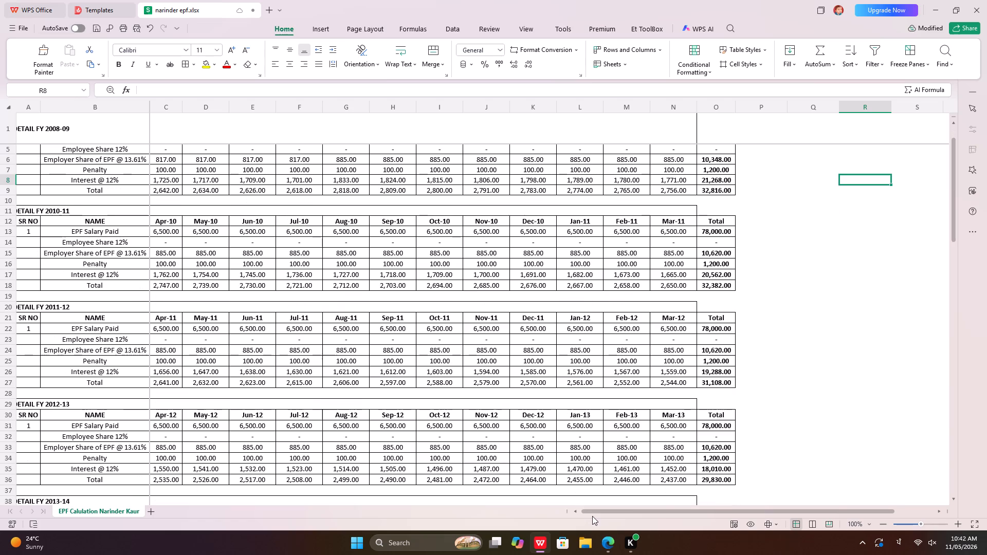
pyautogui.moveTo(589, 513); pyautogui.dragTo(542, 492)
pyautogui.scroll(5, 57, 250)
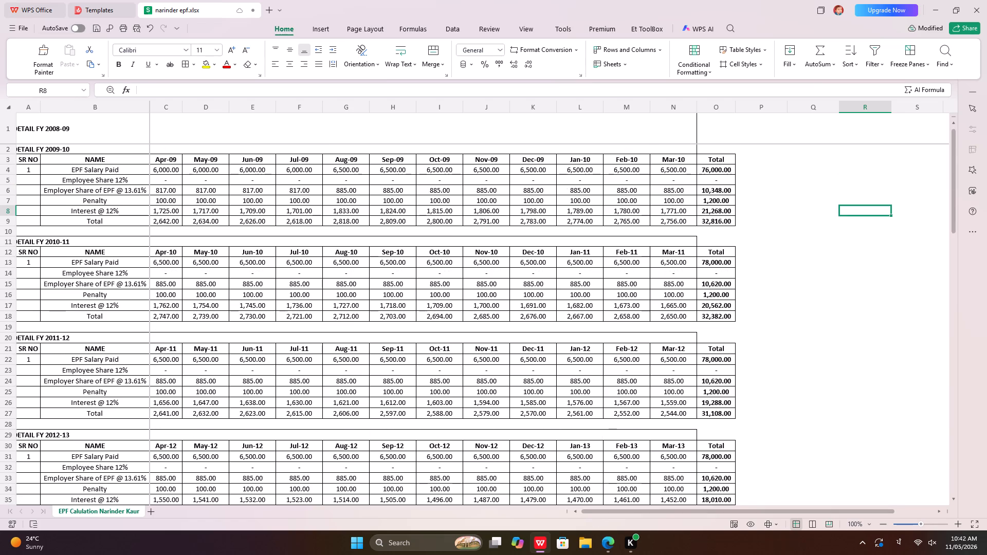
pyautogui.doubleClick(169, 170)
pyautogui.doubleClick(166, 221)
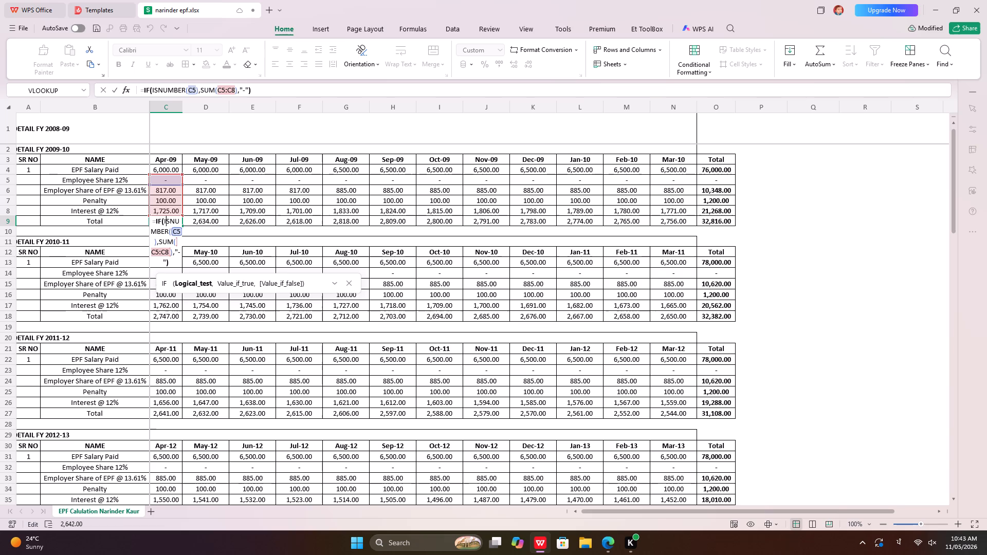
pyautogui.press('Return')
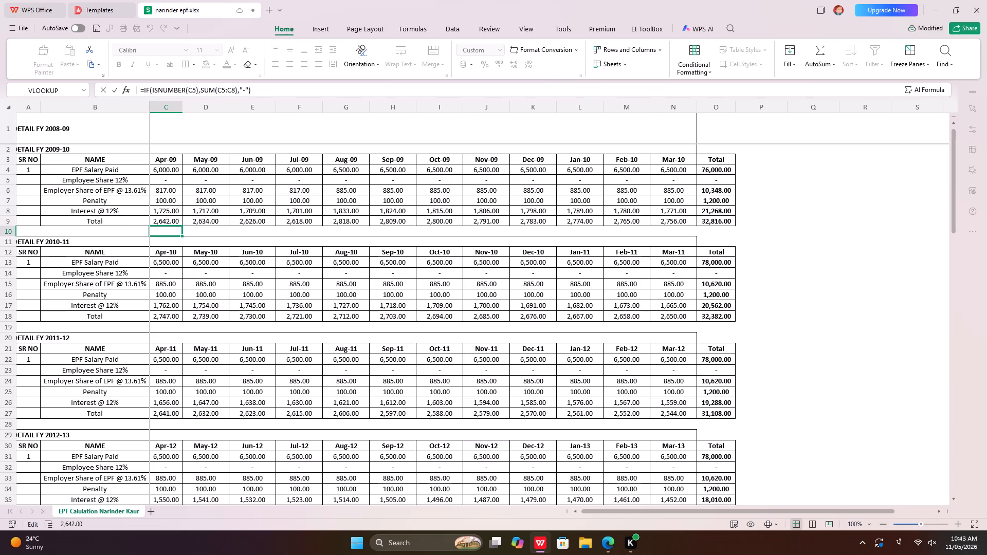
pyautogui.click(160, 219)
pyautogui.click(160, 219)
pyautogui.click(160, 218)
pyautogui.doubleClick(169, 221)
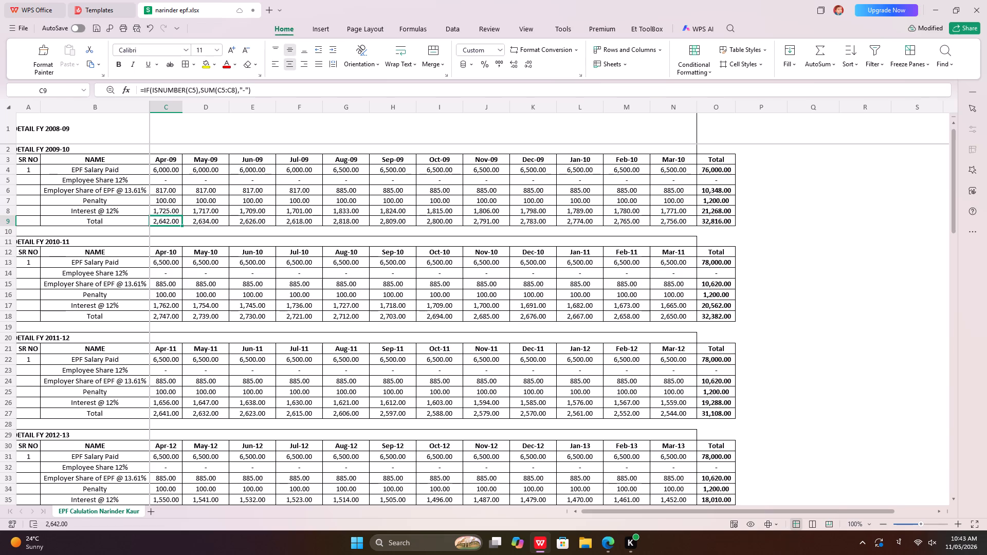
pyautogui.press('Return')
# Look through the yearly EPF tables following FY 2009-10.
pyautogui.scroll(-6, 188, 233)
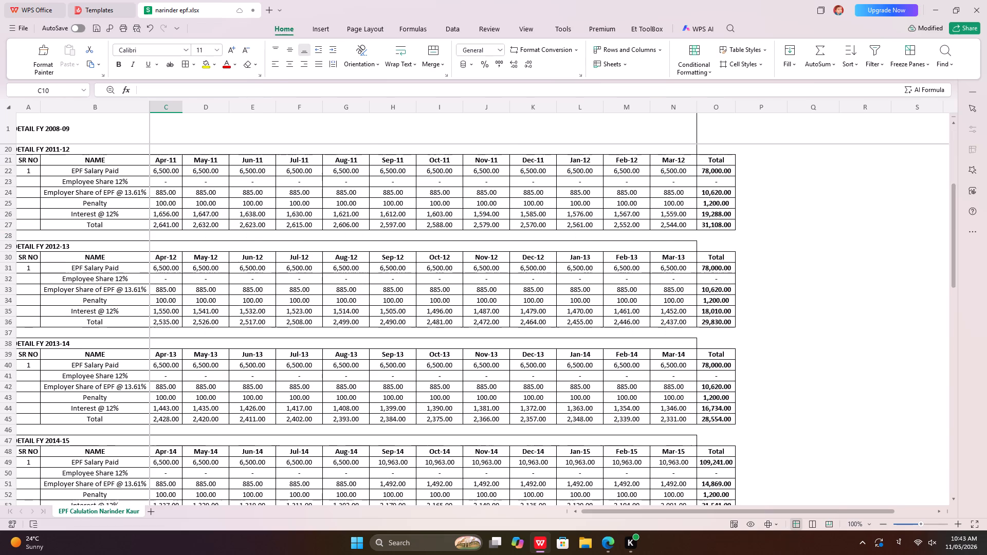
pyautogui.scroll(6, 198, 247)
pyautogui.scroll(-7, 191, 292)
pyautogui.scroll(-13, 198, 362)
pyautogui.scroll(13, 204, 375)
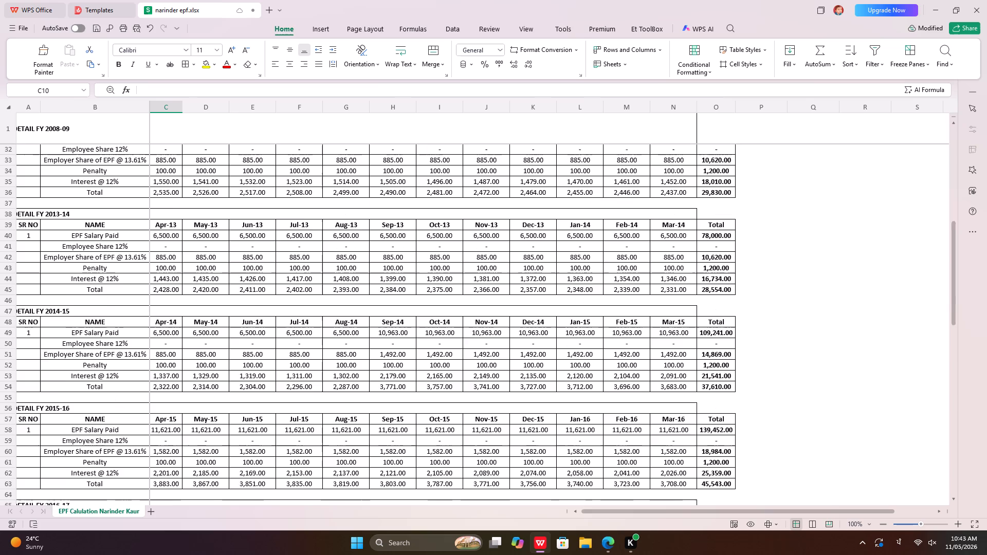
pyautogui.scroll(2, 532, 306)
pyautogui.scroll(6, 706, 145)
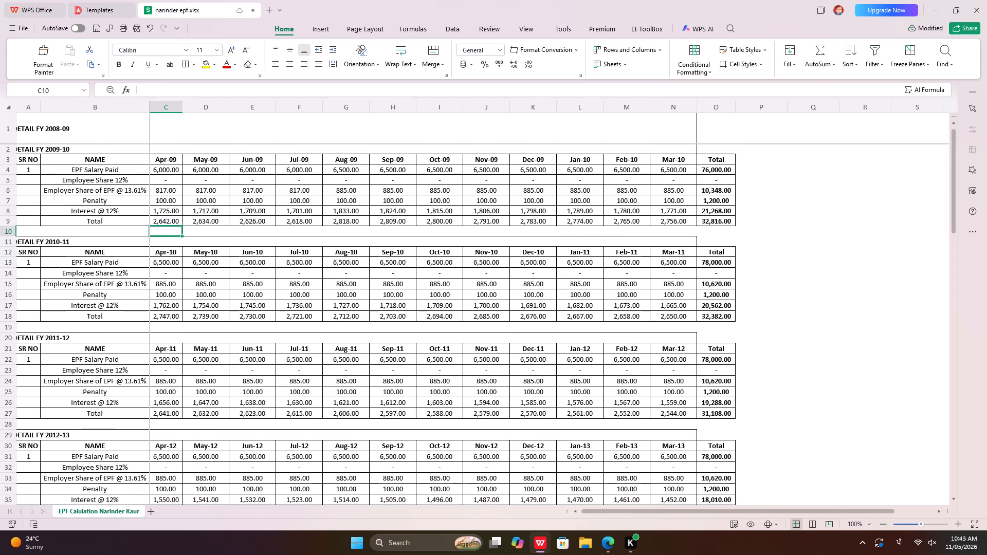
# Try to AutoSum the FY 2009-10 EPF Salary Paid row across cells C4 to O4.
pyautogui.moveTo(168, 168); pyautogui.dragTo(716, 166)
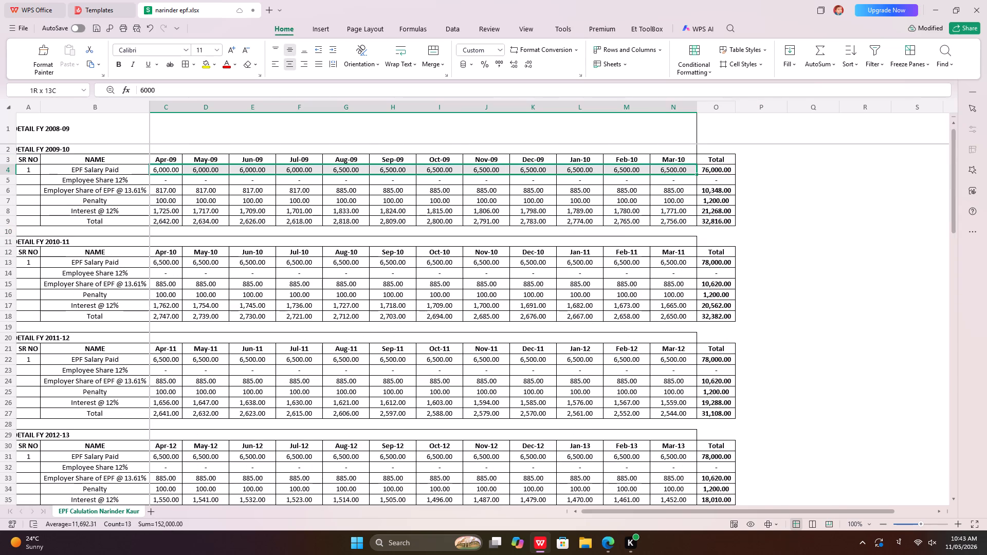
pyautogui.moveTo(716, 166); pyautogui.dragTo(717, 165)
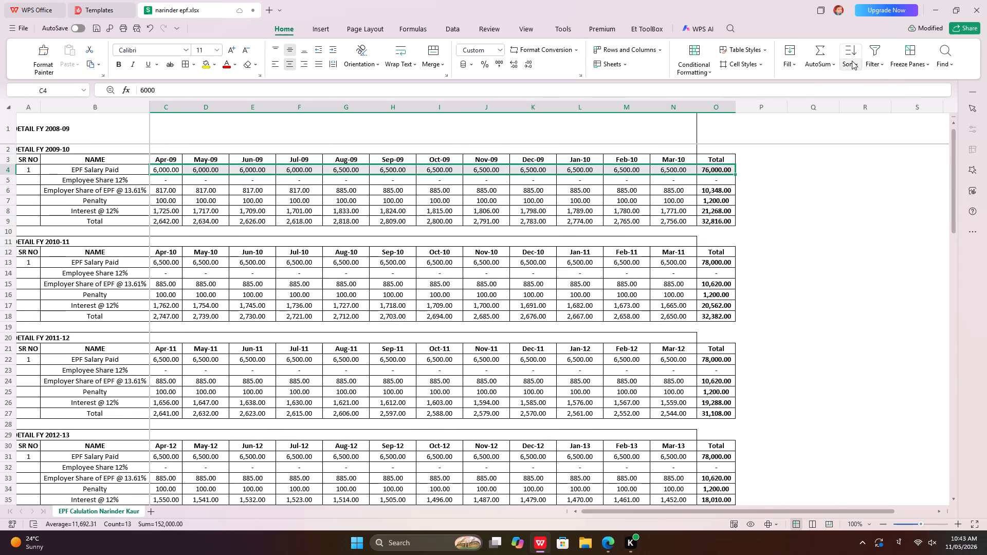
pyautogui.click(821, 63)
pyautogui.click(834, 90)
# Examine the FY 2009-10 Total formulas for EPF Salary Paid in O4 and Employer Share of EPF in O6.
pyautogui.doubleClick(718, 169)
pyautogui.press('.')
pyautogui.press('Return')
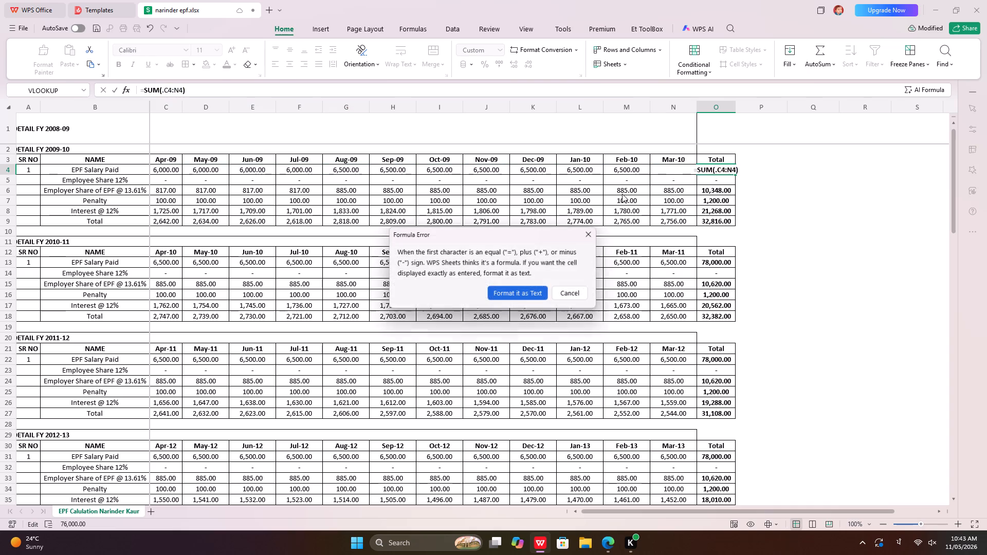
pyautogui.click(579, 295)
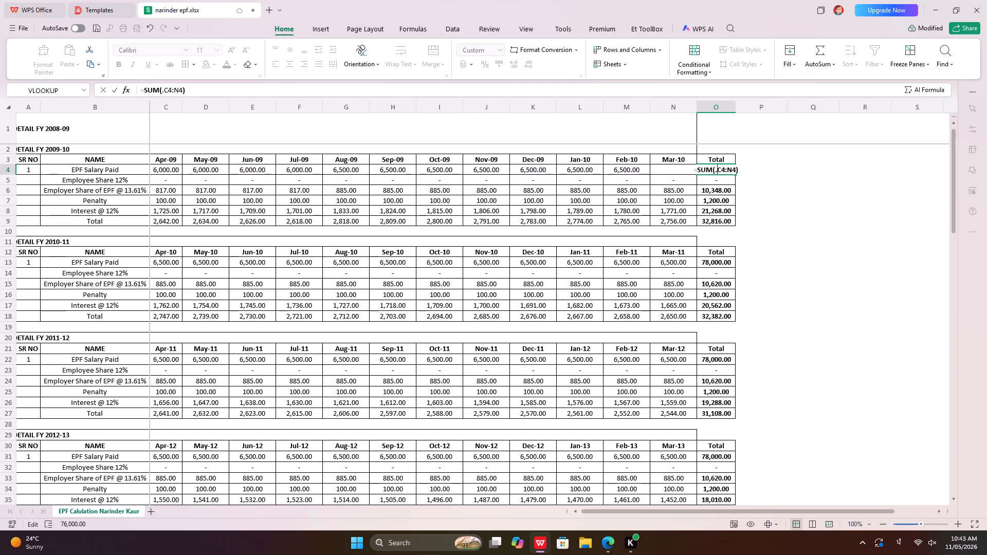
pyautogui.press('BackSpace')
pyautogui.press('Return')
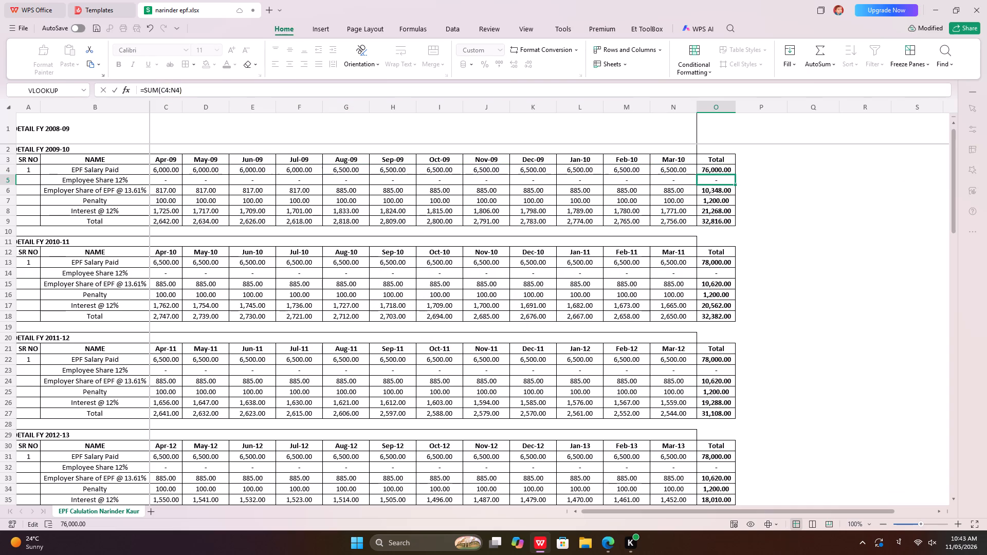
pyautogui.doubleClick(717, 190)
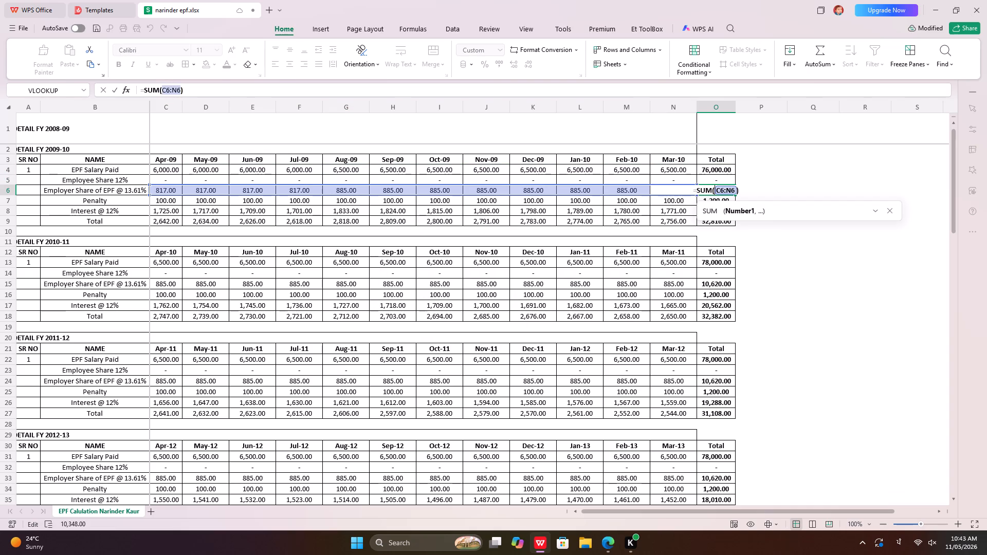
pyautogui.press('Return')
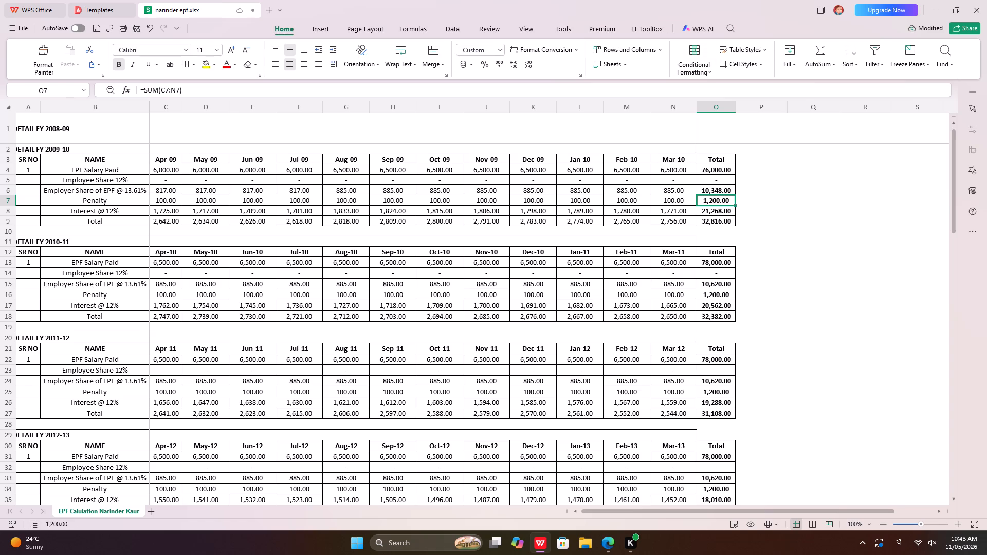
pyautogui.doubleClick(712, 191)
pyautogui.press('Return')
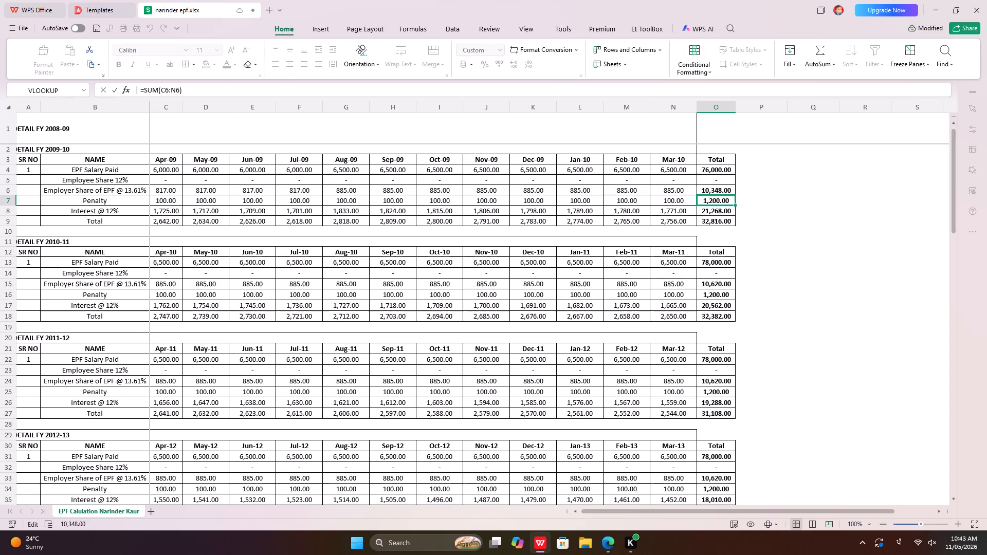
# Check the sum of the FY 2009-10 Total column from O4 to O8.
pyautogui.click(716, 190)
pyautogui.moveTo(716, 166); pyautogui.dragTo(717, 214)
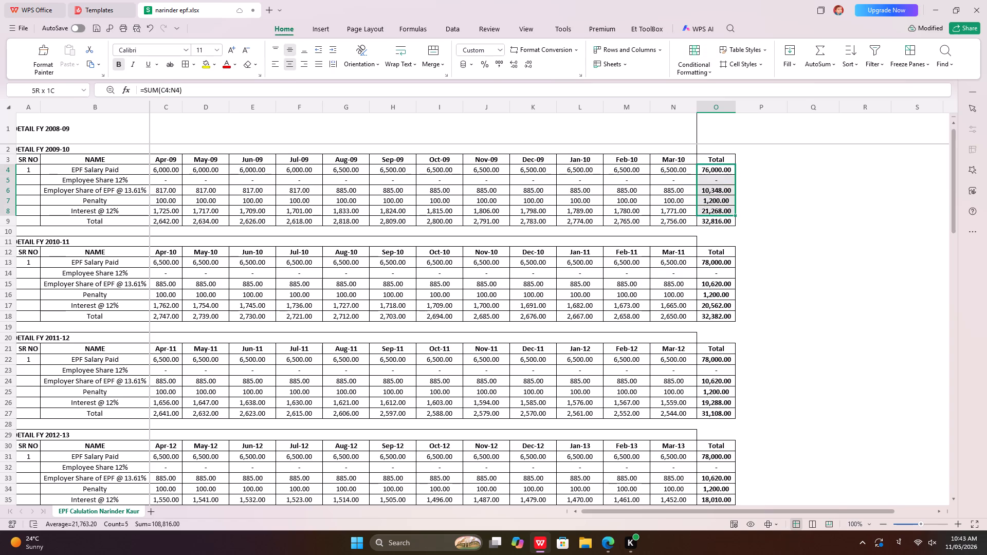
pyautogui.moveTo(717, 214); pyautogui.dragTo(702, 210)
pyautogui.click(673, 188)
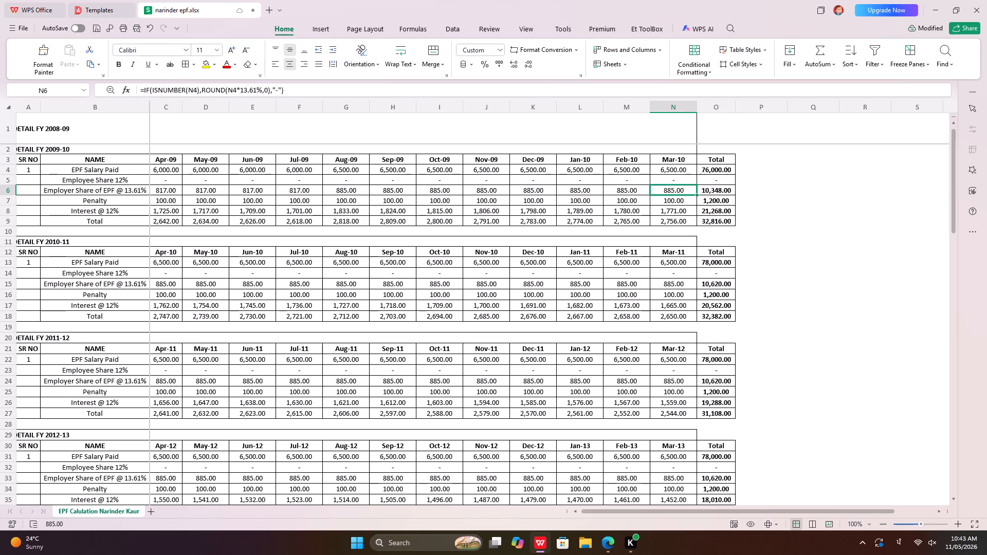
pyautogui.moveTo(722, 196); pyautogui.dragTo(725, 208)
# Clear the Employee Share 12% total in cell O5 of the FY 2009-10 table.
pyautogui.moveTo(712, 173); pyautogui.dragTo(714, 179)
pyautogui.click(714, 179)
pyautogui.press('Delete')
# Examine the FY 2009-10 grand total formula in O9 and compare the row 9 monthly totals with the Total column O4 to O9.
pyautogui.moveTo(710, 170); pyautogui.dragTo(714, 214)
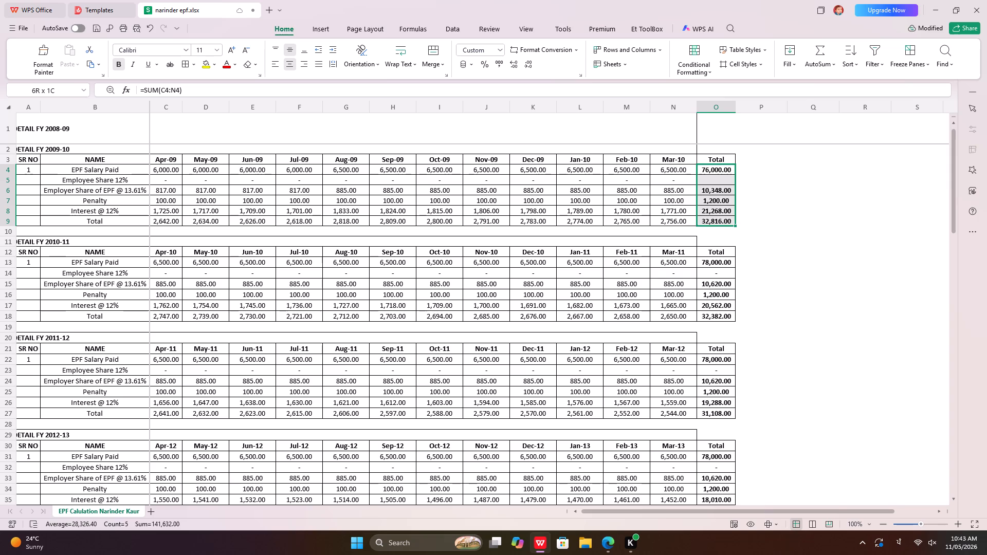
pyautogui.moveTo(714, 214); pyautogui.dragTo(714, 213)
pyautogui.click(529, 245)
pyautogui.click(712, 220)
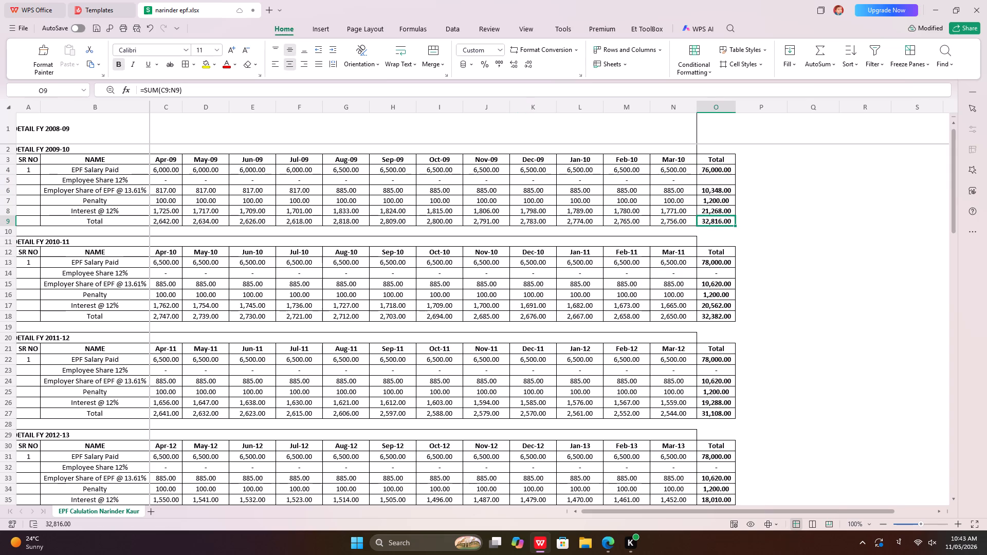
pyautogui.click(712, 220)
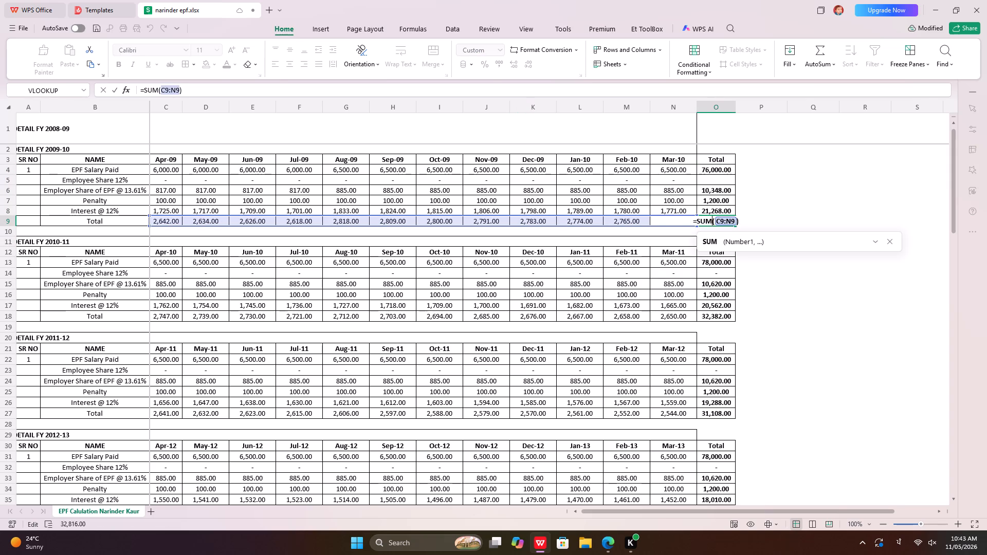
pyautogui.press('Return')
pyautogui.moveTo(601, 507); pyautogui.dragTo(584, 508)
pyautogui.moveTo(166, 221); pyautogui.dragTo(326, 221)
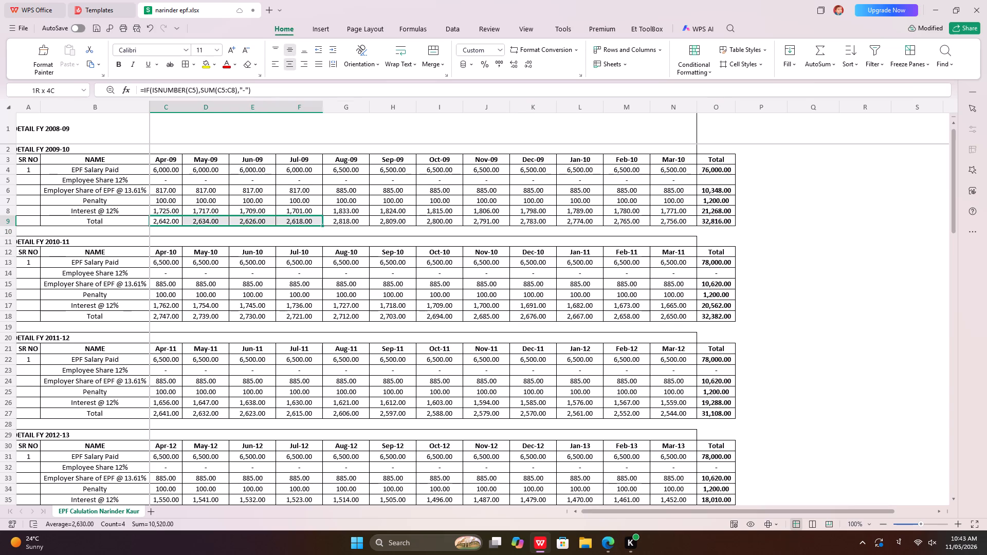
pyautogui.moveTo(326, 221); pyautogui.dragTo(676, 219)
pyautogui.moveTo(708, 171); pyautogui.dragTo(708, 209)
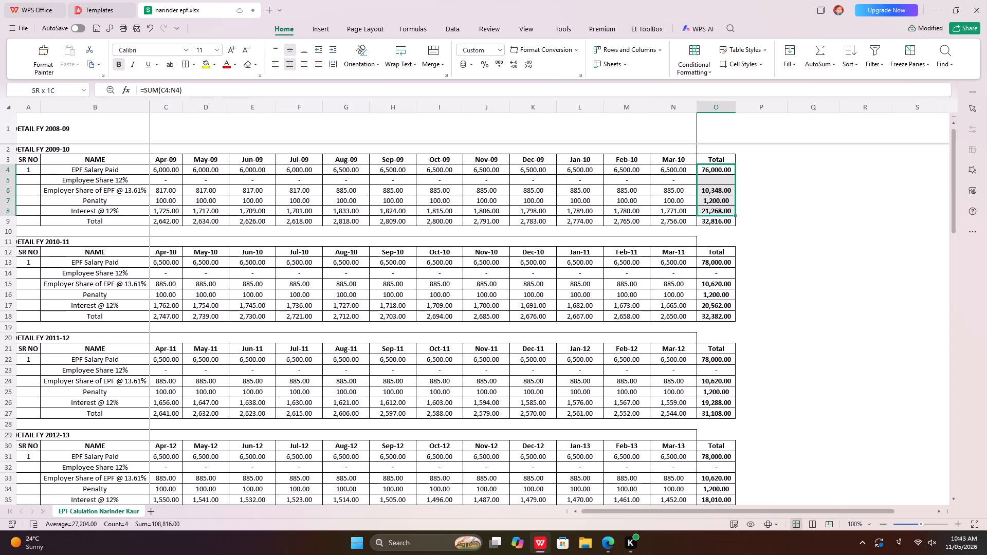
pyautogui.moveTo(708, 209); pyautogui.dragTo(708, 220)
pyautogui.click(627, 250)
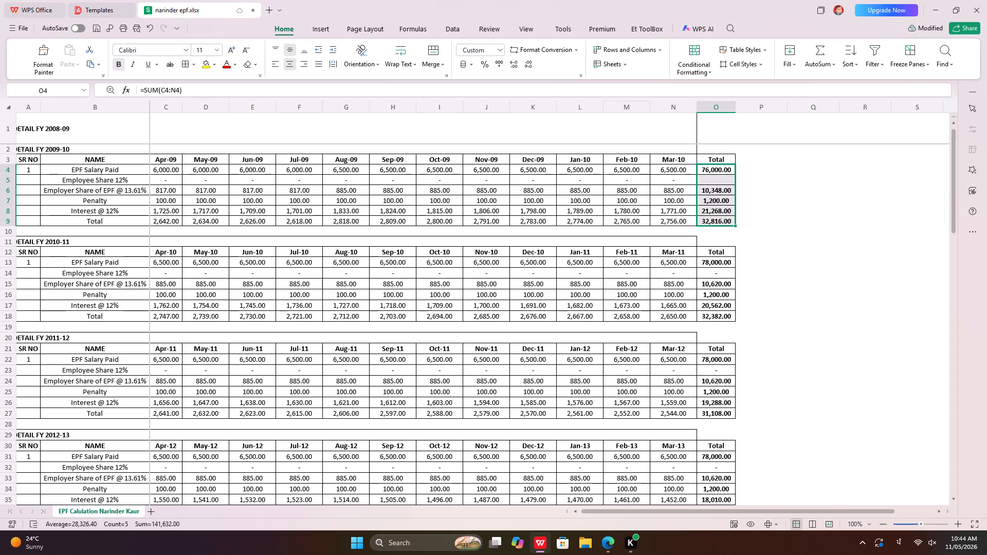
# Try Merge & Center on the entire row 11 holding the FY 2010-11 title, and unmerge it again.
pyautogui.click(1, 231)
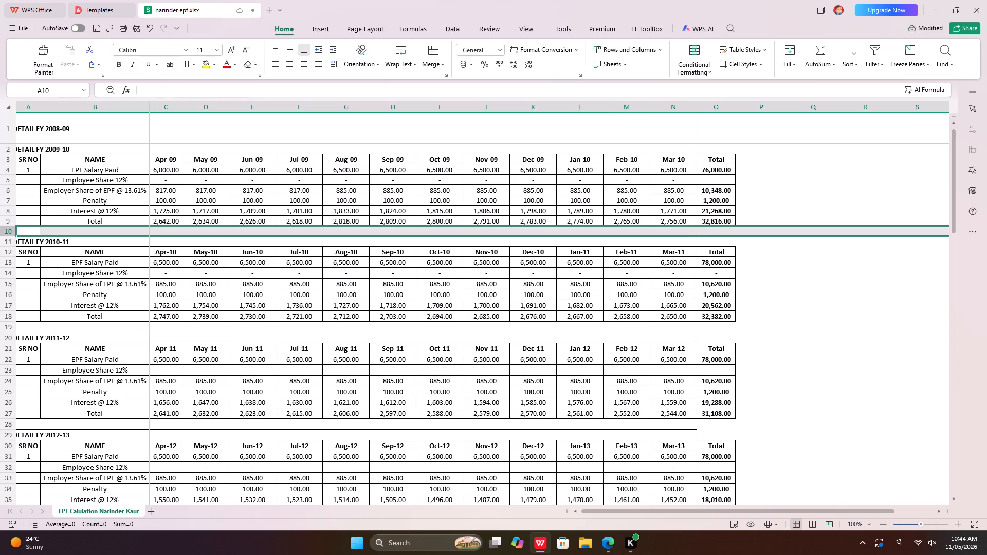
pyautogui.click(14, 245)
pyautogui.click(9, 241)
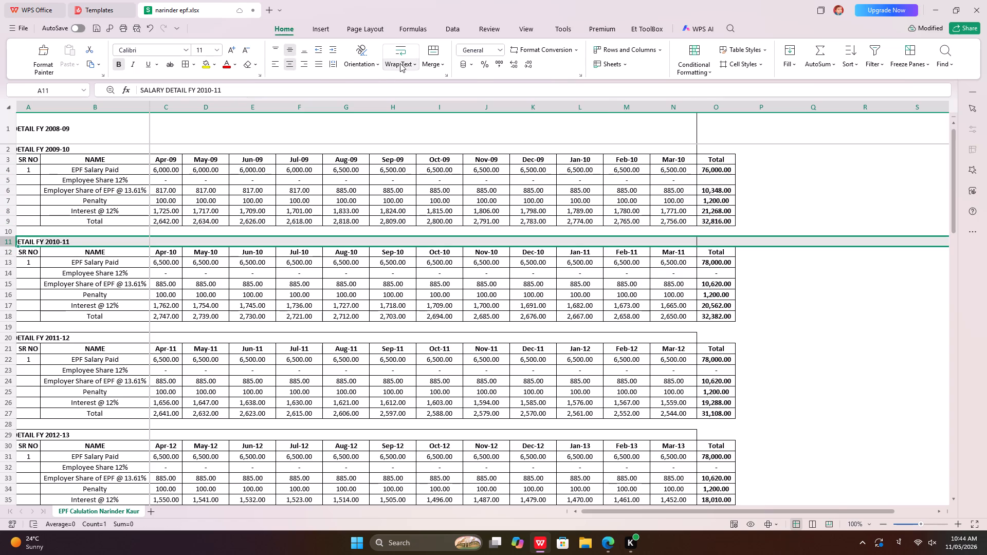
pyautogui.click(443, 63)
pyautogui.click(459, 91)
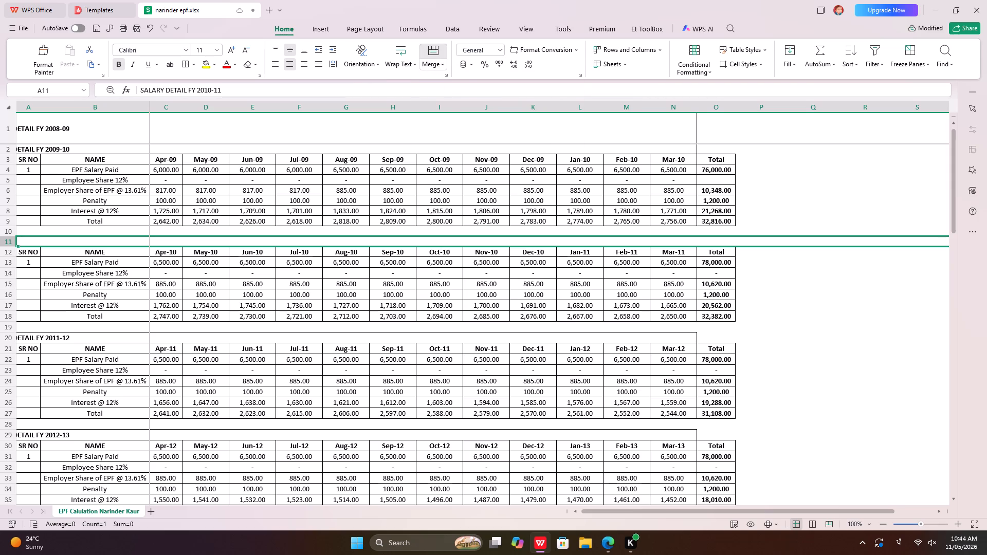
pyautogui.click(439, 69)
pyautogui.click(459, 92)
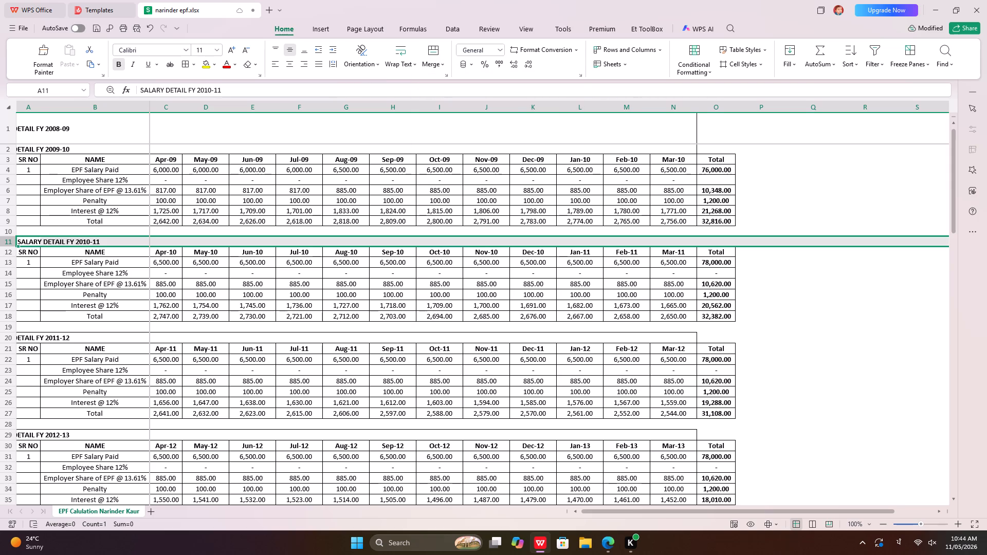
# Merge and center the SALARY DETAIL FY 2010-11 title across A11 to O11.
pyautogui.click(46, 270)
pyautogui.moveTo(35, 239); pyautogui.dragTo(671, 239)
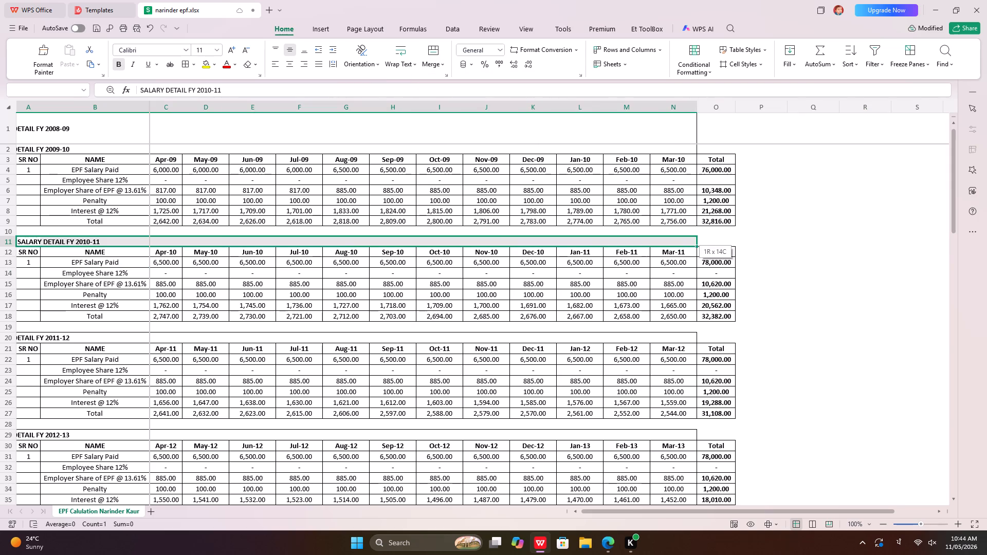
pyautogui.moveTo(671, 239); pyautogui.dragTo(703, 239)
pyautogui.click(429, 66)
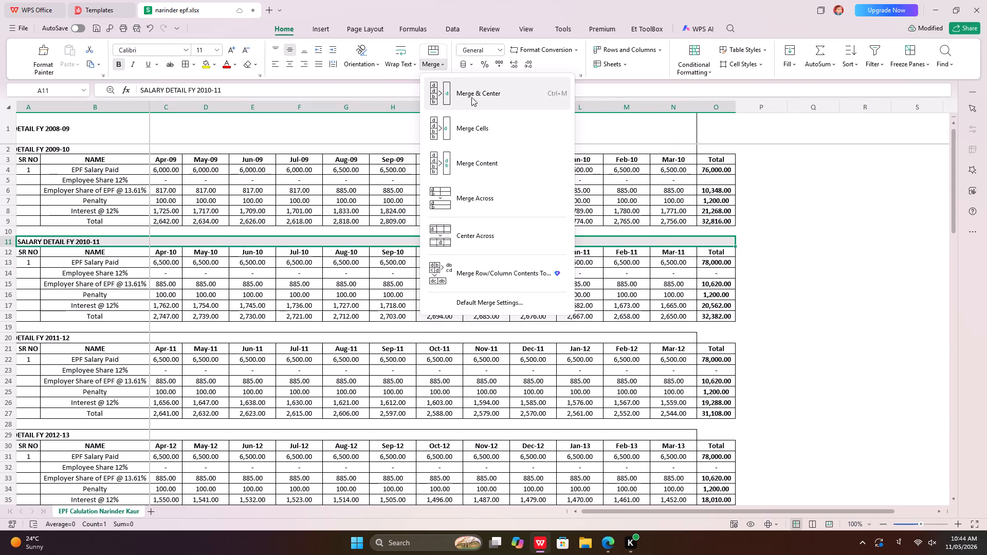
pyautogui.click(476, 98)
pyautogui.click(374, 347)
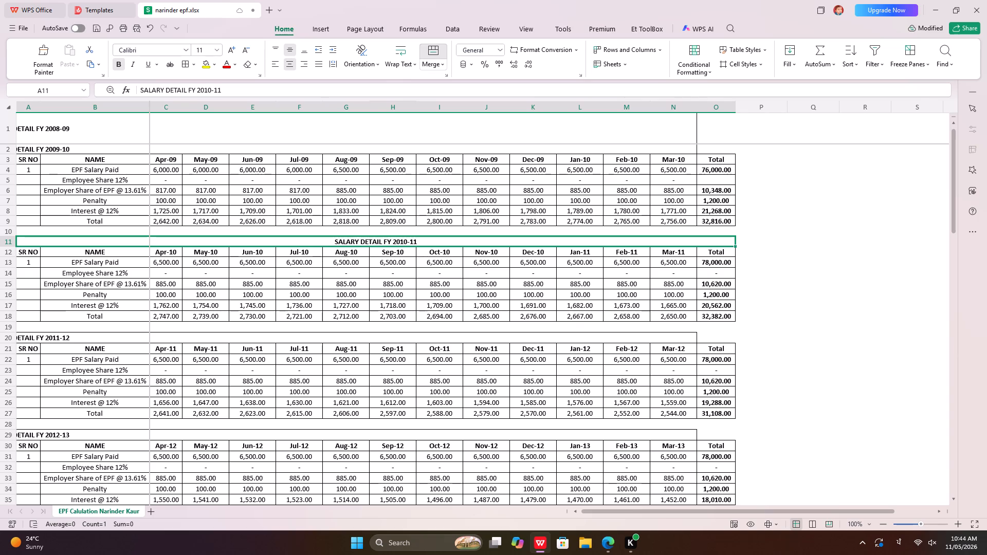
# Merge and center the SALARY DETAIL FY 2008-09 title in row 1 across columns A to O.
pyautogui.scroll(2, 254, 327)
pyautogui.moveTo(69, 127); pyautogui.dragTo(714, 144)
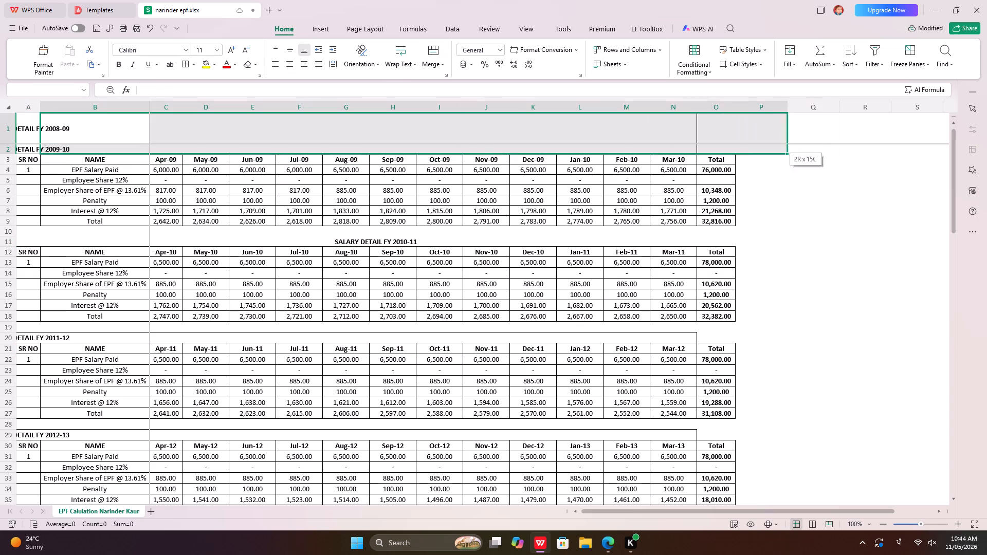
pyautogui.moveTo(714, 144); pyautogui.dragTo(709, 144)
pyautogui.moveTo(149, 219); pyautogui.dragTo(142, 219)
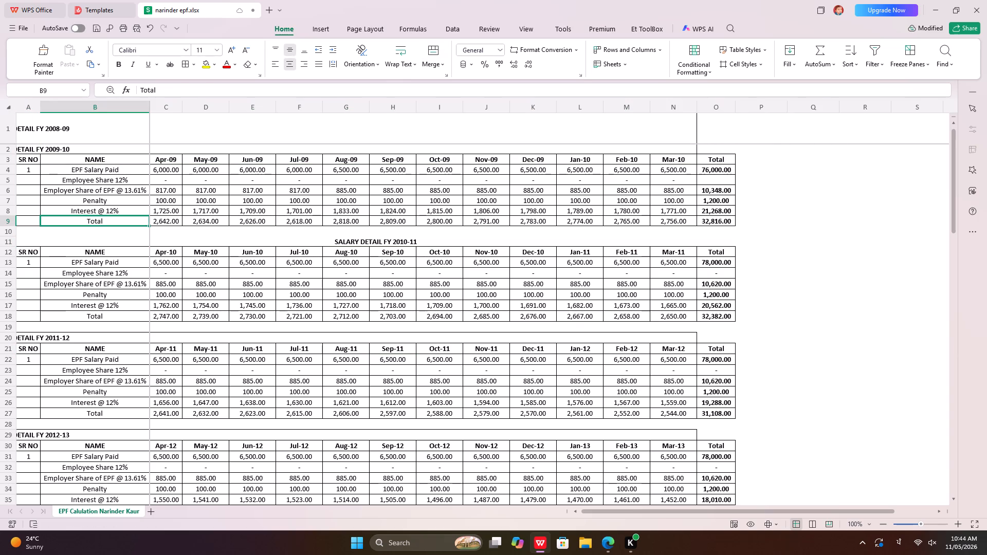
pyautogui.click(35, 128)
pyautogui.click(1, 133)
pyautogui.click(90, 238)
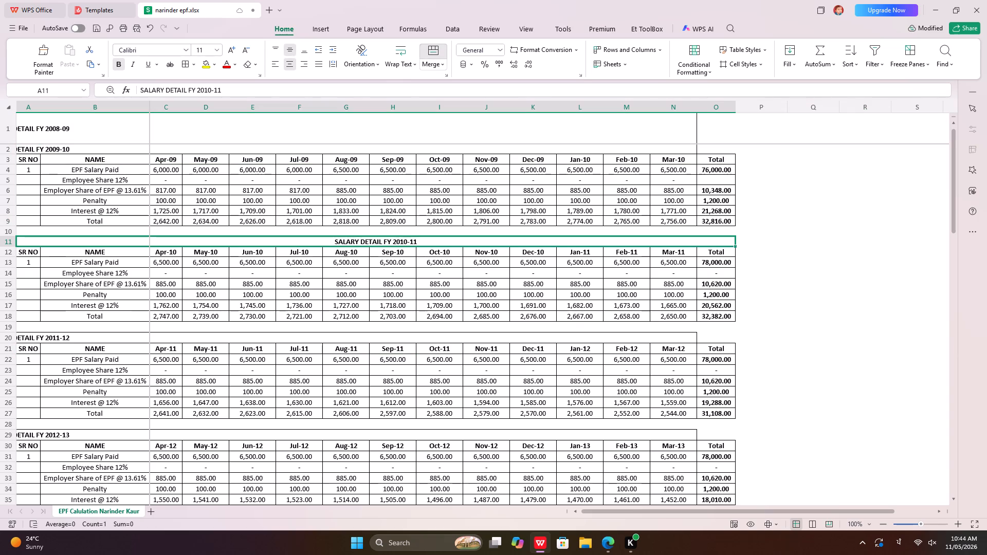
pyautogui.click(10, 129)
pyautogui.moveTo(25, 137); pyautogui.dragTo(701, 123)
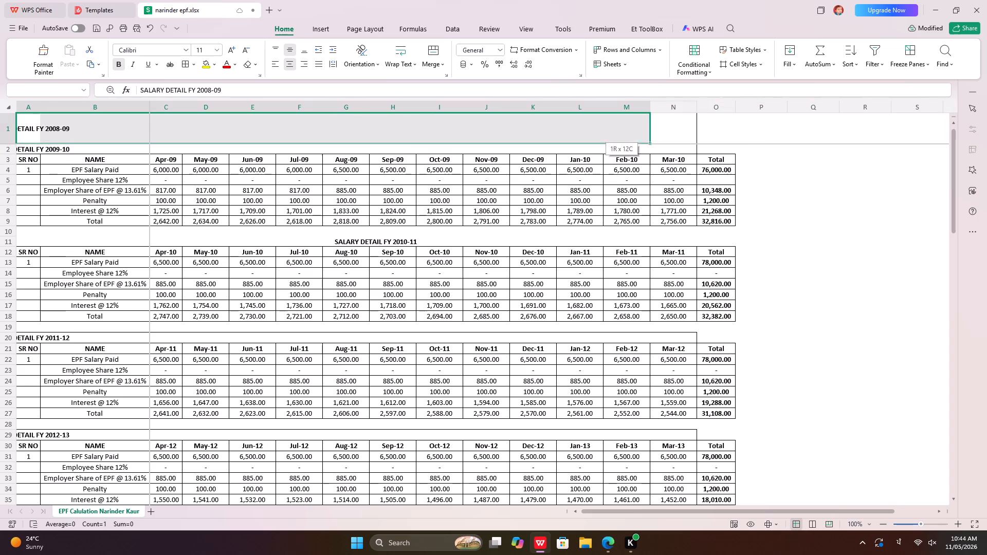
pyautogui.moveTo(701, 123); pyautogui.dragTo(711, 125)
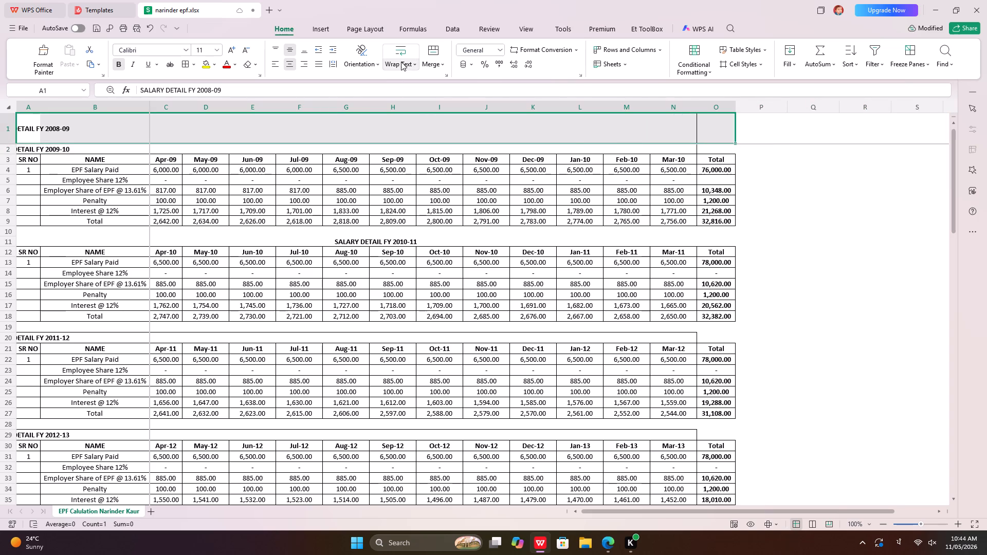
pyautogui.click(430, 67)
pyautogui.click(472, 97)
pyautogui.click(448, 205)
# Clear the stray #REF! cells in columns P and Q beside the FY 2021-22 table.
pyautogui.scroll(-2, 357, 282)
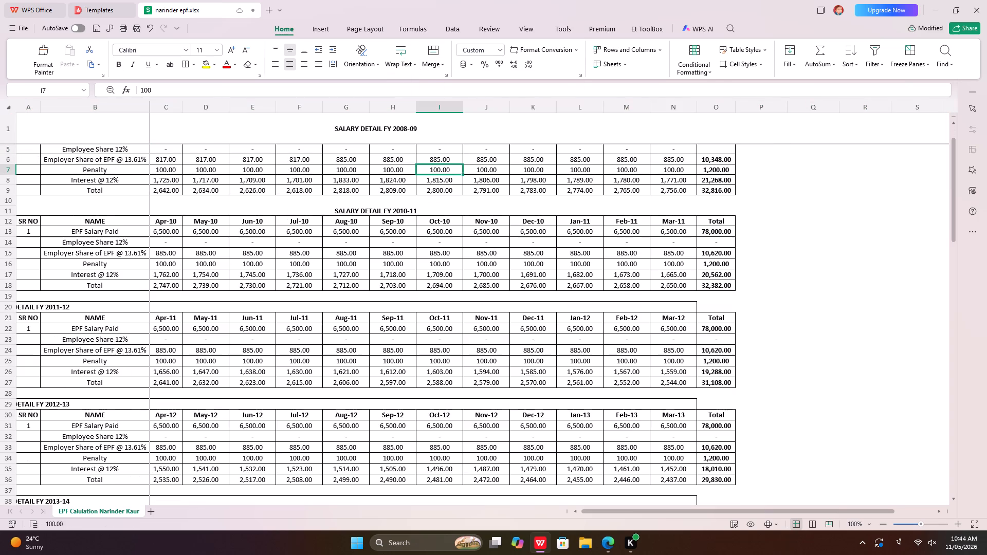
pyautogui.scroll(-3, 322, 288)
pyautogui.scroll(-6, 372, 319)
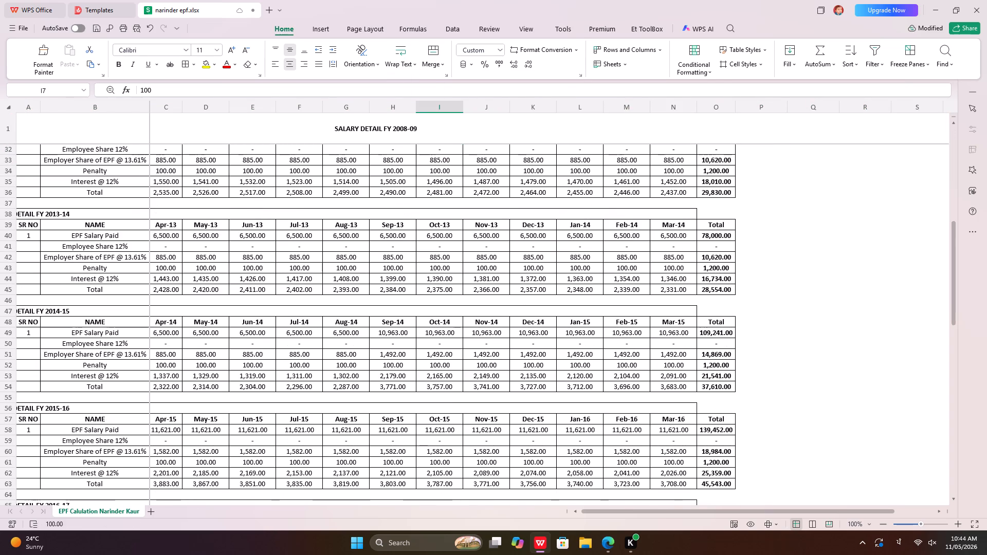
pyautogui.scroll(-13, 379, 327)
pyautogui.scroll(-6, 404, 395)
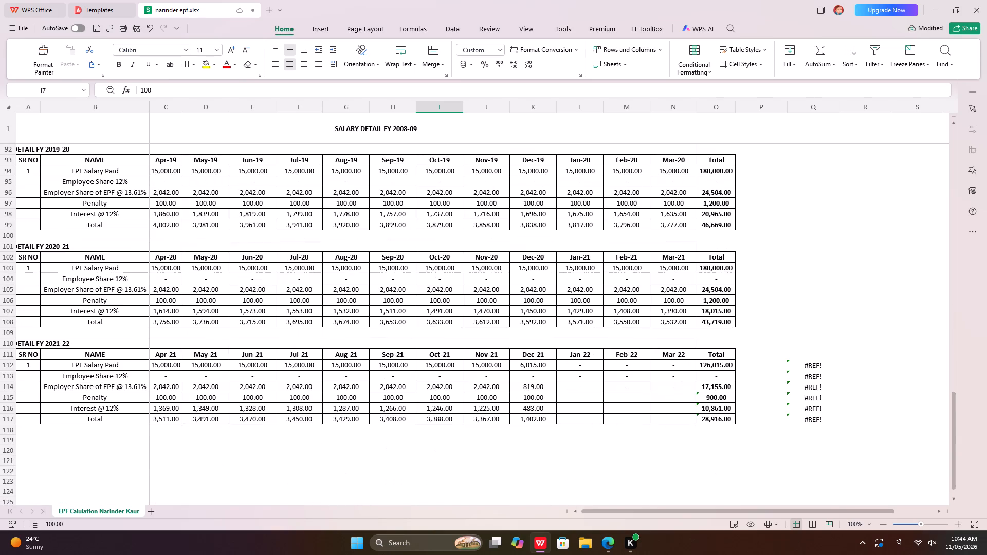
pyautogui.scroll(-7, 404, 397)
pyautogui.scroll(5, 405, 397)
pyautogui.moveTo(758, 281); pyautogui.dragTo(807, 352)
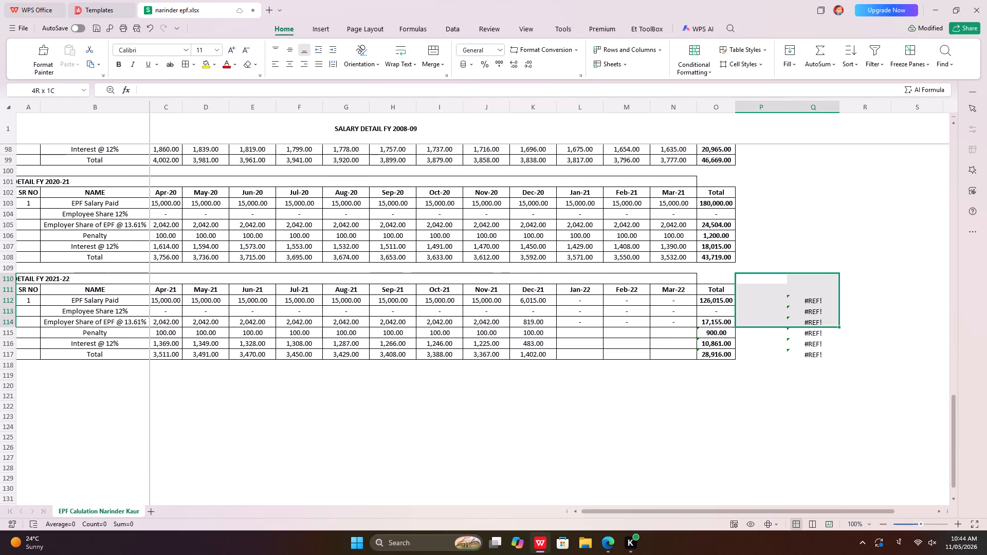
pyautogui.moveTo(807, 352); pyautogui.dragTo(831, 378)
pyautogui.press('Delete')
pyautogui.click(663, 435)
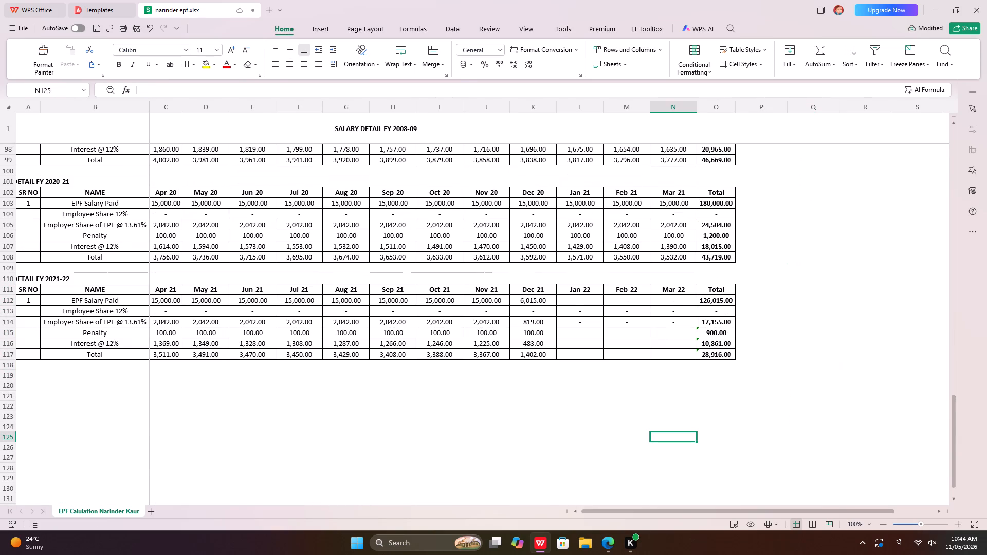
# Merge and center the SALARY DETAIL FY 2021-22 title across A110 to O110.
pyautogui.moveTo(31, 278); pyautogui.dragTo(661, 279)
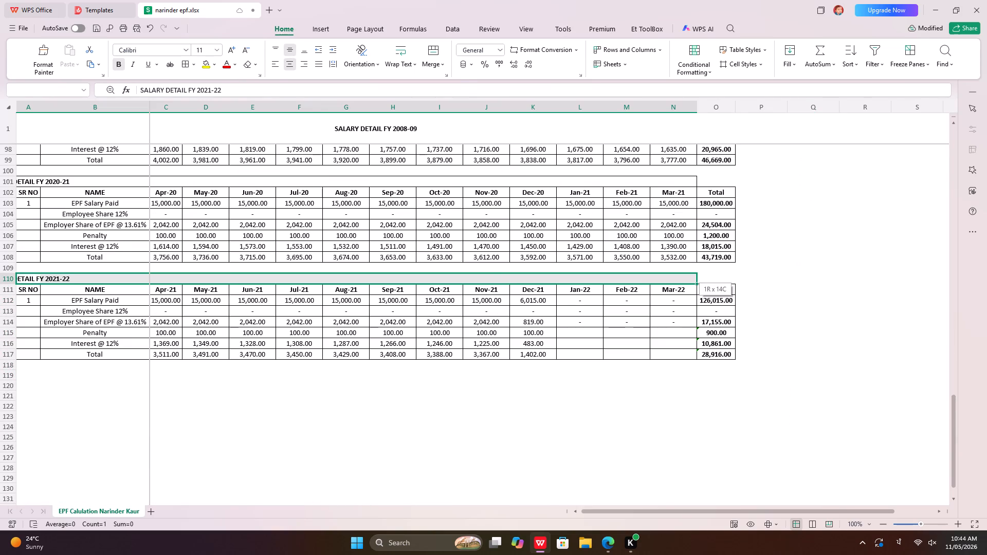
pyautogui.moveTo(661, 279); pyautogui.dragTo(714, 279)
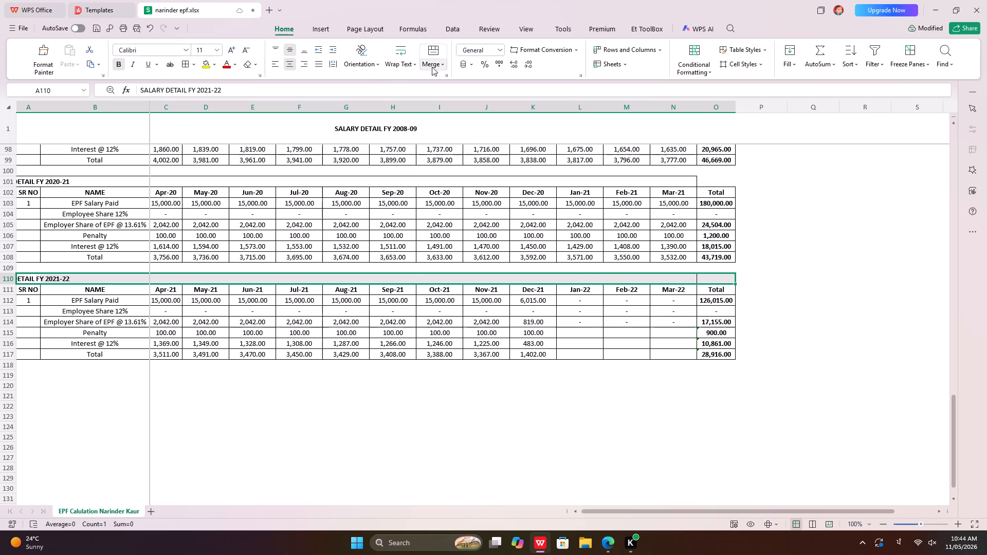
pyautogui.click(432, 67)
pyautogui.click(473, 96)
# Merge and center the SALARY DETAIL FY 2020-21 title across A101 to O101.
pyautogui.moveTo(59, 181); pyautogui.dragTo(106, 188)
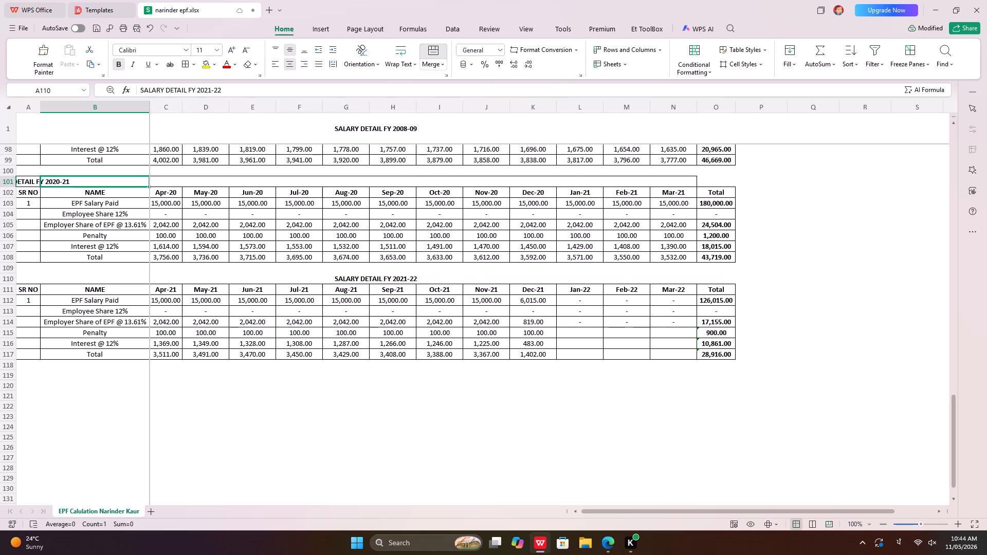
pyautogui.moveTo(106, 188); pyautogui.dragTo(664, 177)
pyautogui.moveTo(8, 182); pyautogui.dragTo(587, 189)
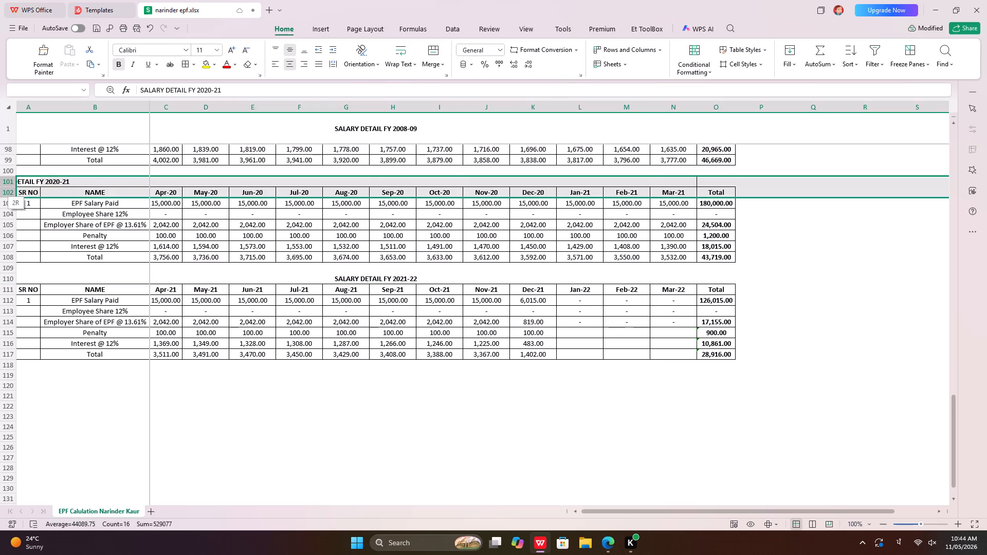
pyautogui.moveTo(587, 189); pyautogui.dragTo(704, 182)
pyautogui.moveTo(728, 182); pyautogui.dragTo(10, 182)
pyautogui.click(404, 60)
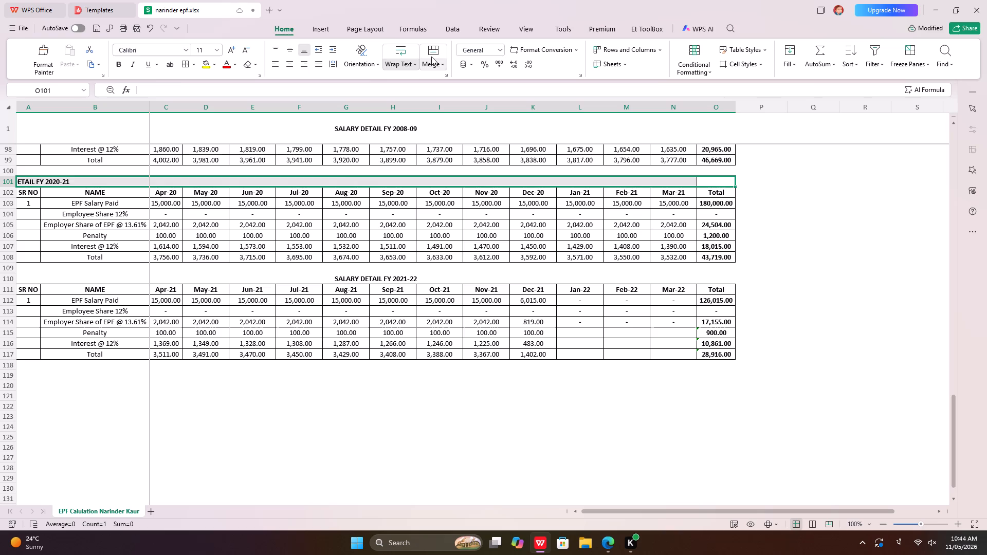
pyautogui.click(431, 57)
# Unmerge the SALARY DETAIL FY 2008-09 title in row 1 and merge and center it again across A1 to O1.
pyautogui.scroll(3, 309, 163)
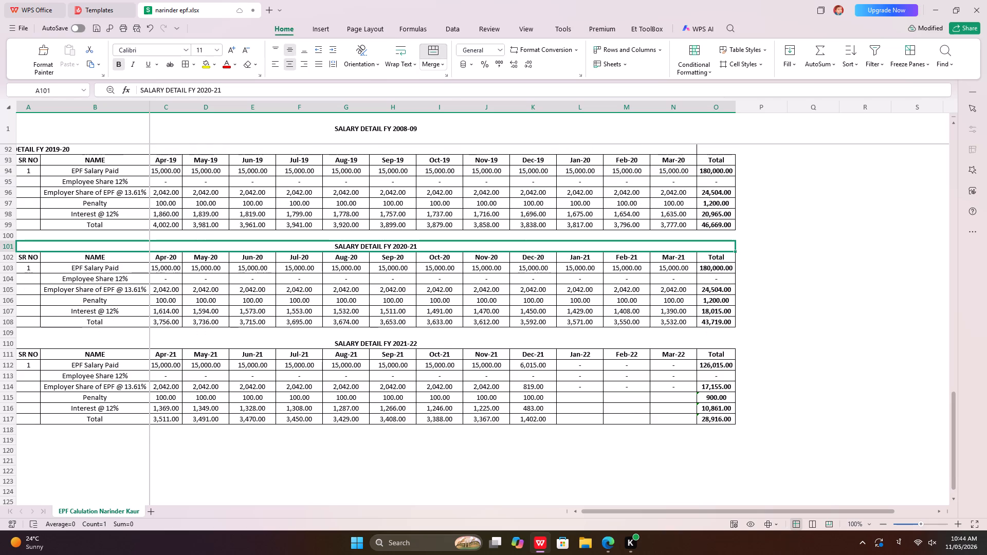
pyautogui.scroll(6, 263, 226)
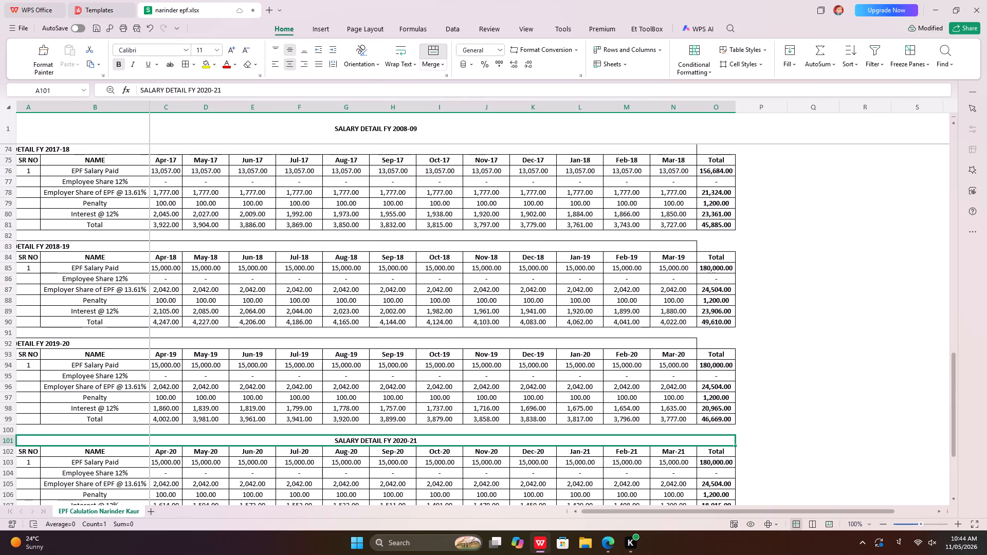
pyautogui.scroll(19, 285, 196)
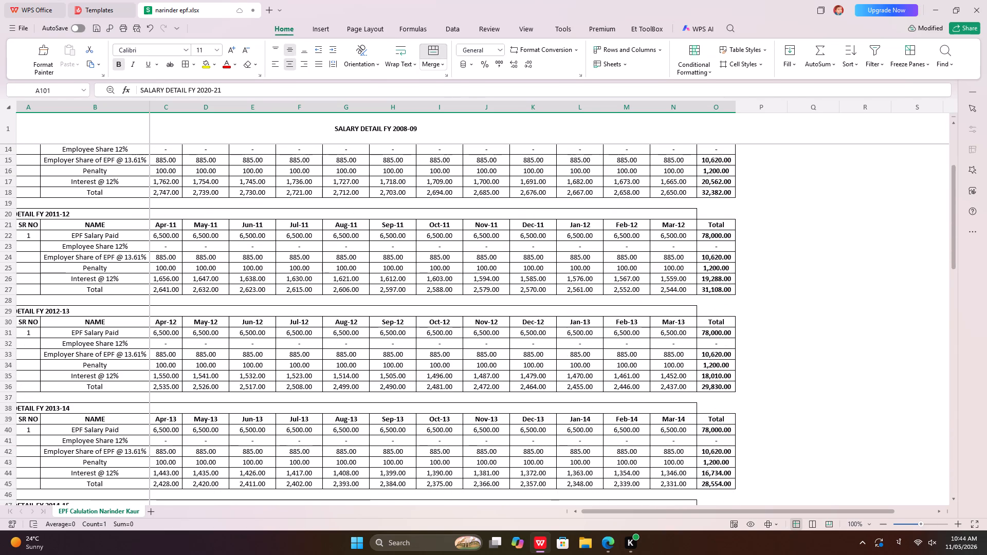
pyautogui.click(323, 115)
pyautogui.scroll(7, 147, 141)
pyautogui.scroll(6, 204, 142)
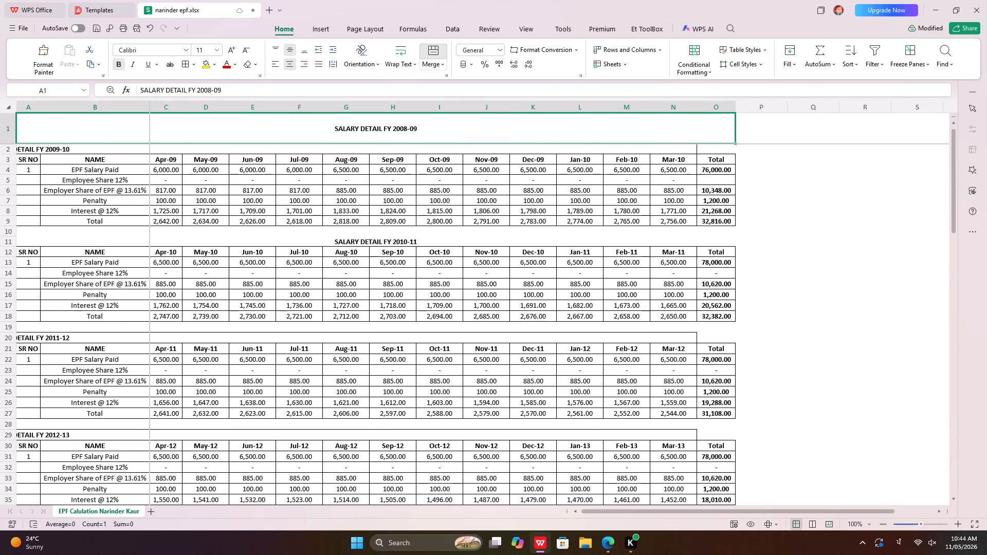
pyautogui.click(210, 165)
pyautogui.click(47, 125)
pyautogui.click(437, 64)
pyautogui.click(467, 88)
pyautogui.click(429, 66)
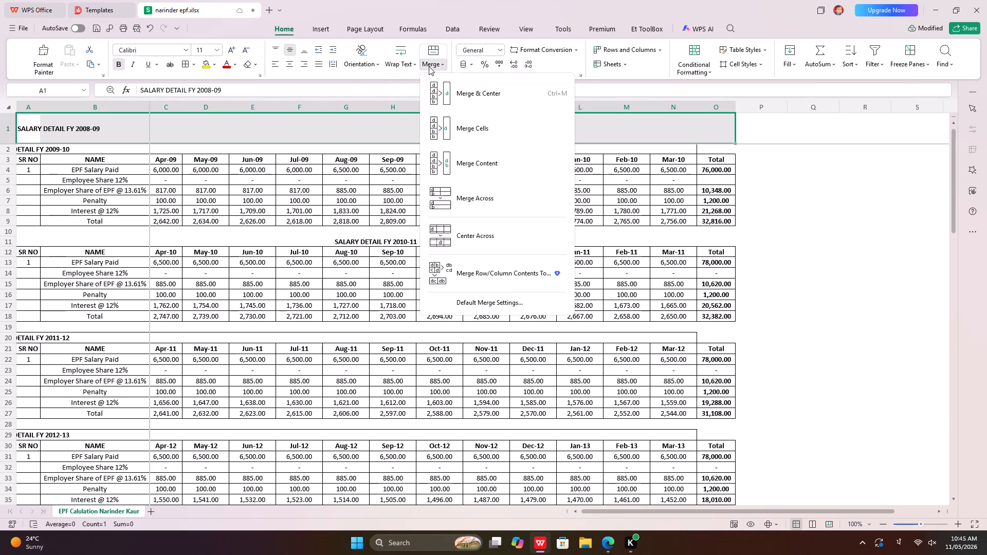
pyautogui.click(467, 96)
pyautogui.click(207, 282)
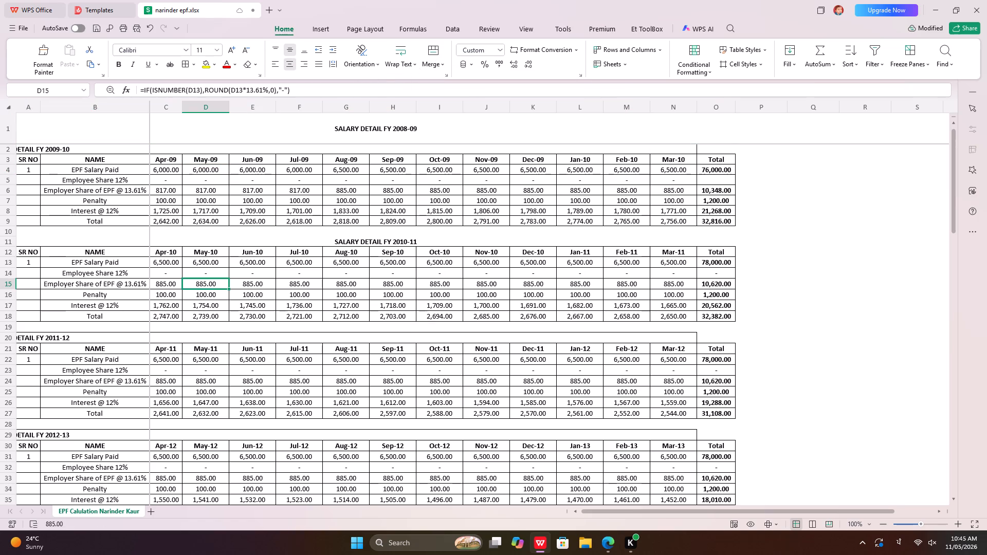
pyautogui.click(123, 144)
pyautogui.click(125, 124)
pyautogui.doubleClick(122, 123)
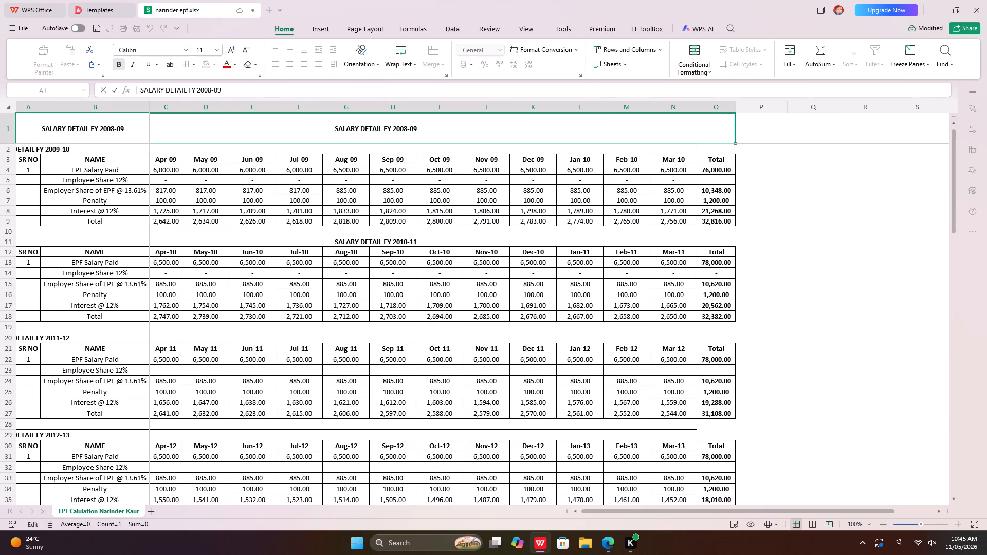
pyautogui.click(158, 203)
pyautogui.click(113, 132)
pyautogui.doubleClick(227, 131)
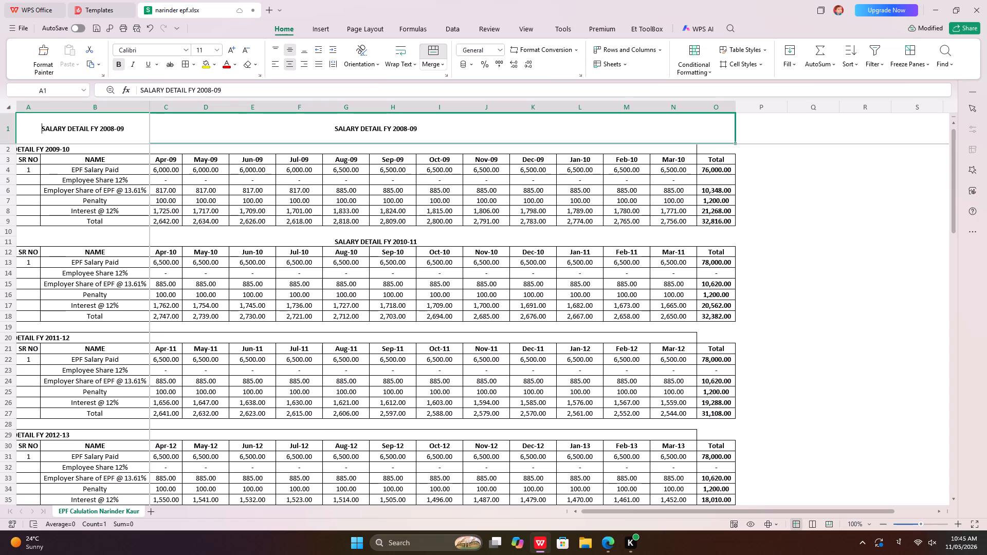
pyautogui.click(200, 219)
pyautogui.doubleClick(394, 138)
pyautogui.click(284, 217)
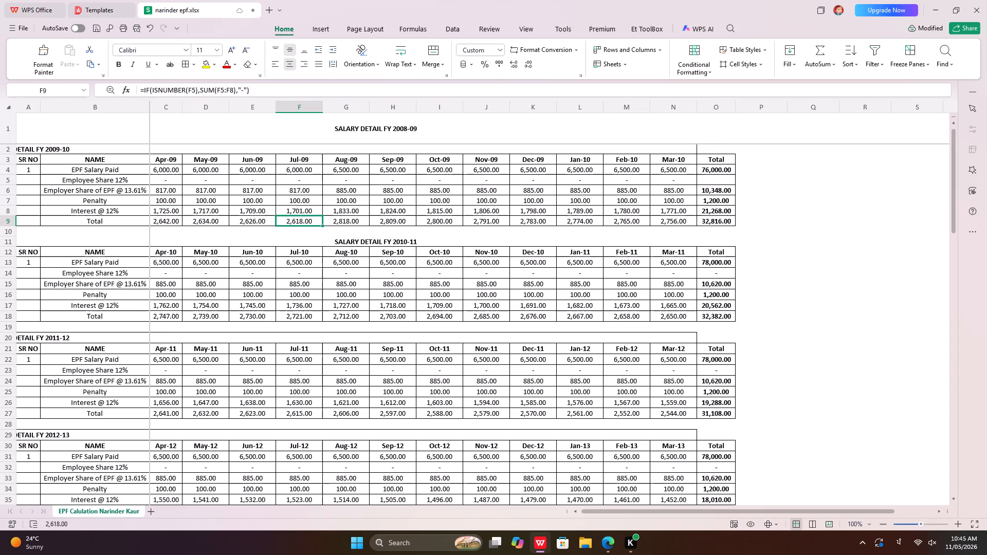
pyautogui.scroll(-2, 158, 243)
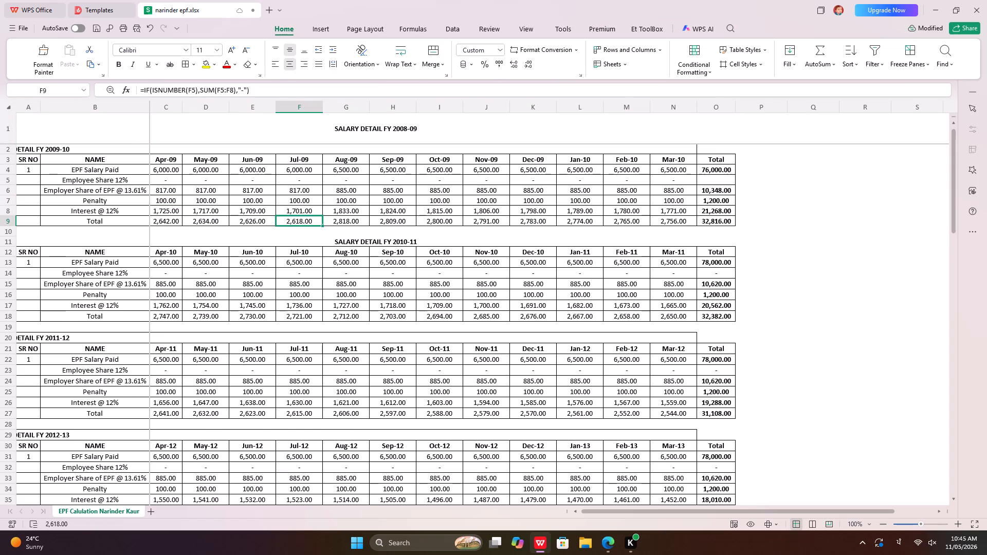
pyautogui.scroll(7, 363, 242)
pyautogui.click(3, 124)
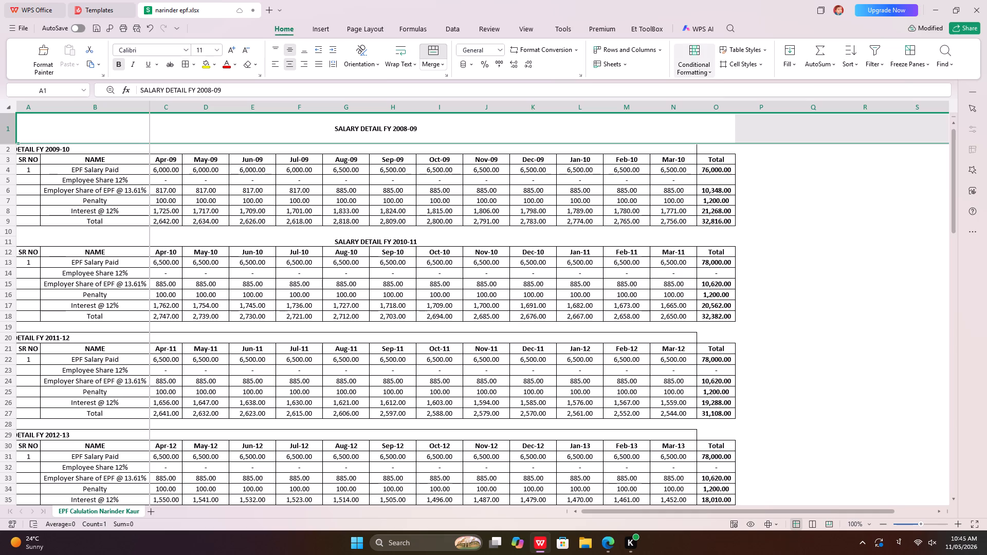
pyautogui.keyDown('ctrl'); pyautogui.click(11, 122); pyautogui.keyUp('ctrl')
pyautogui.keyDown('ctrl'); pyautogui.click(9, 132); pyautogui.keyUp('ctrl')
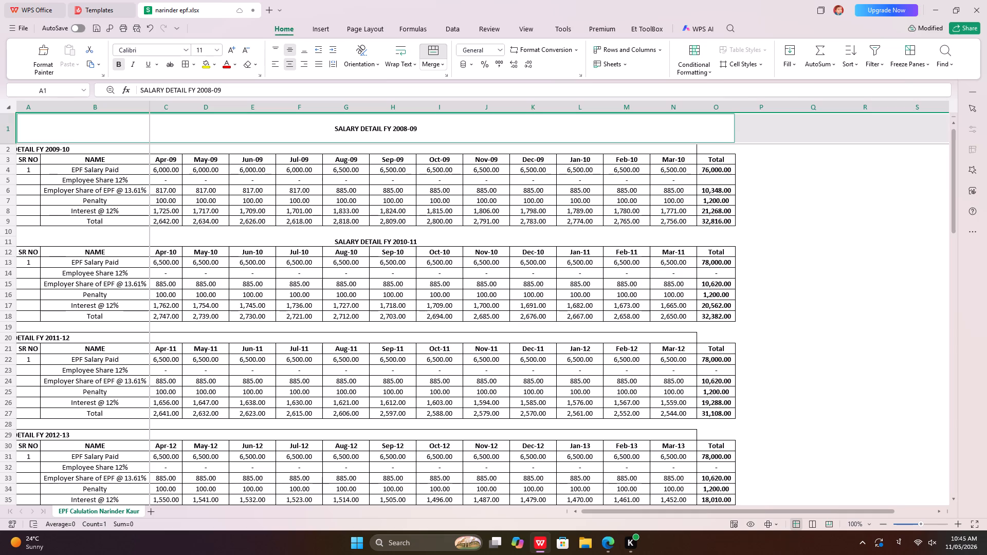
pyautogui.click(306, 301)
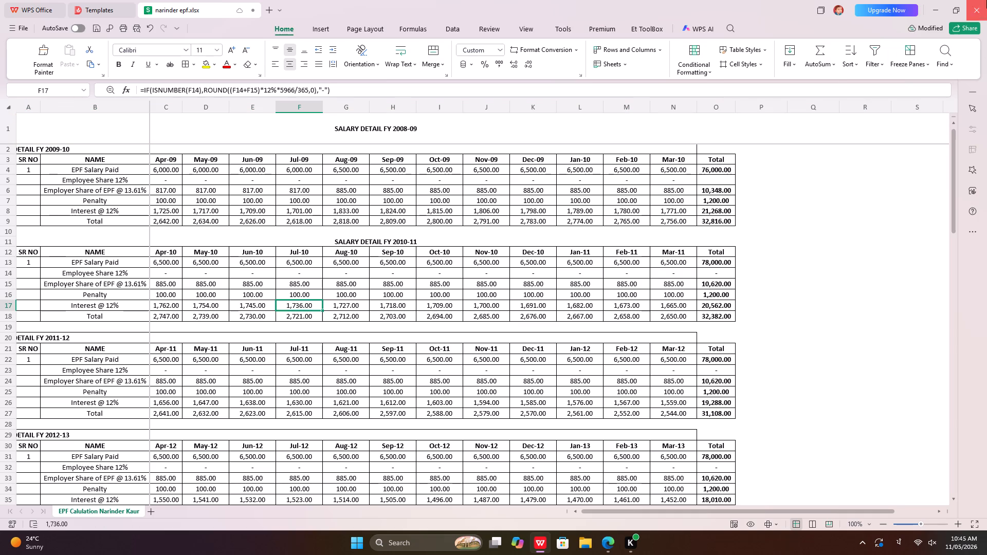
# Unmerge entire rows 1, 20, 29, 38, 47, 56, 65, 74, 83, 92, 102 and 111 as one selection and apply Merge & Center to them.
pyautogui.keyDown('ctrl'); pyautogui.click(3, 133); pyautogui.keyUp('ctrl')
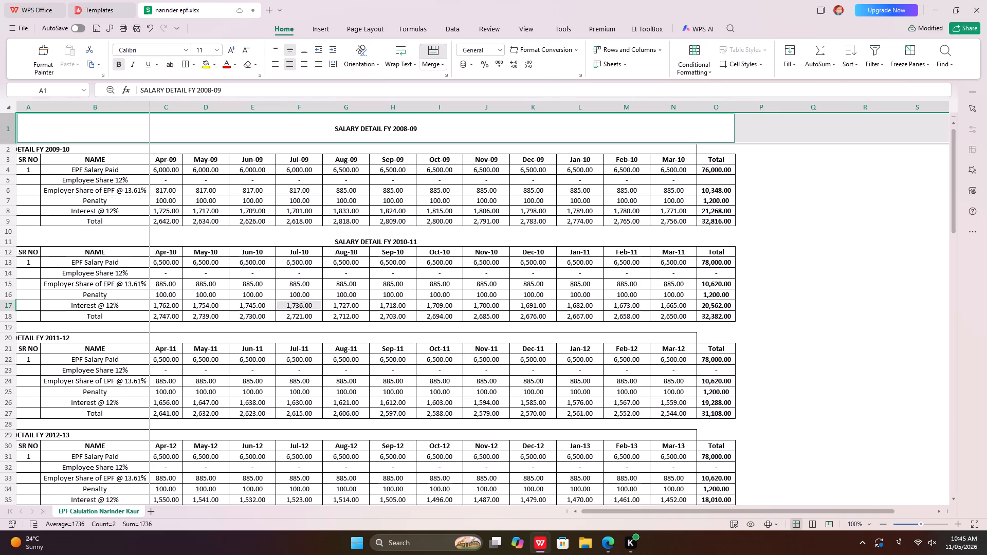
pyautogui.keyDown('ctrl'); pyautogui.click(7, 332); pyautogui.keyUp('ctrl')
pyautogui.keyDown('ctrl'); pyautogui.click(7, 341); pyautogui.keyUp('ctrl')
pyautogui.keyDown('ctrl'); pyautogui.click(7, 337); pyautogui.keyUp('ctrl')
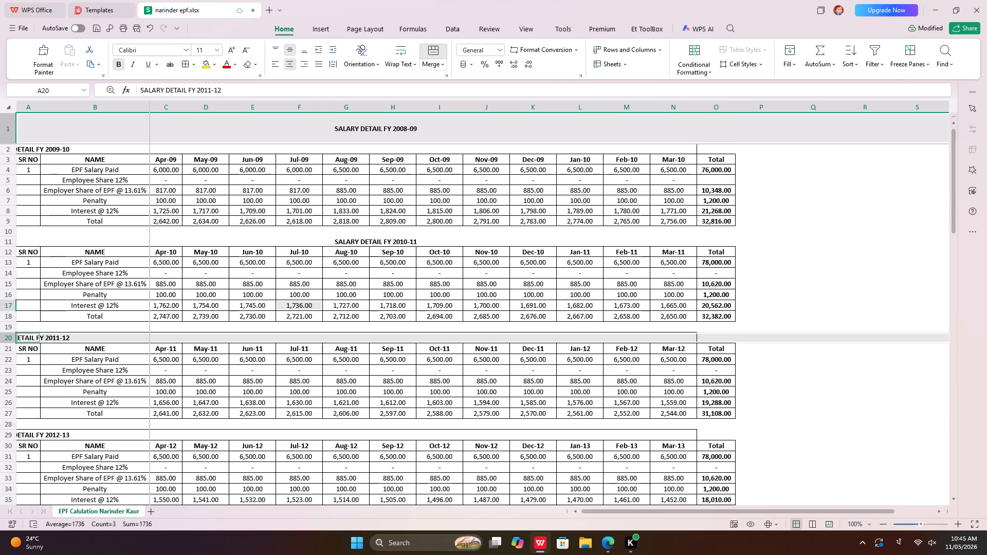
pyautogui.keyDown('ctrl'); pyautogui.click(6, 436); pyautogui.keyUp('ctrl')
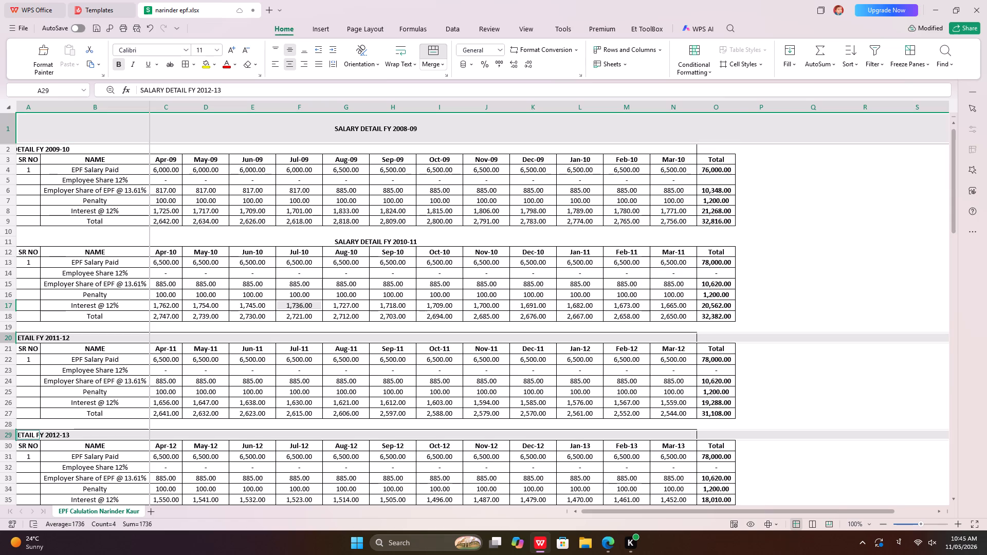
pyautogui.scroll(-3, 9, 430)
pyautogui.keyDown('ctrl'); pyautogui.click(7, 441); pyautogui.keyUp('ctrl')
pyautogui.scroll(-3, 7, 441)
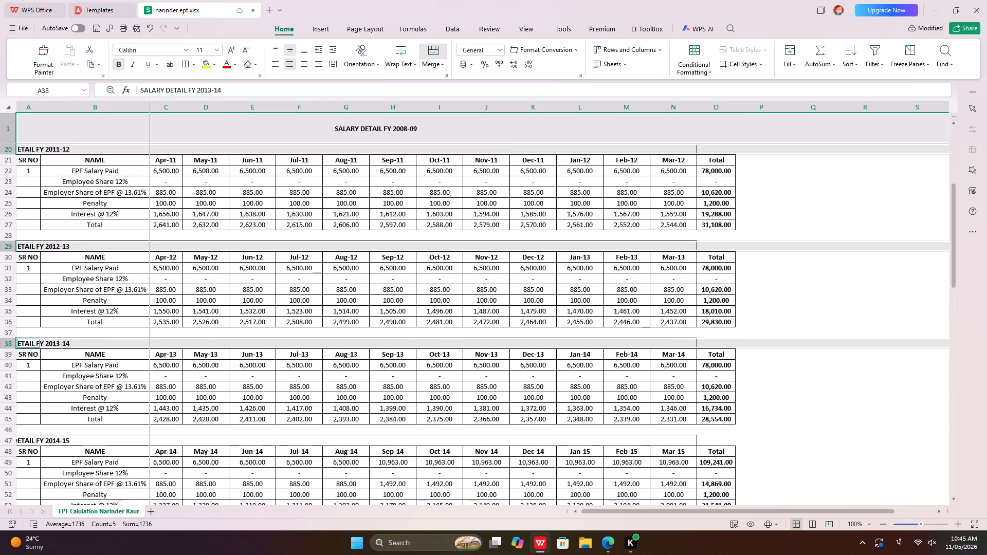
pyautogui.keyDown('ctrl'); pyautogui.click(5, 440); pyautogui.keyUp('ctrl')
pyautogui.scroll(-3, 5, 440)
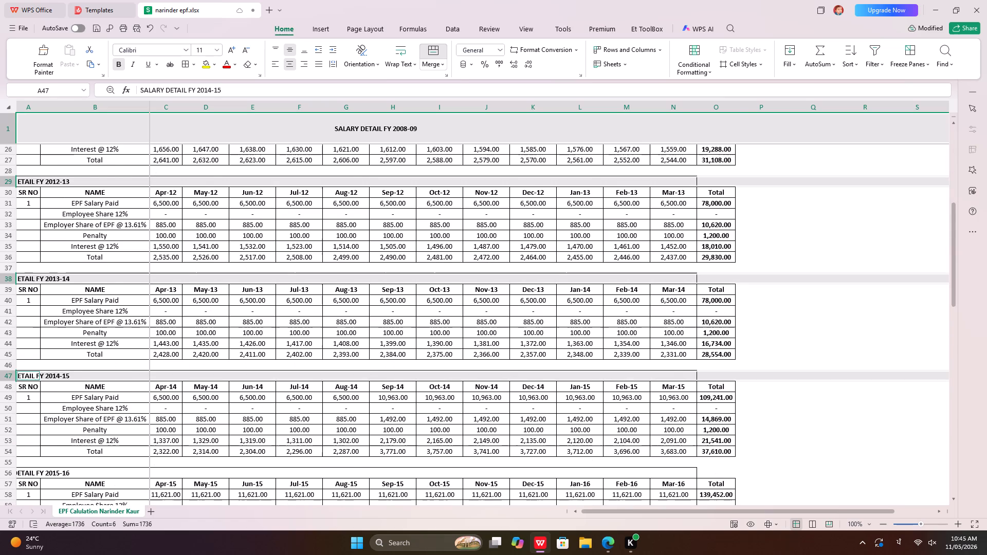
pyautogui.keyDown('ctrl'); pyautogui.click(5, 440); pyautogui.keyUp('ctrl')
pyautogui.scroll(-3, 5, 440)
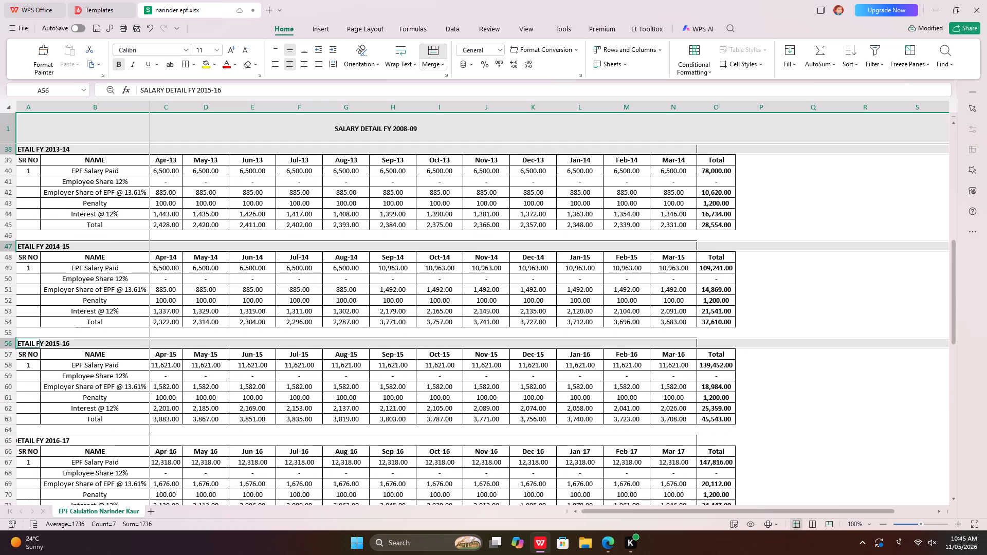
pyautogui.keyDown('ctrl'); pyautogui.click(5, 442); pyautogui.keyUp('ctrl')
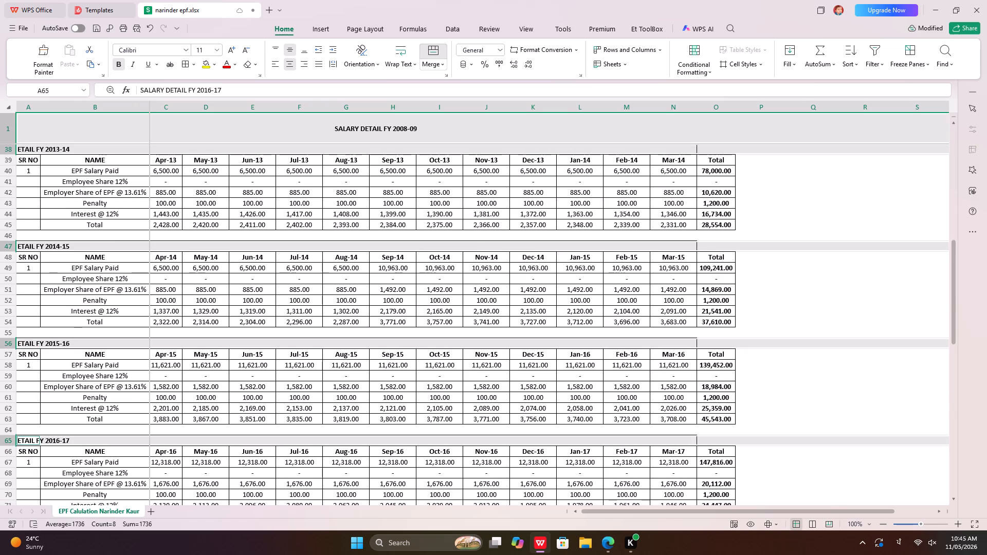
pyautogui.keyDown('ctrl'); pyautogui.scroll(-1, 5, 442); pyautogui.keyUp('ctrl')
pyautogui.keyDown('ctrl'); pyautogui.click(4, 474); pyautogui.keyUp('ctrl')
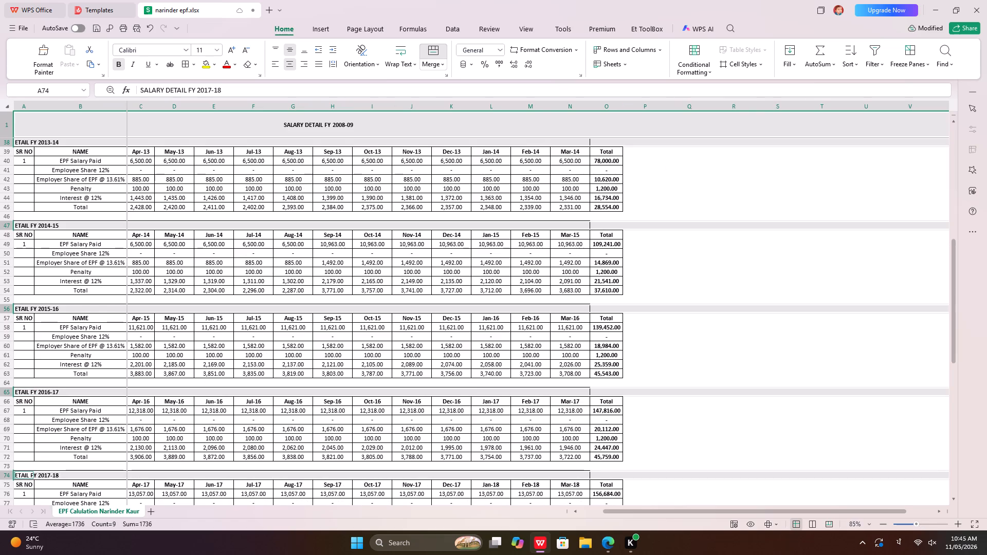
pyautogui.keyDown('ctrl'); pyautogui.scroll(-2, 4, 474); pyautogui.keyUp('ctrl')
pyautogui.keyDown('ctrl'); pyautogui.scroll(2, 5, 472); pyautogui.keyUp('ctrl')
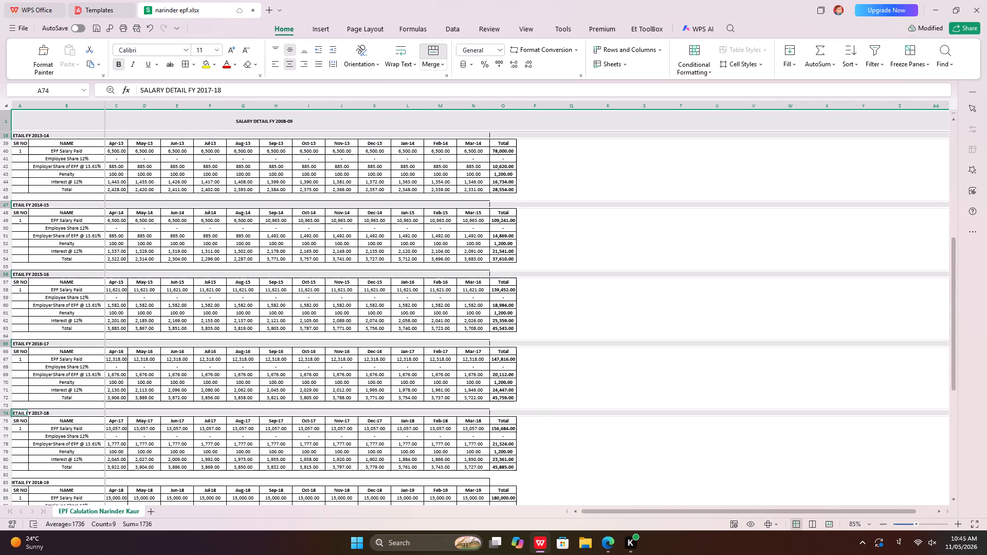
pyautogui.scroll(-3, 5, 472)
pyautogui.scroll(-1, 15, 411)
pyautogui.keyDown('ctrl'); pyautogui.click(3, 458); pyautogui.keyUp('ctrl')
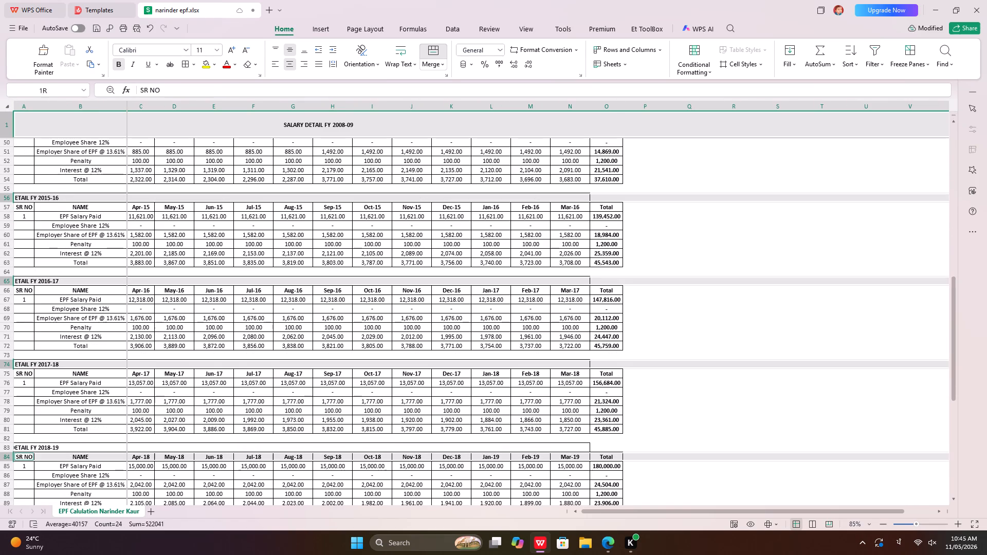
pyautogui.keyDown('ctrl'); pyautogui.click(5, 447); pyautogui.keyUp('ctrl')
pyautogui.keyDown('ctrl'); pyautogui.click(8, 457); pyautogui.keyUp('ctrl')
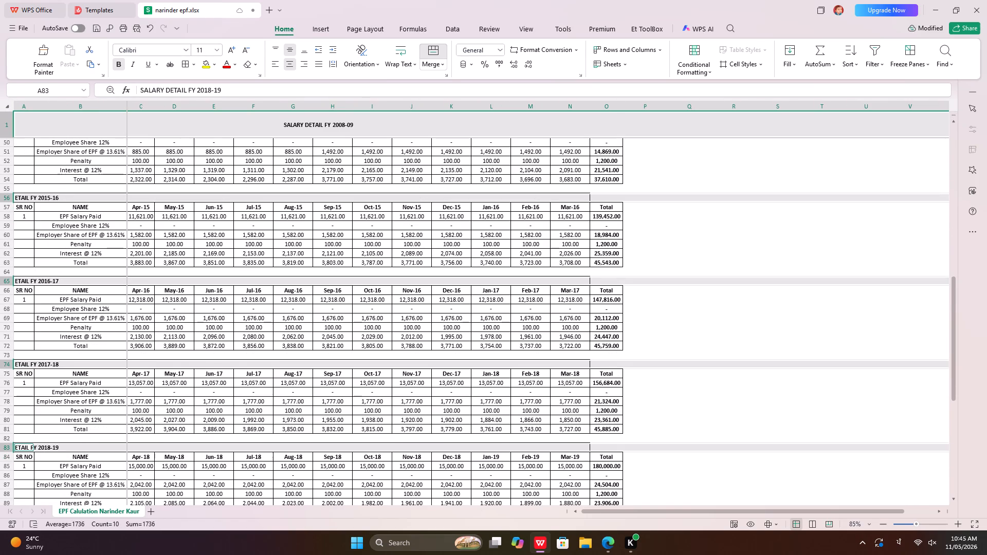
pyautogui.scroll(-3, 15, 456)
pyautogui.keyDown('ctrl'); pyautogui.click(6, 448); pyautogui.keyUp('ctrl')
pyautogui.scroll(-4, 6, 448)
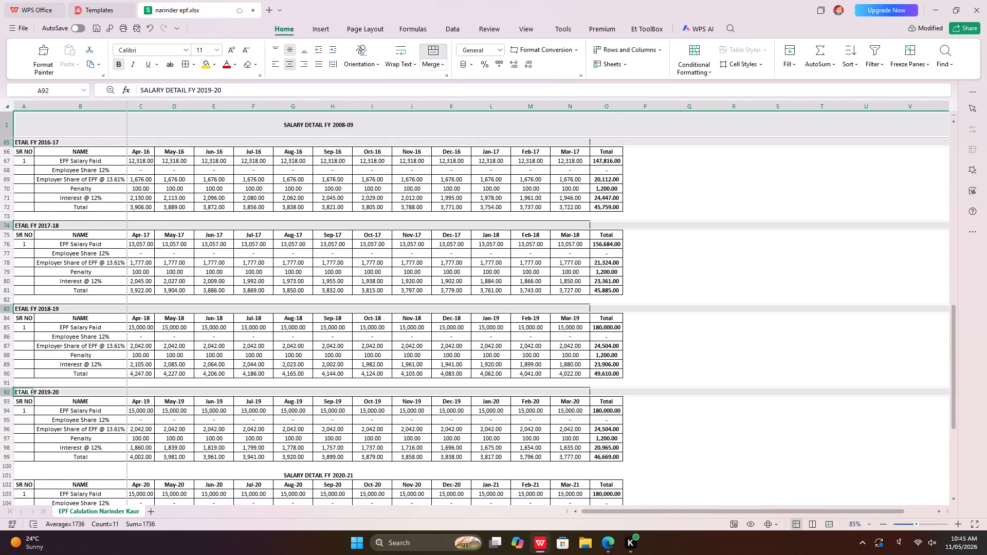
pyautogui.keyDown('ctrl'); pyautogui.click(3, 429); pyautogui.keyUp('ctrl')
pyautogui.scroll(-4, 3, 429)
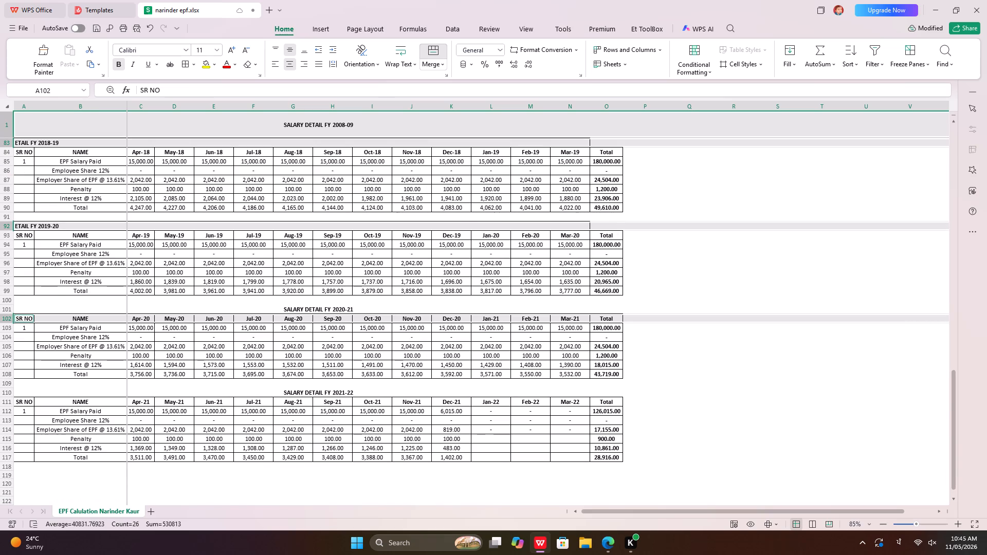
pyautogui.keyDown('ctrl'); pyautogui.click(3, 403); pyautogui.keyUp('ctrl')
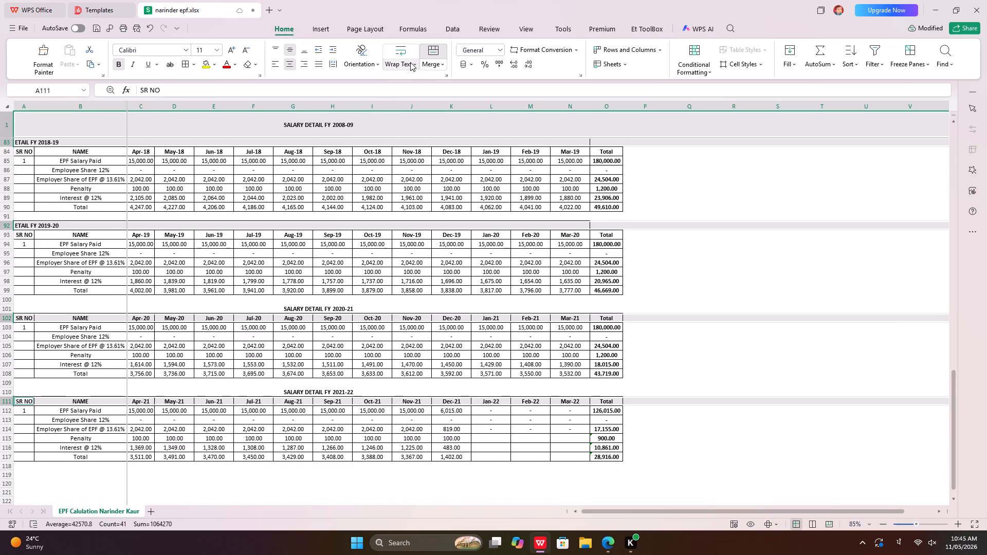
pyautogui.click(421, 64)
pyautogui.click(460, 90)
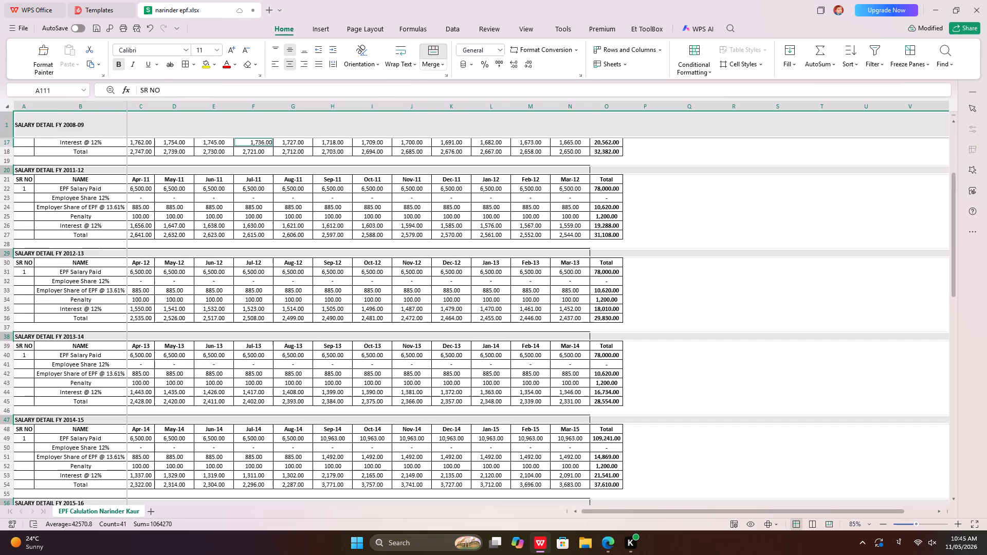
pyautogui.click(429, 62)
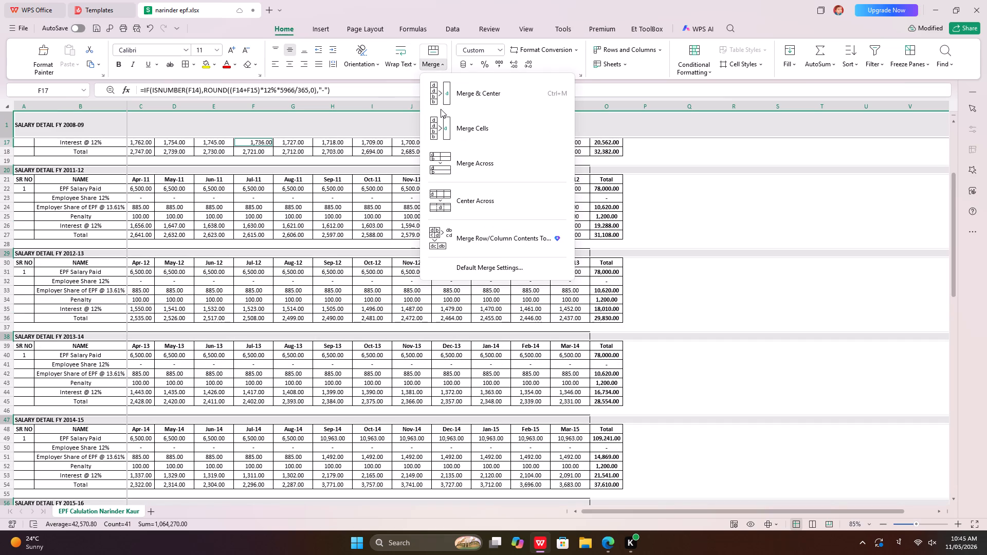
pyautogui.click(471, 92)
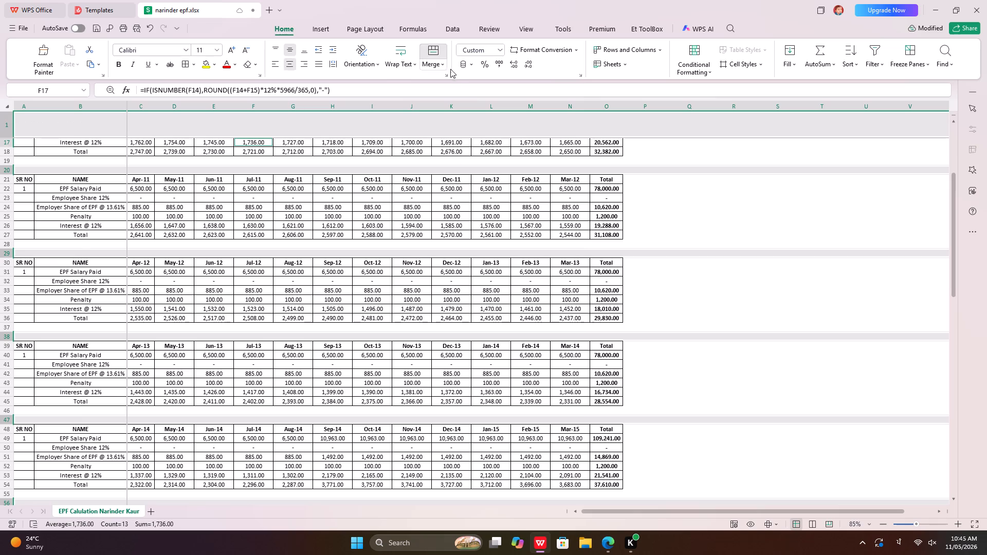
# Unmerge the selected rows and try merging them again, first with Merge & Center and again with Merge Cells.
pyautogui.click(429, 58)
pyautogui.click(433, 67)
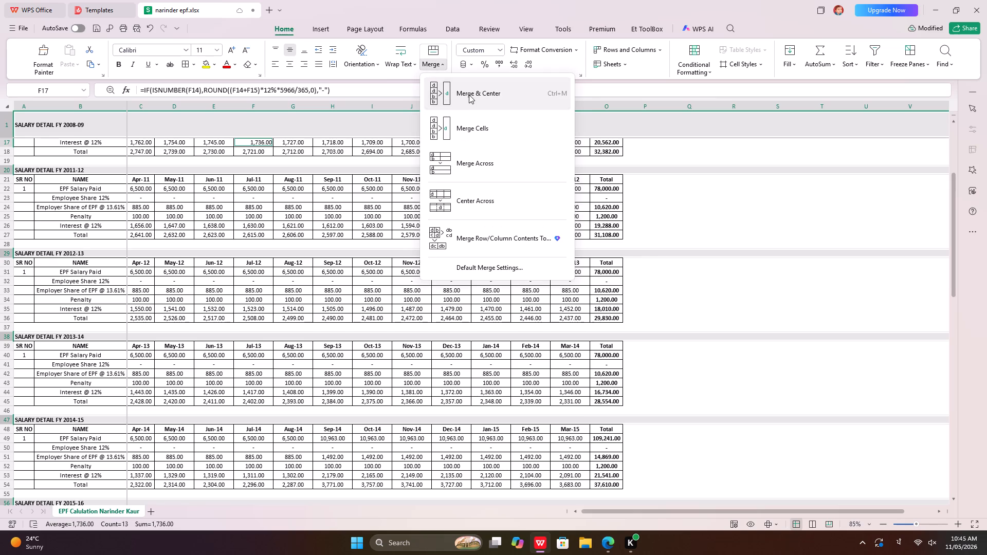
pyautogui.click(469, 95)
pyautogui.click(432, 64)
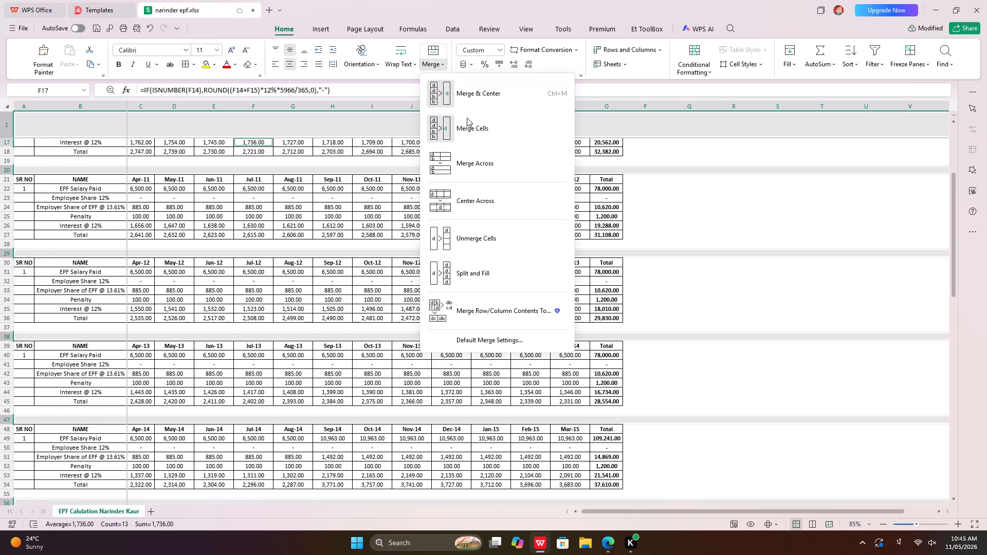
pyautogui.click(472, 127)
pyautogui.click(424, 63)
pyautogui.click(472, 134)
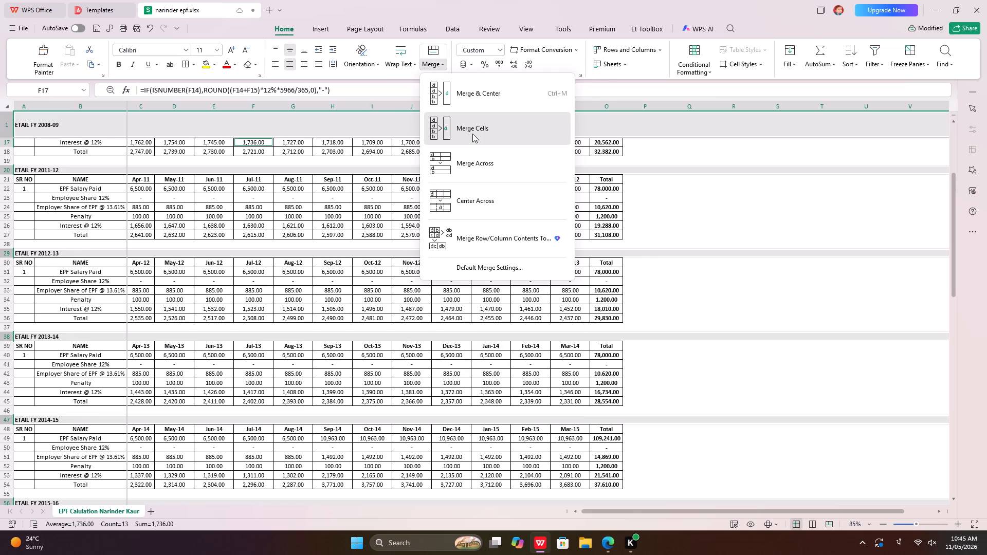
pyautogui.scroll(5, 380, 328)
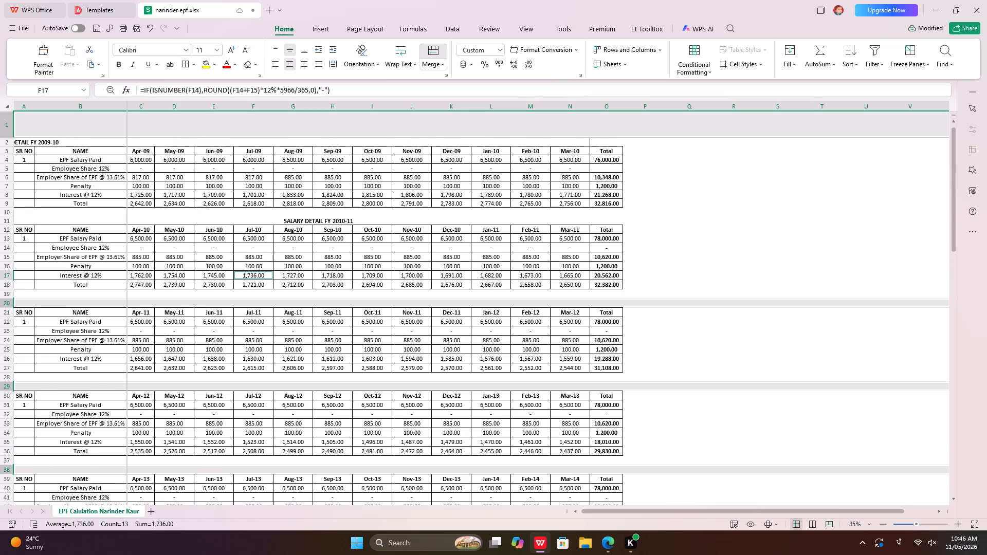
# Unmerge the cells in the selected title rows, including rows 1, 20, 29 and 38.
pyautogui.click(425, 62)
pyautogui.click(461, 98)
pyautogui.scroll(3, 324, 396)
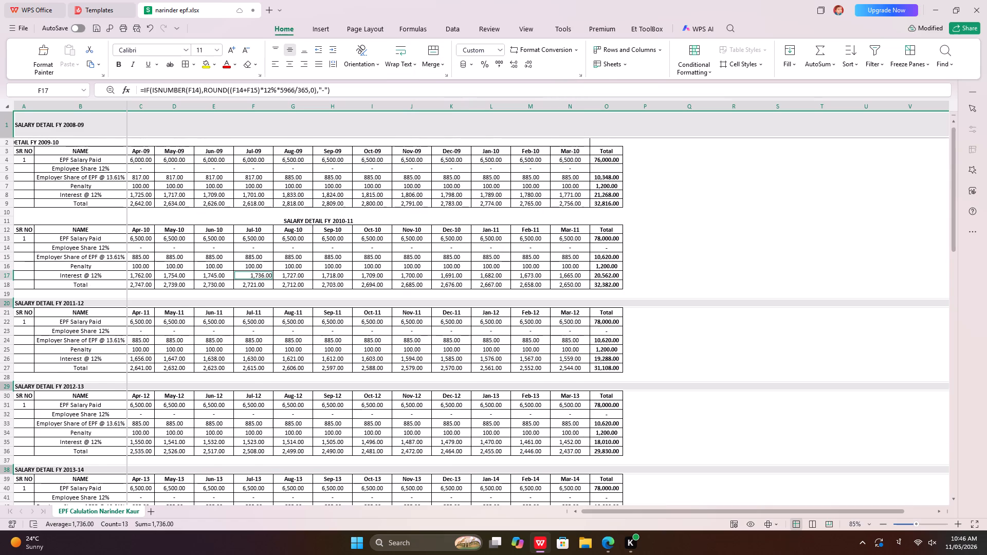
pyautogui.scroll(2, 324, 396)
pyautogui.scroll(4, 299, 359)
pyautogui.keyDown('ctrl'); pyautogui.scroll(2, 282, 416); pyautogui.keyUp('ctrl')
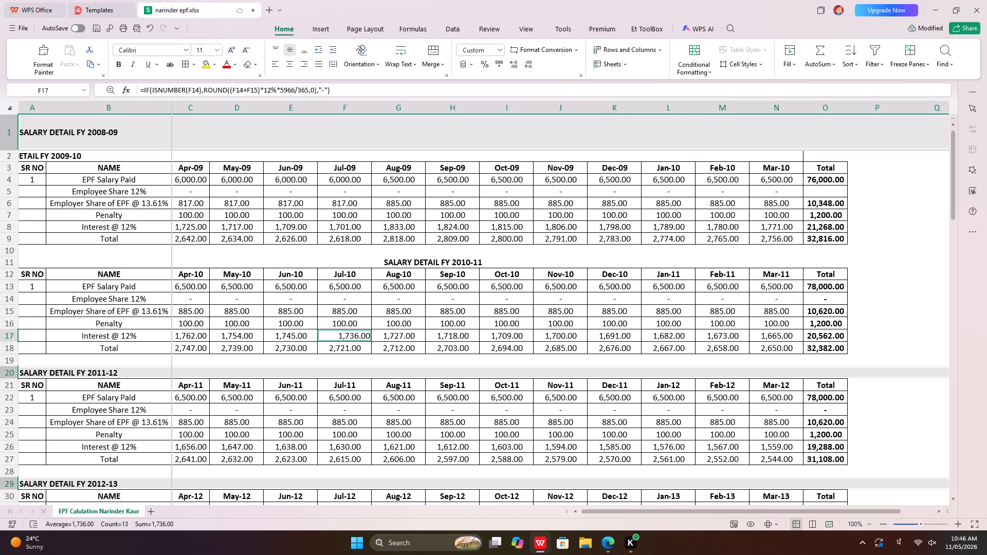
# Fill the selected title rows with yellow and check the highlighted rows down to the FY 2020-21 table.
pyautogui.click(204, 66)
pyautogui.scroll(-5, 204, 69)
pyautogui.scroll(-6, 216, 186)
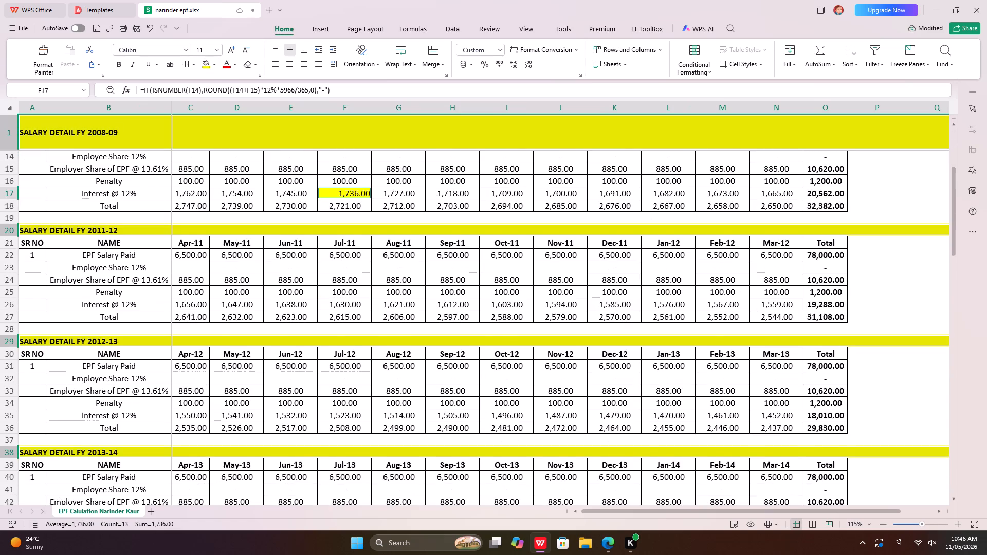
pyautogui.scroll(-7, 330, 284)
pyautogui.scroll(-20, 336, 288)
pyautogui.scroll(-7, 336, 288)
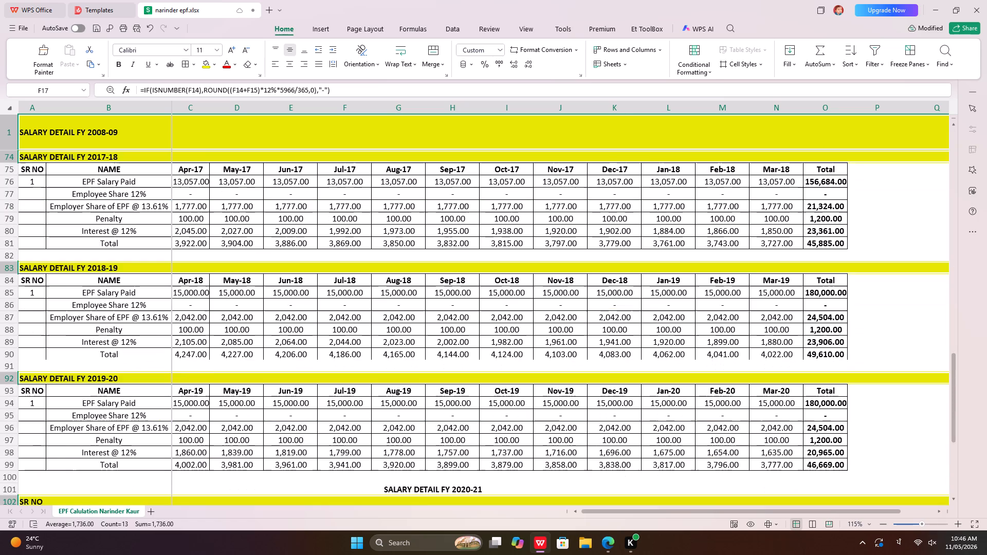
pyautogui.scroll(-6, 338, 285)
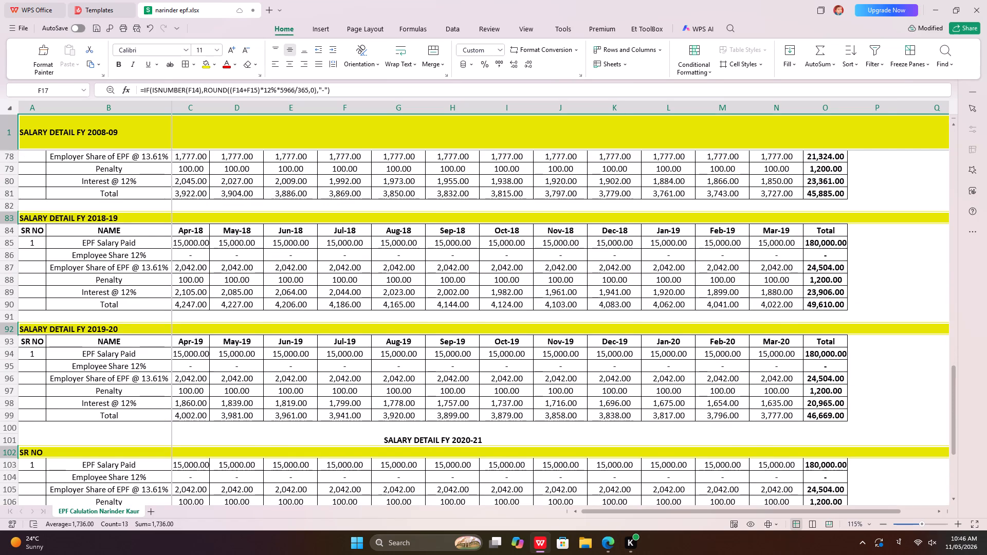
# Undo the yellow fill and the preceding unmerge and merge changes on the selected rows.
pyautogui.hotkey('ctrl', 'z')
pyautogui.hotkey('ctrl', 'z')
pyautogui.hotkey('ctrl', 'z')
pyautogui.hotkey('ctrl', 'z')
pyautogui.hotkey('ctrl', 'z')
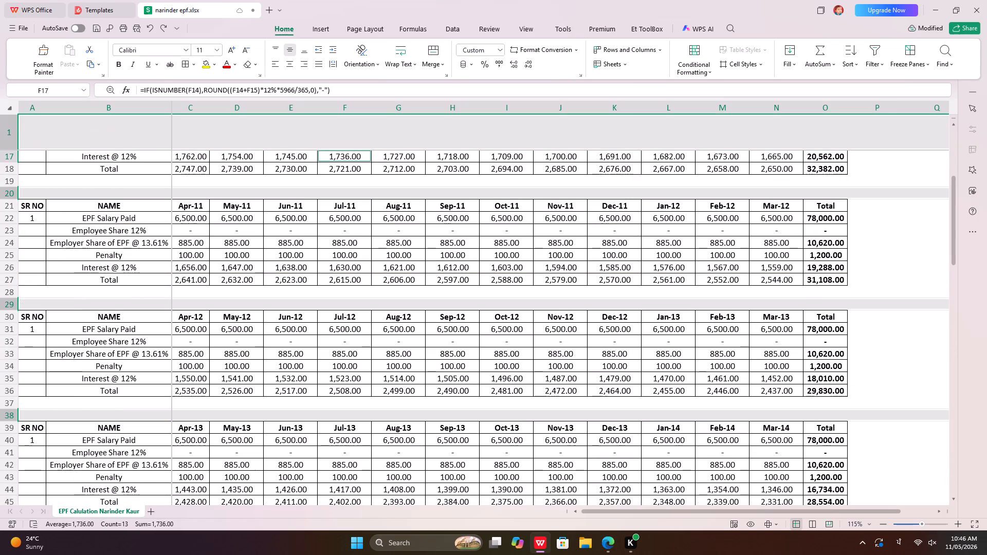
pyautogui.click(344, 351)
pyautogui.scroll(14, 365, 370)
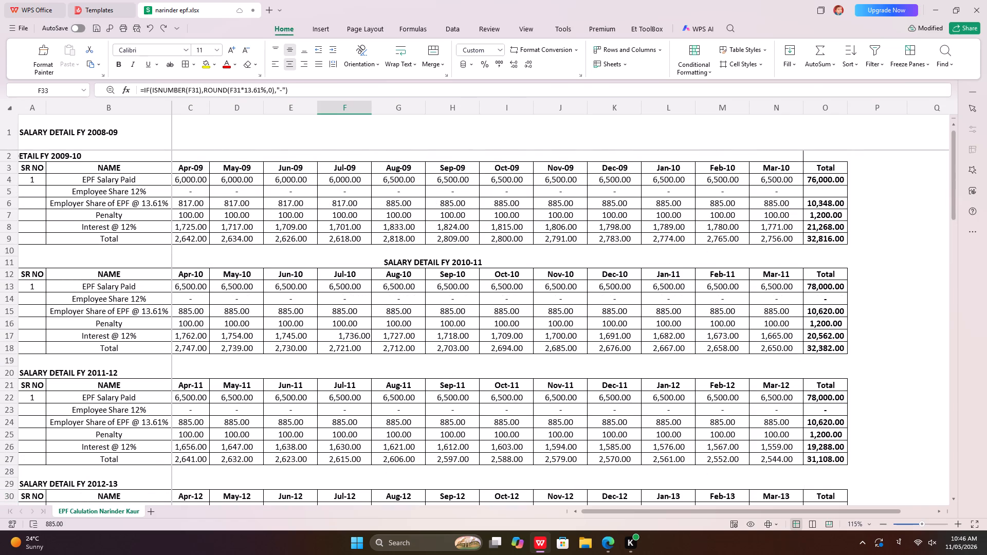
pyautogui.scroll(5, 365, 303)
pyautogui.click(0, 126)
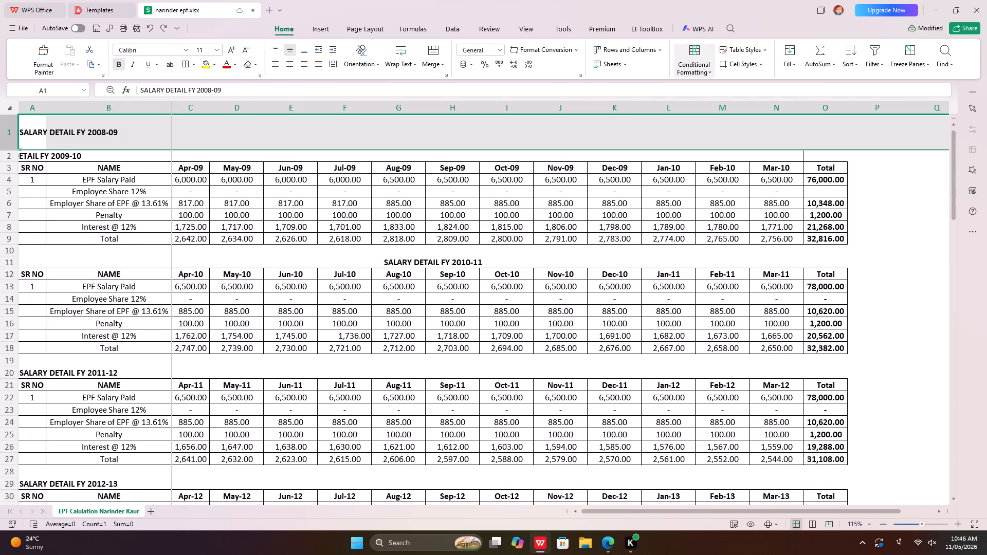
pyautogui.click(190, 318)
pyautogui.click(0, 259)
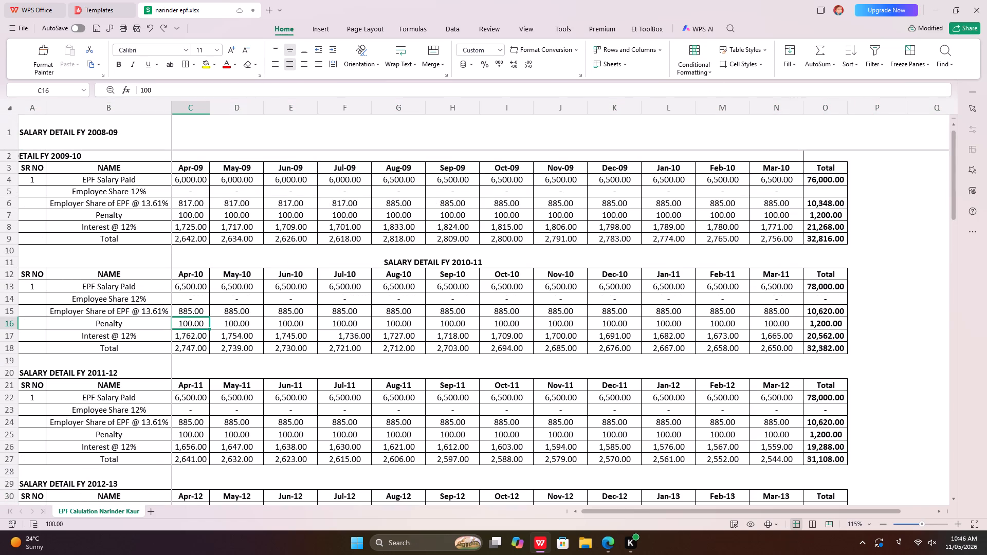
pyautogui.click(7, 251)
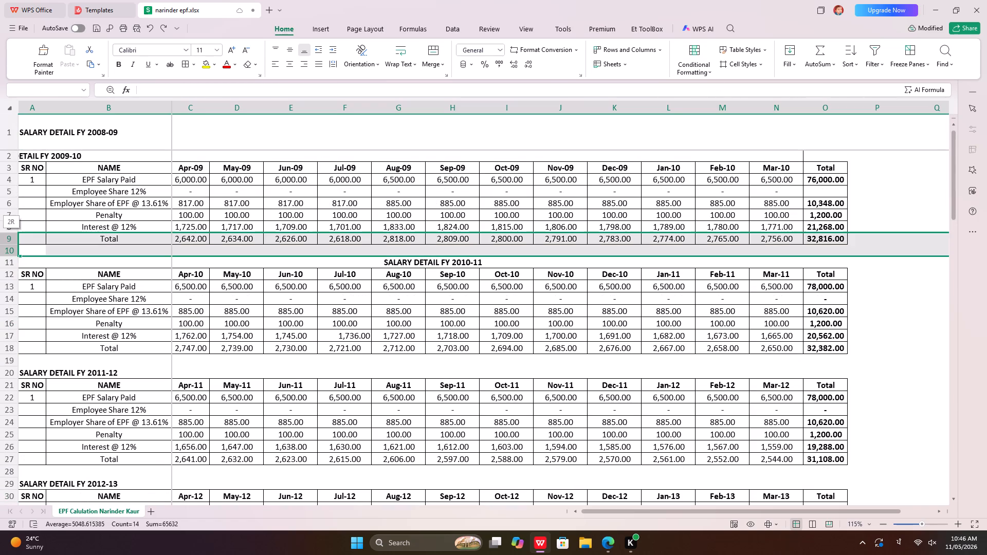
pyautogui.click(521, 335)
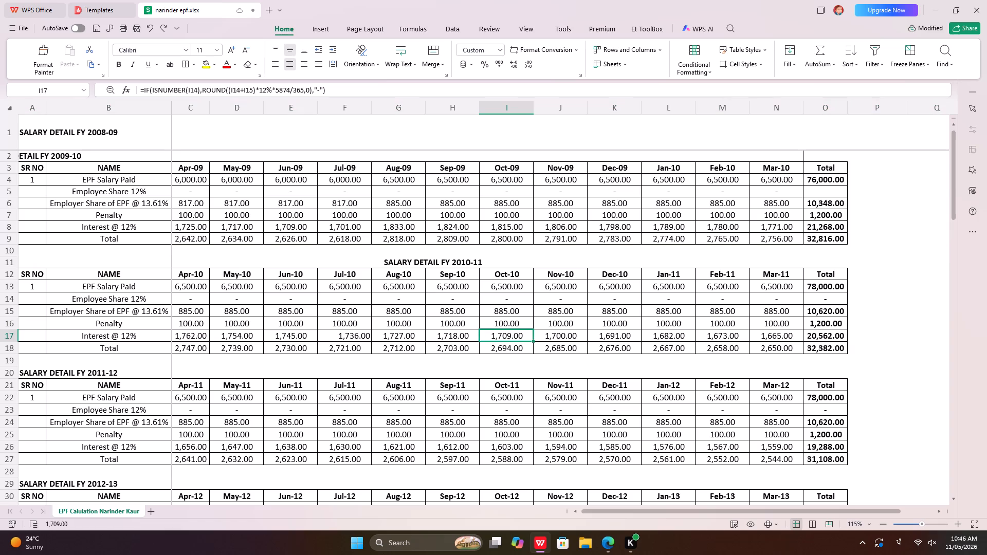
# Save the workbook.
pyautogui.click(14, 31)
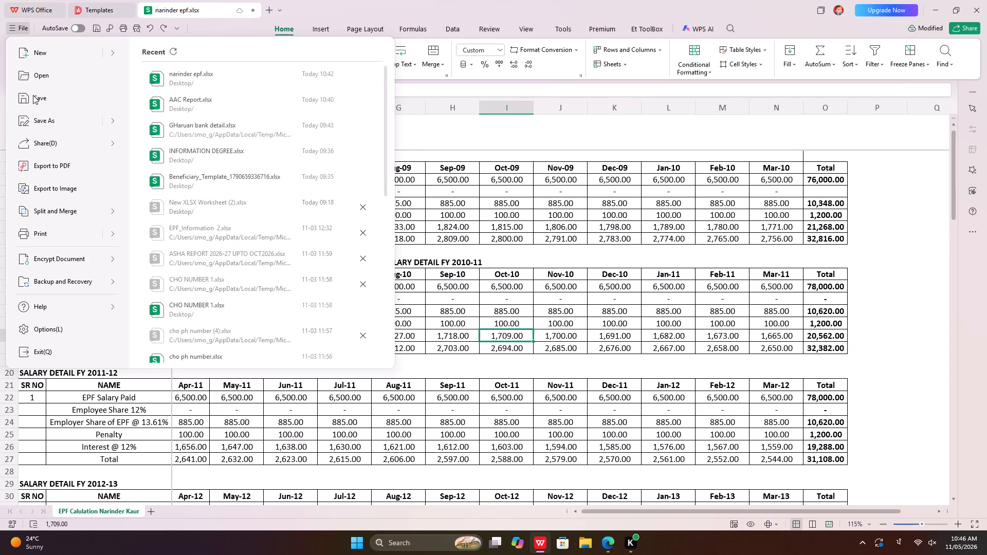
pyautogui.click(35, 100)
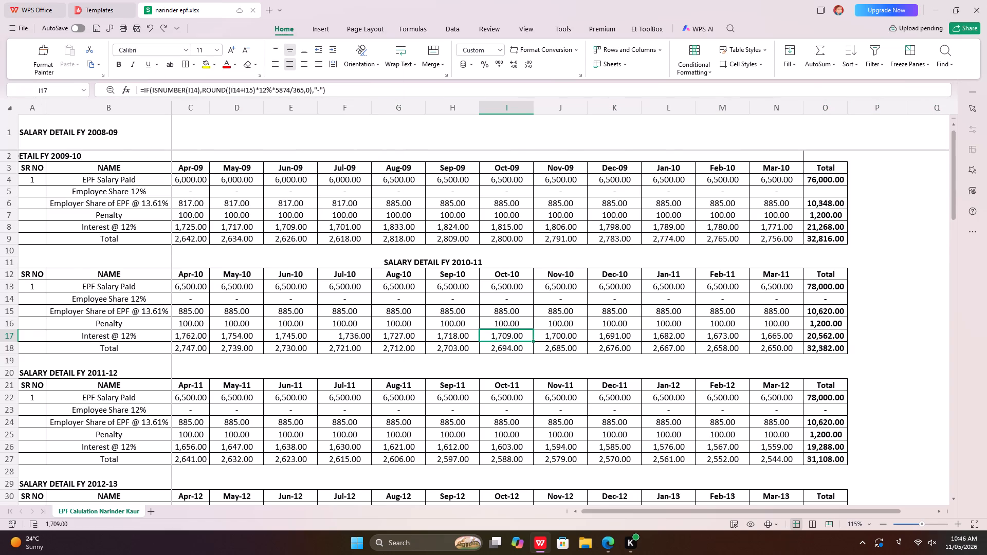
# Look through the yearly tables to the end of the sheet and inspect the October cells of the FY 2020-21 table.
pyautogui.scroll(-5, 449, 403)
pyautogui.scroll(-20, 452, 410)
pyautogui.scroll(-9, 452, 410)
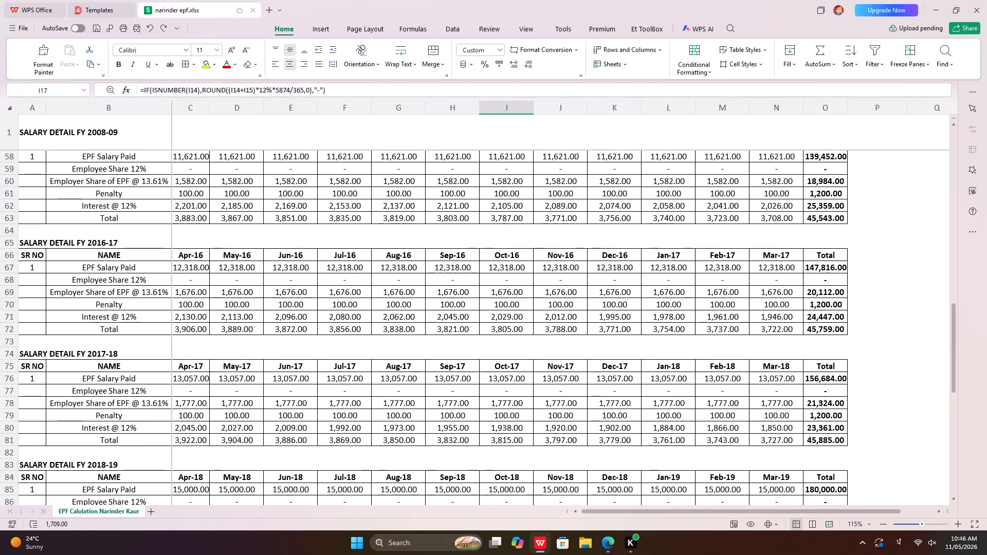
pyautogui.scroll(-8, 166, 452)
pyautogui.scroll(-20, 181, 468)
pyautogui.scroll(-5, 181, 468)
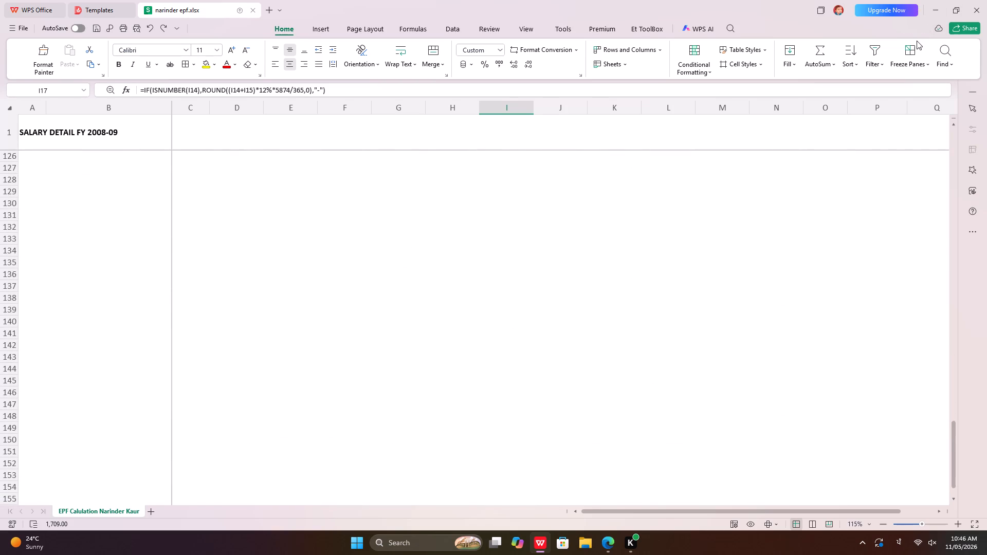
pyautogui.scroll(-5, 811, 51)
pyautogui.scroll(6, 821, 100)
pyautogui.scroll(14, 733, 82)
pyautogui.scroll(7, 498, 292)
pyautogui.click(494, 300)
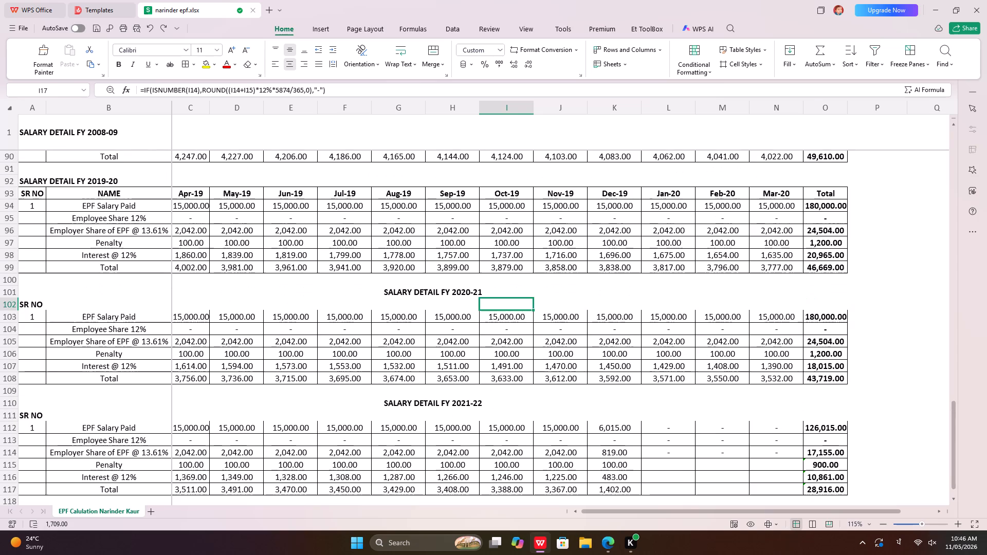
pyautogui.doubleClick(498, 322)
pyautogui.click(502, 349)
pyautogui.click(502, 349)
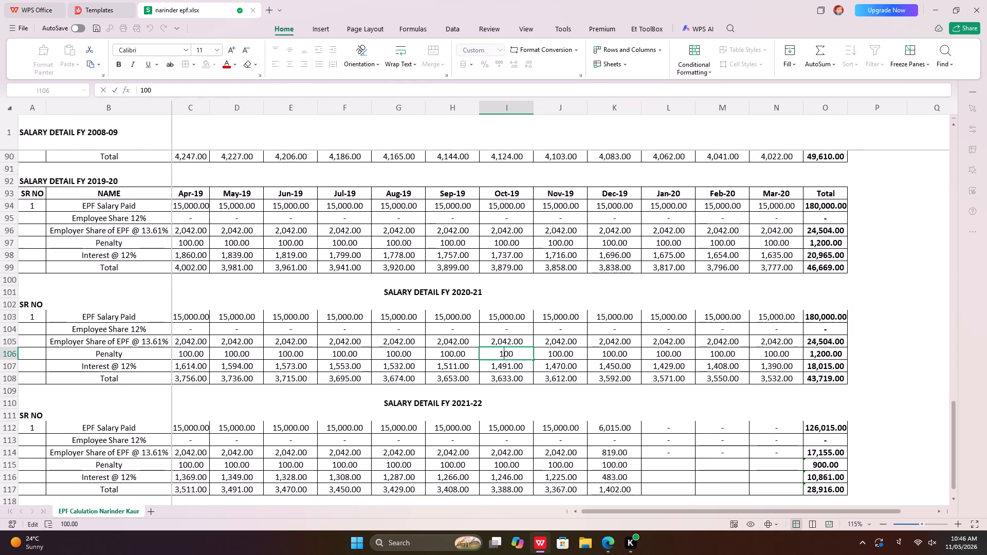
pyautogui.click(471, 346)
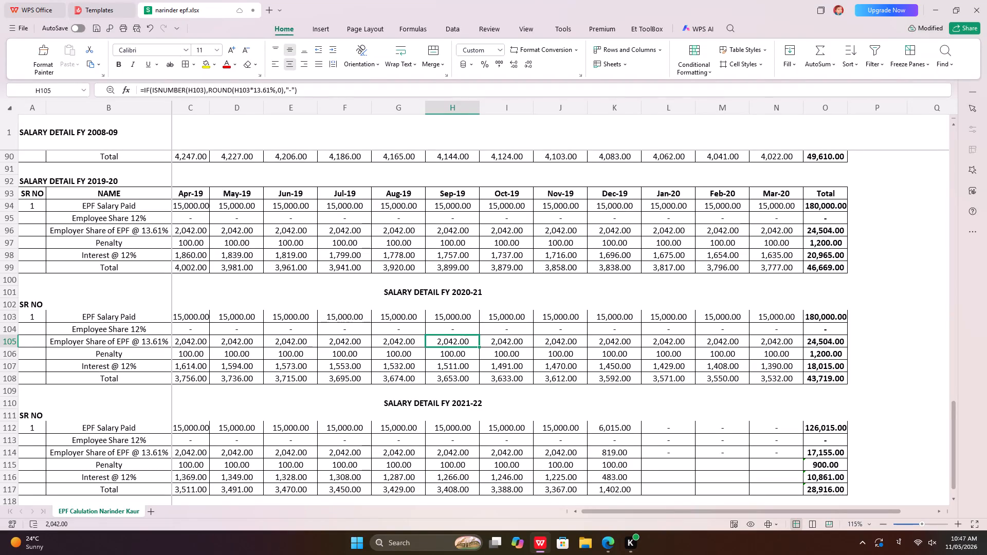
# Review the title rows of the yearly tables back up to FY 2009-10 and down again to FY 2020-21.
pyautogui.scroll(13, 449, 310)
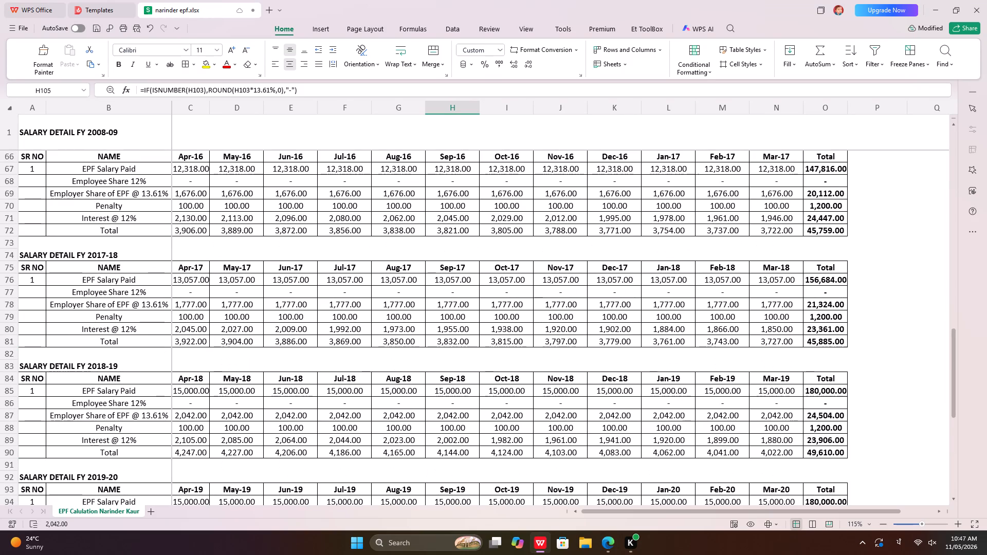
pyautogui.scroll(-3, 440, 301)
pyautogui.scroll(11, 559, 286)
pyautogui.scroll(7, 852, 177)
pyautogui.scroll(8, 243, 273)
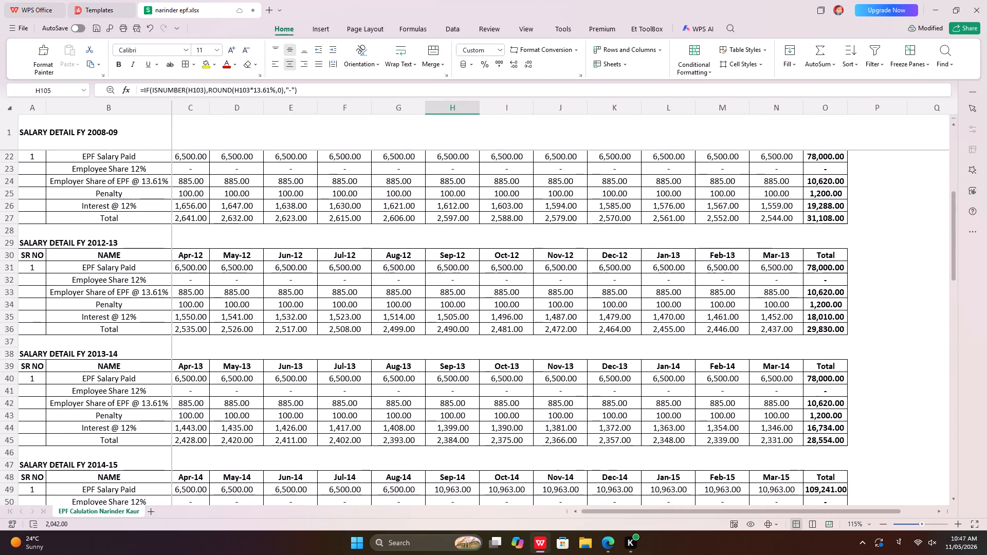
pyautogui.scroll(7, 237, 286)
pyautogui.scroll(6, 241, 228)
pyautogui.scroll(8, 356, 300)
pyautogui.scroll(-3, 386, 335)
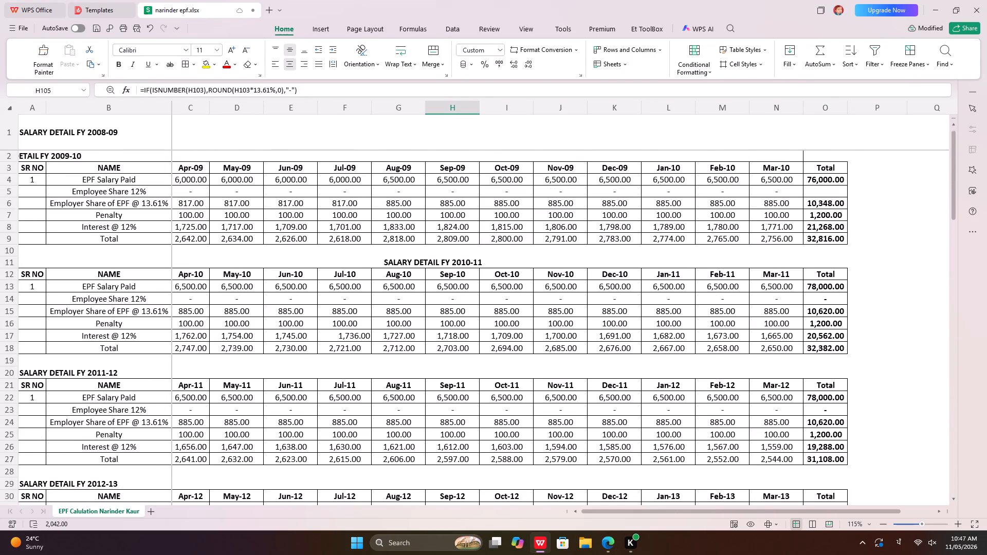
pyautogui.scroll(-5, 394, 344)
pyautogui.scroll(-20, 449, 364)
pyautogui.scroll(-1, 449, 364)
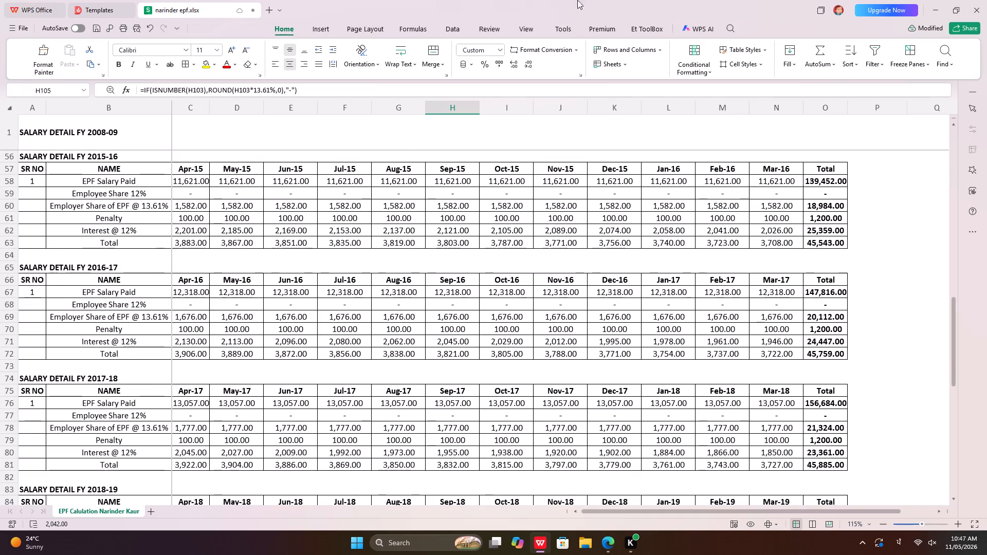
pyautogui.scroll(-9, 92, 480)
pyautogui.scroll(-3, 347, 363)
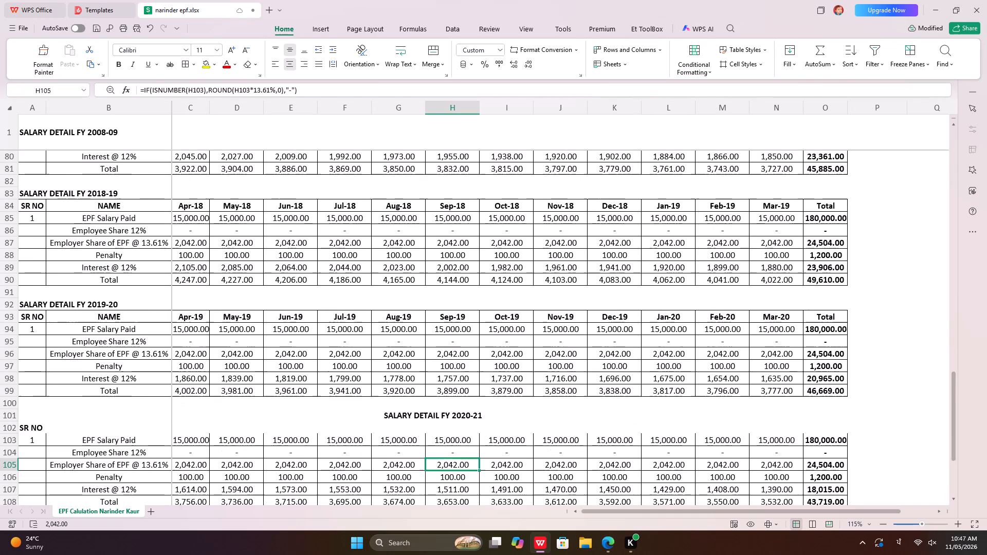
# Inspect the SALARY DETAIL FY 2020-21 title and its header row 102, and review the tables back up to the first one.
pyautogui.scroll(-5, 348, 369)
pyautogui.doubleClick(422, 309)
pyautogui.doubleClick(404, 327)
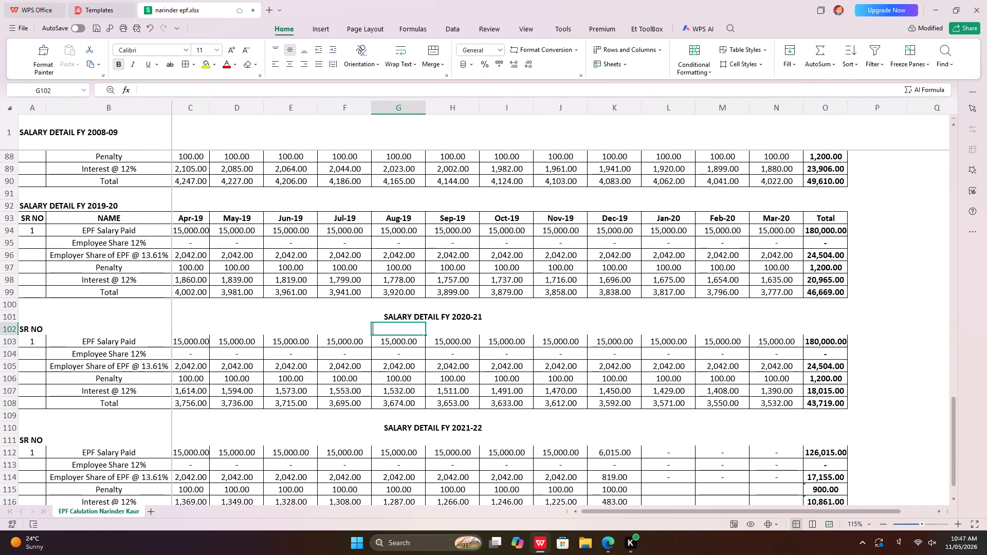
pyautogui.doubleClick(414, 313)
pyautogui.click(396, 383)
pyautogui.scroll(-3, 379, 413)
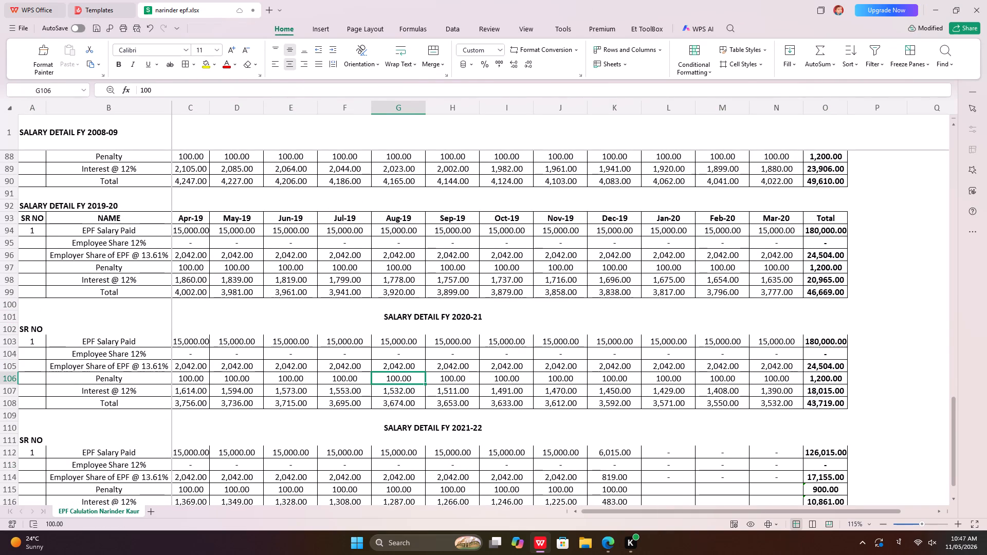
pyautogui.scroll(-7, 379, 413)
pyautogui.scroll(10, 382, 422)
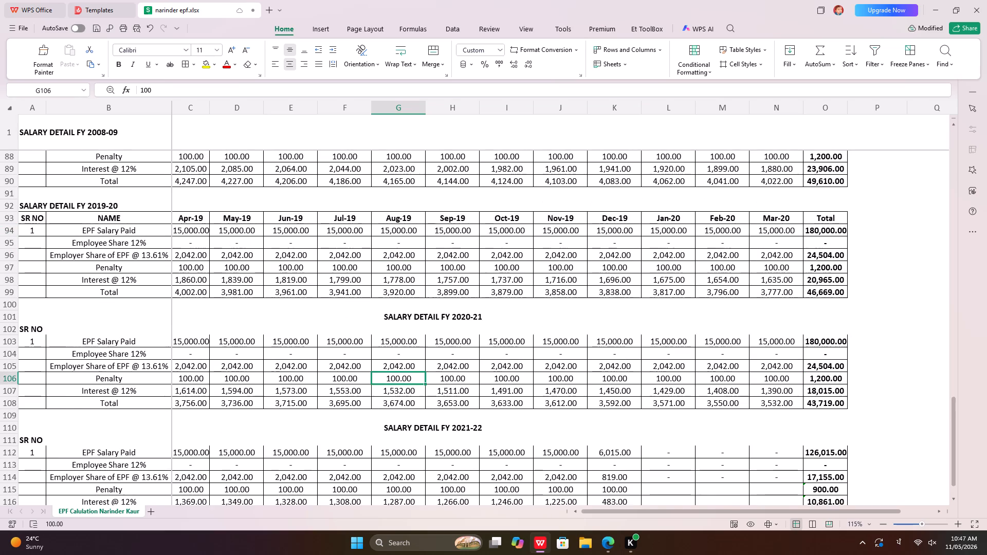
pyautogui.scroll(17, 364, 412)
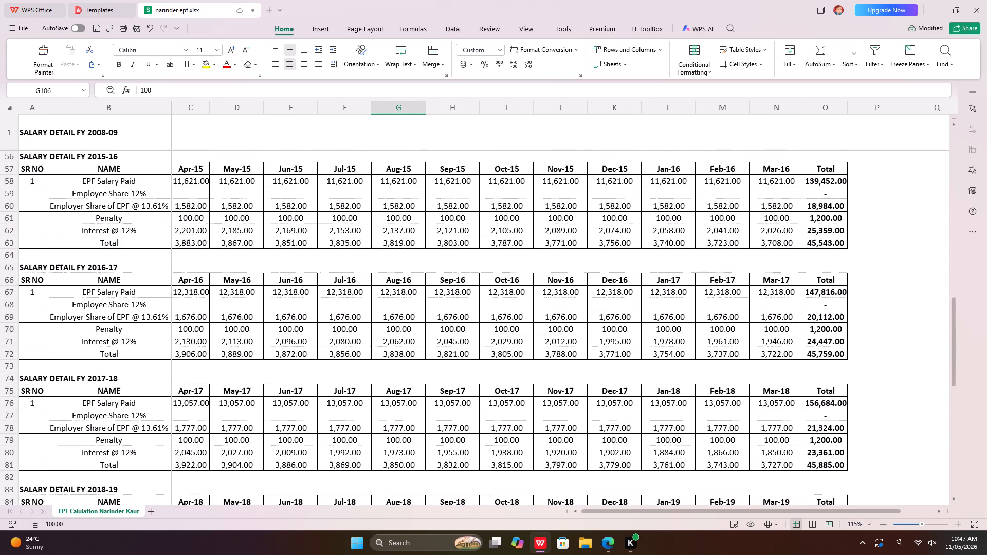
pyautogui.scroll(20, 341, 434)
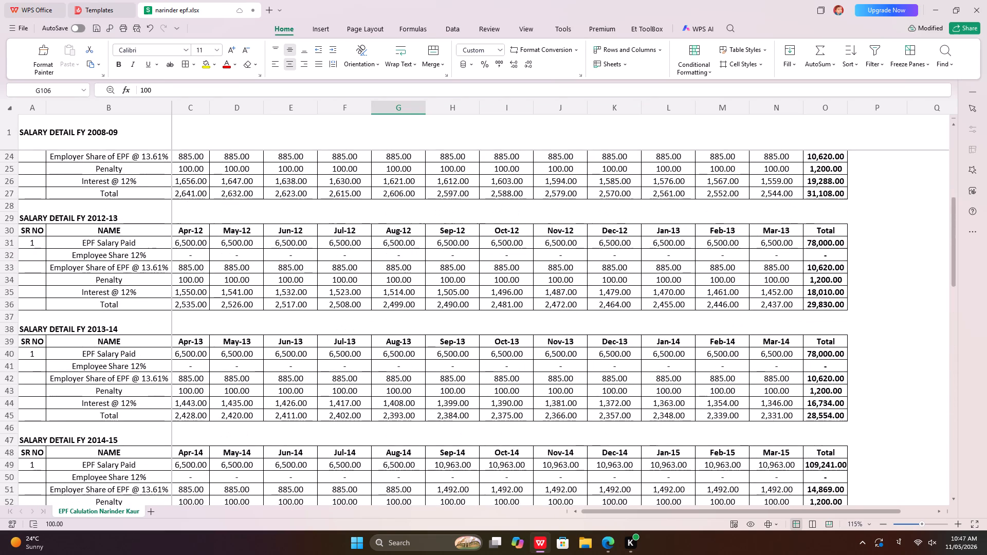
pyautogui.scroll(7, 334, 424)
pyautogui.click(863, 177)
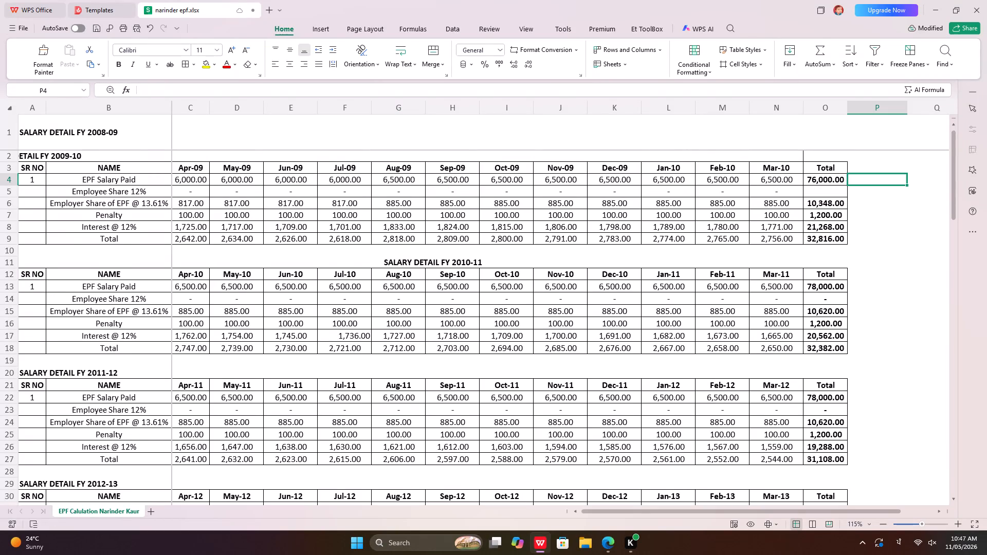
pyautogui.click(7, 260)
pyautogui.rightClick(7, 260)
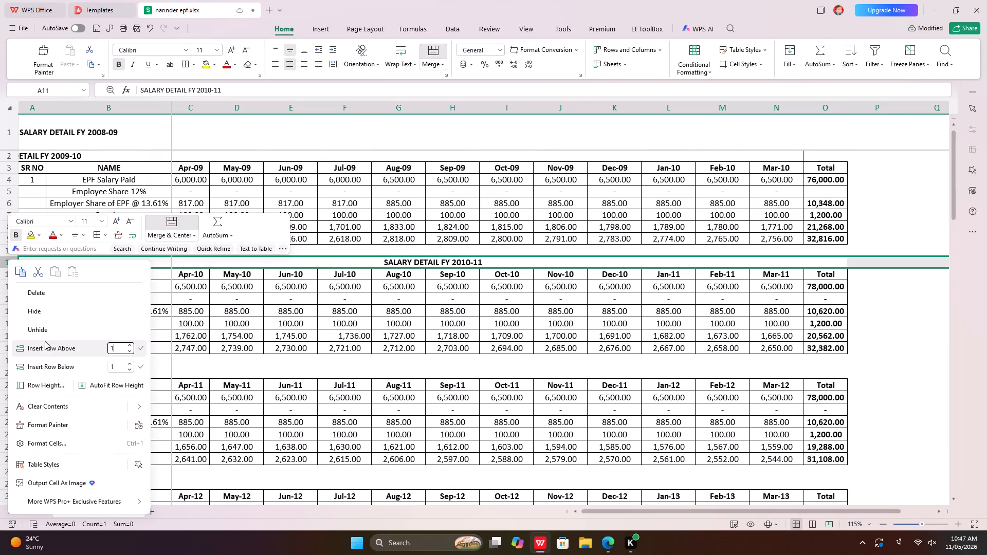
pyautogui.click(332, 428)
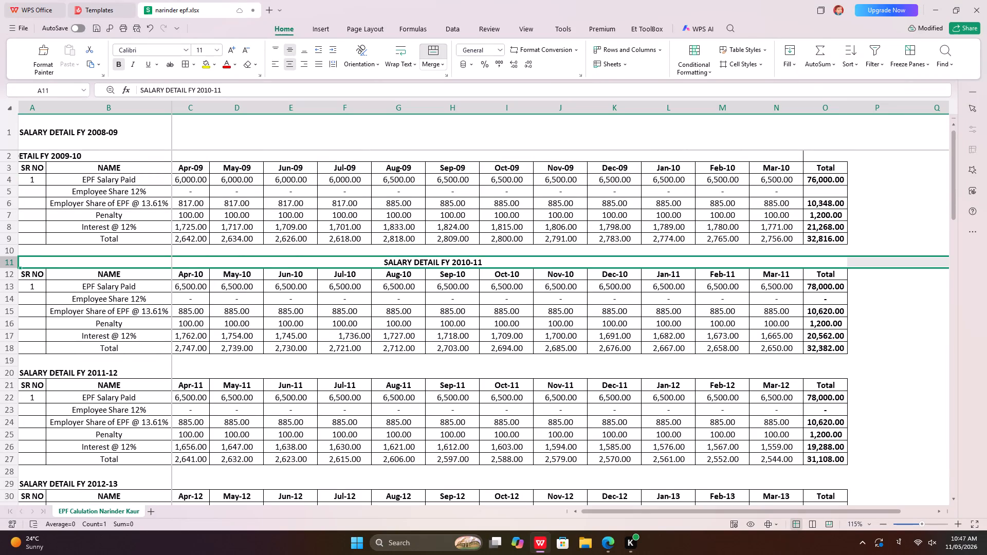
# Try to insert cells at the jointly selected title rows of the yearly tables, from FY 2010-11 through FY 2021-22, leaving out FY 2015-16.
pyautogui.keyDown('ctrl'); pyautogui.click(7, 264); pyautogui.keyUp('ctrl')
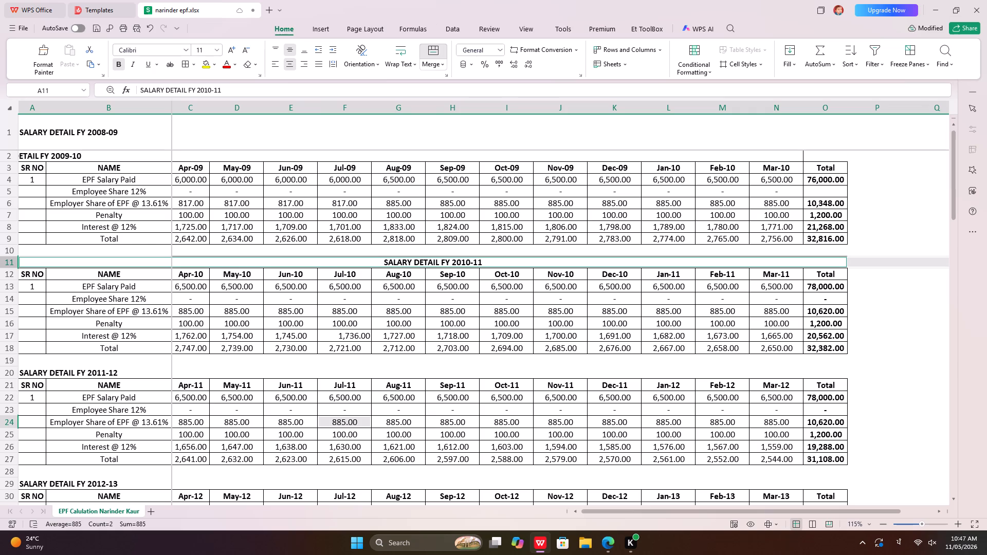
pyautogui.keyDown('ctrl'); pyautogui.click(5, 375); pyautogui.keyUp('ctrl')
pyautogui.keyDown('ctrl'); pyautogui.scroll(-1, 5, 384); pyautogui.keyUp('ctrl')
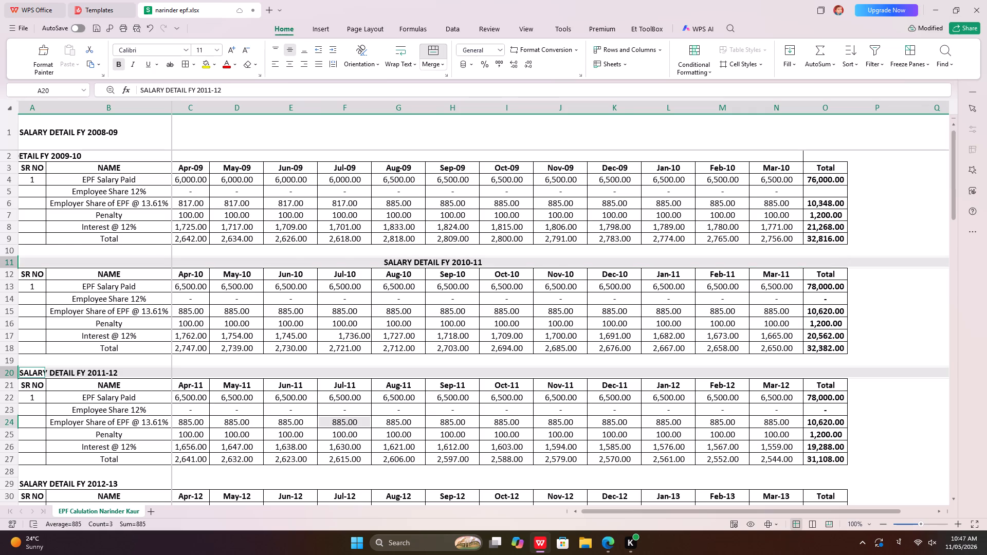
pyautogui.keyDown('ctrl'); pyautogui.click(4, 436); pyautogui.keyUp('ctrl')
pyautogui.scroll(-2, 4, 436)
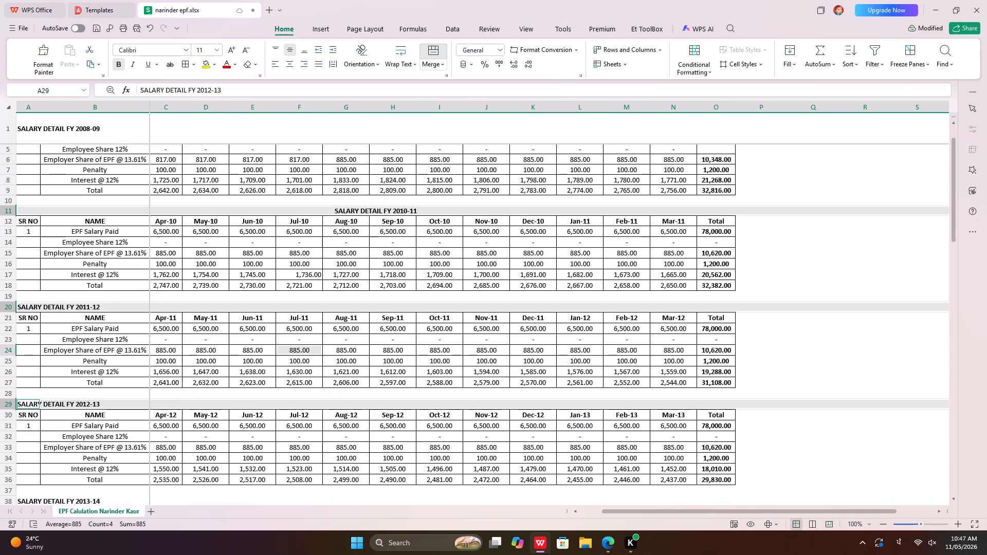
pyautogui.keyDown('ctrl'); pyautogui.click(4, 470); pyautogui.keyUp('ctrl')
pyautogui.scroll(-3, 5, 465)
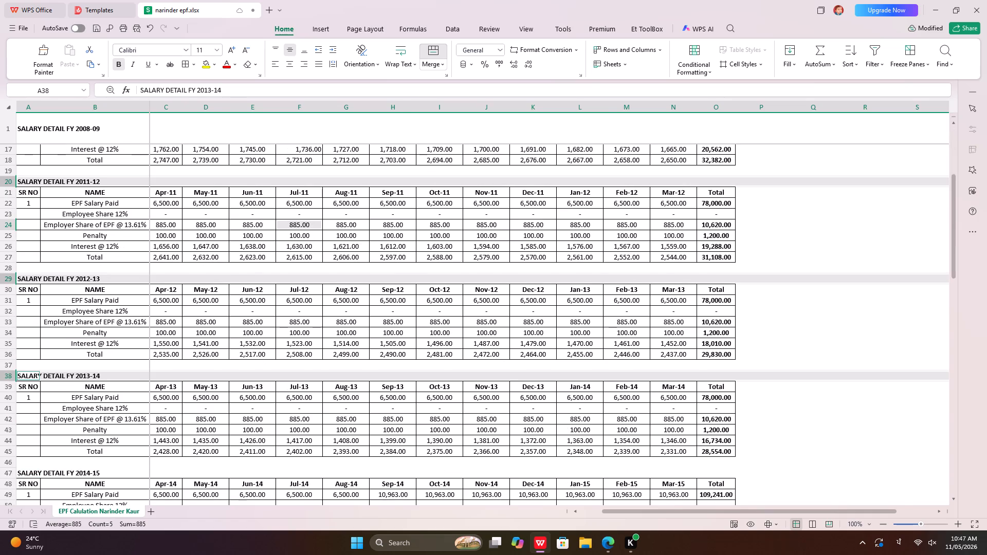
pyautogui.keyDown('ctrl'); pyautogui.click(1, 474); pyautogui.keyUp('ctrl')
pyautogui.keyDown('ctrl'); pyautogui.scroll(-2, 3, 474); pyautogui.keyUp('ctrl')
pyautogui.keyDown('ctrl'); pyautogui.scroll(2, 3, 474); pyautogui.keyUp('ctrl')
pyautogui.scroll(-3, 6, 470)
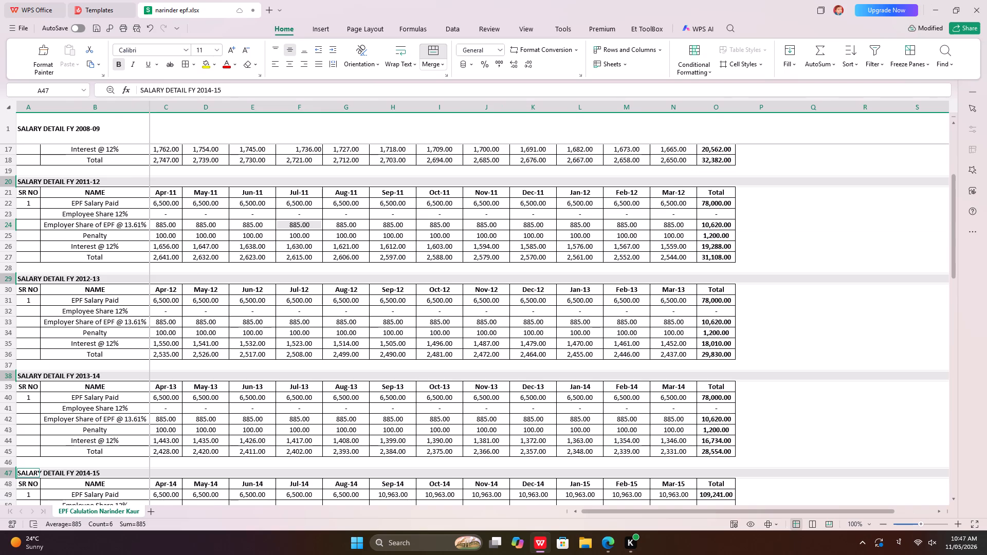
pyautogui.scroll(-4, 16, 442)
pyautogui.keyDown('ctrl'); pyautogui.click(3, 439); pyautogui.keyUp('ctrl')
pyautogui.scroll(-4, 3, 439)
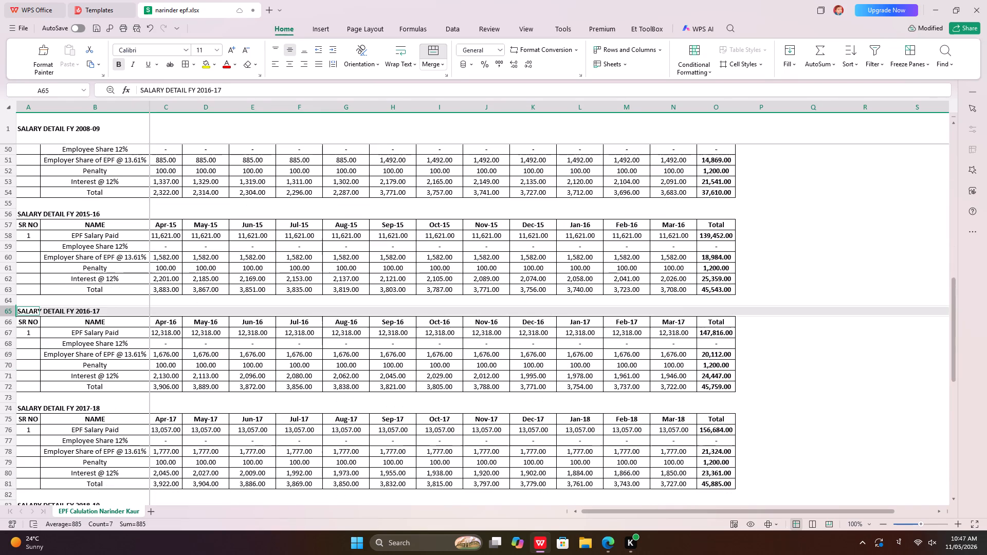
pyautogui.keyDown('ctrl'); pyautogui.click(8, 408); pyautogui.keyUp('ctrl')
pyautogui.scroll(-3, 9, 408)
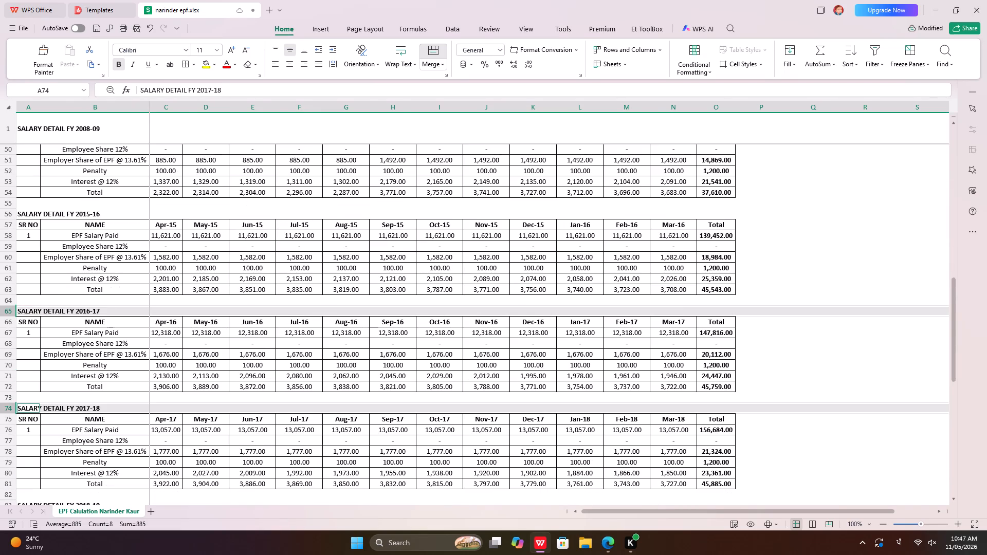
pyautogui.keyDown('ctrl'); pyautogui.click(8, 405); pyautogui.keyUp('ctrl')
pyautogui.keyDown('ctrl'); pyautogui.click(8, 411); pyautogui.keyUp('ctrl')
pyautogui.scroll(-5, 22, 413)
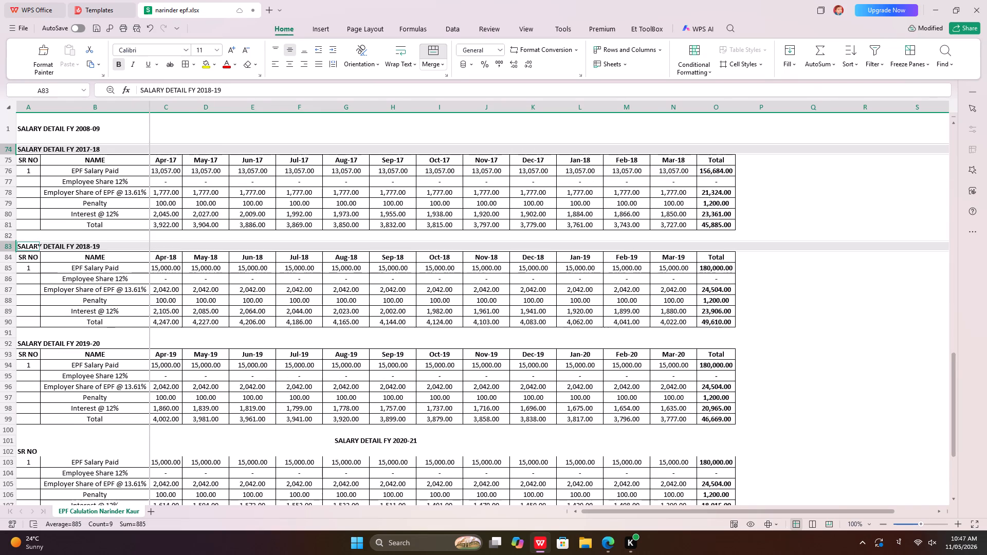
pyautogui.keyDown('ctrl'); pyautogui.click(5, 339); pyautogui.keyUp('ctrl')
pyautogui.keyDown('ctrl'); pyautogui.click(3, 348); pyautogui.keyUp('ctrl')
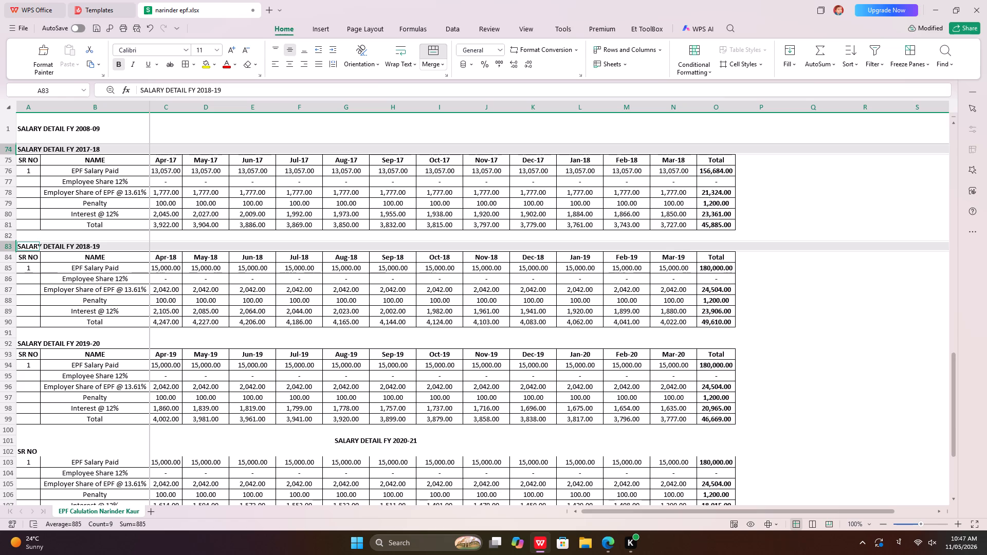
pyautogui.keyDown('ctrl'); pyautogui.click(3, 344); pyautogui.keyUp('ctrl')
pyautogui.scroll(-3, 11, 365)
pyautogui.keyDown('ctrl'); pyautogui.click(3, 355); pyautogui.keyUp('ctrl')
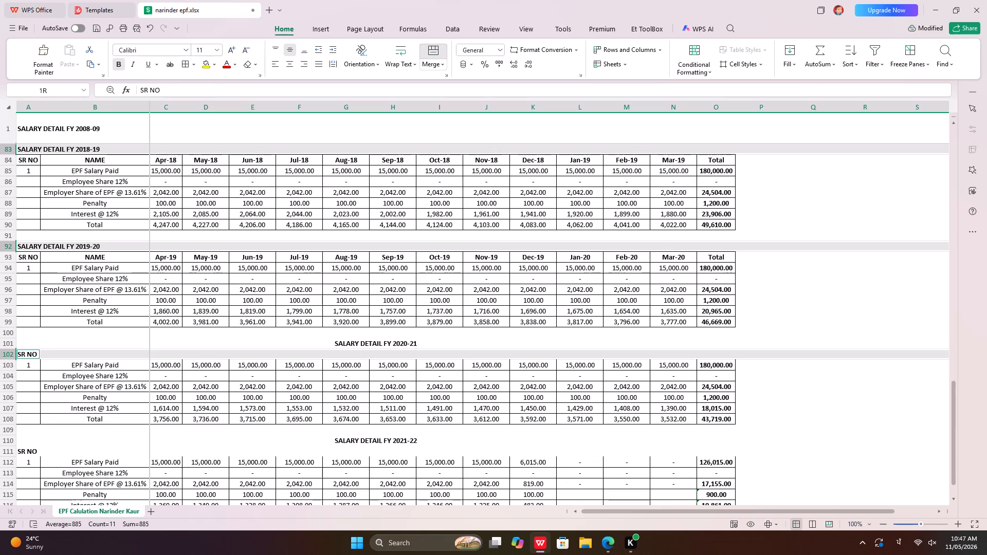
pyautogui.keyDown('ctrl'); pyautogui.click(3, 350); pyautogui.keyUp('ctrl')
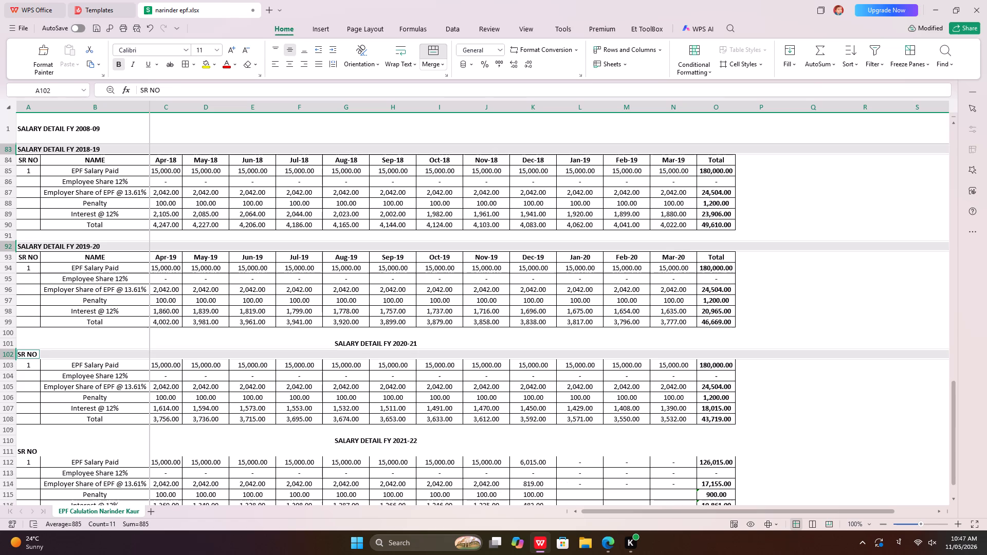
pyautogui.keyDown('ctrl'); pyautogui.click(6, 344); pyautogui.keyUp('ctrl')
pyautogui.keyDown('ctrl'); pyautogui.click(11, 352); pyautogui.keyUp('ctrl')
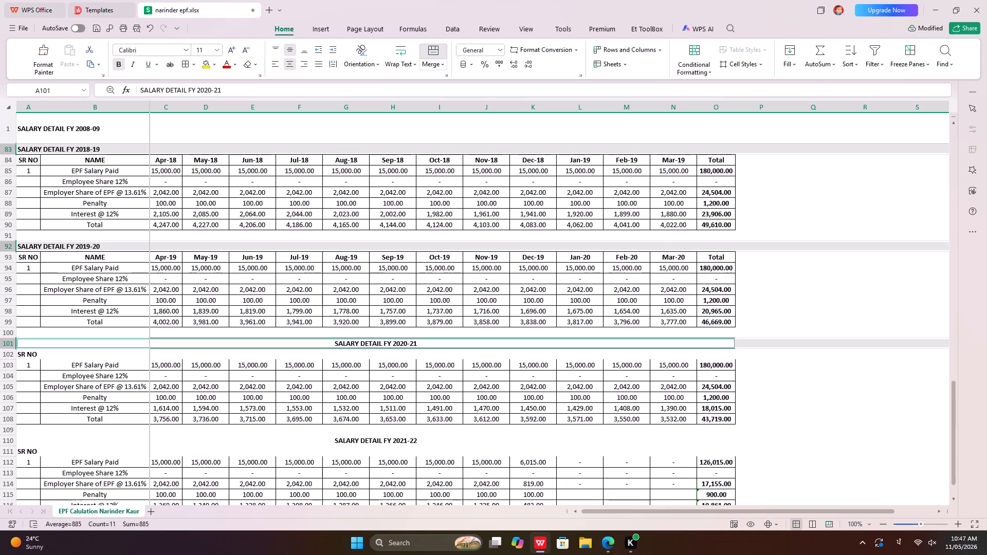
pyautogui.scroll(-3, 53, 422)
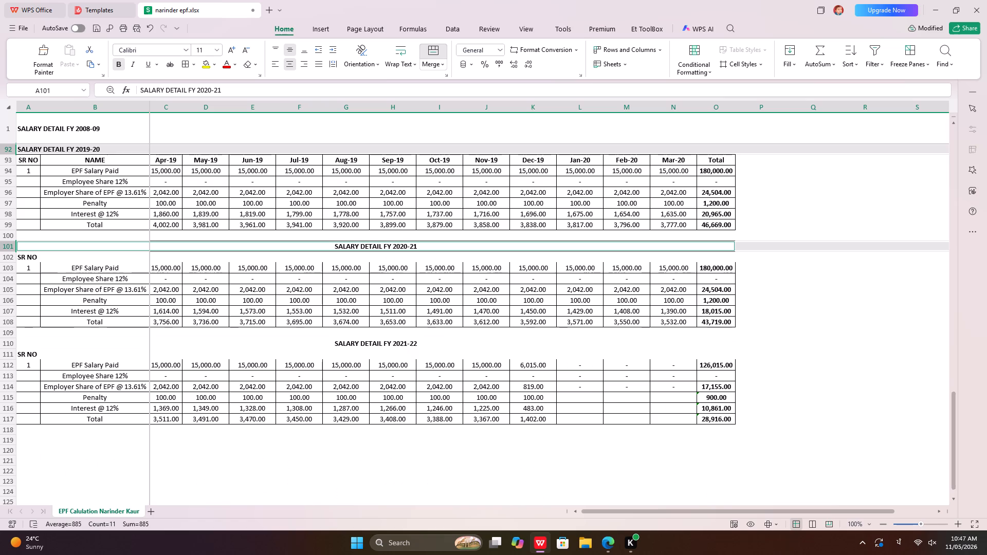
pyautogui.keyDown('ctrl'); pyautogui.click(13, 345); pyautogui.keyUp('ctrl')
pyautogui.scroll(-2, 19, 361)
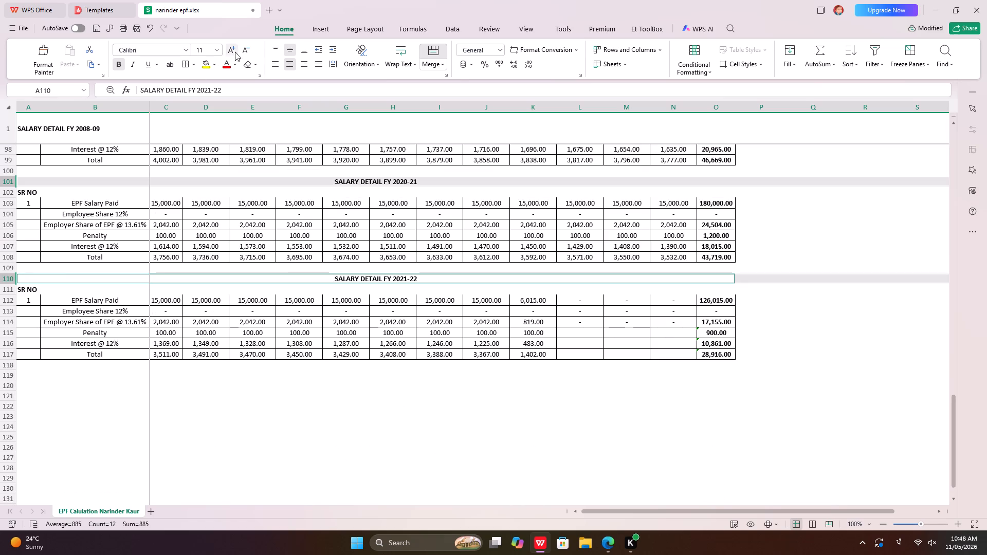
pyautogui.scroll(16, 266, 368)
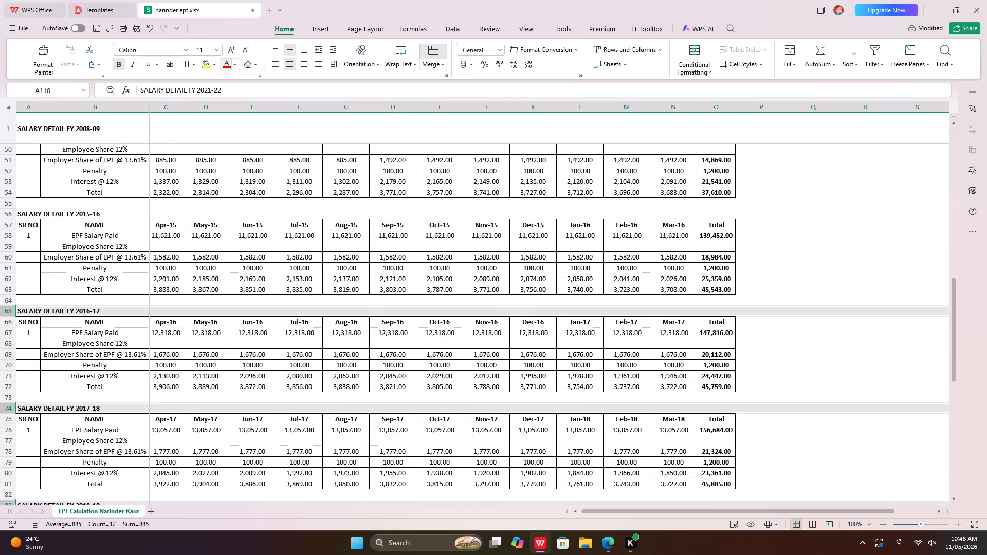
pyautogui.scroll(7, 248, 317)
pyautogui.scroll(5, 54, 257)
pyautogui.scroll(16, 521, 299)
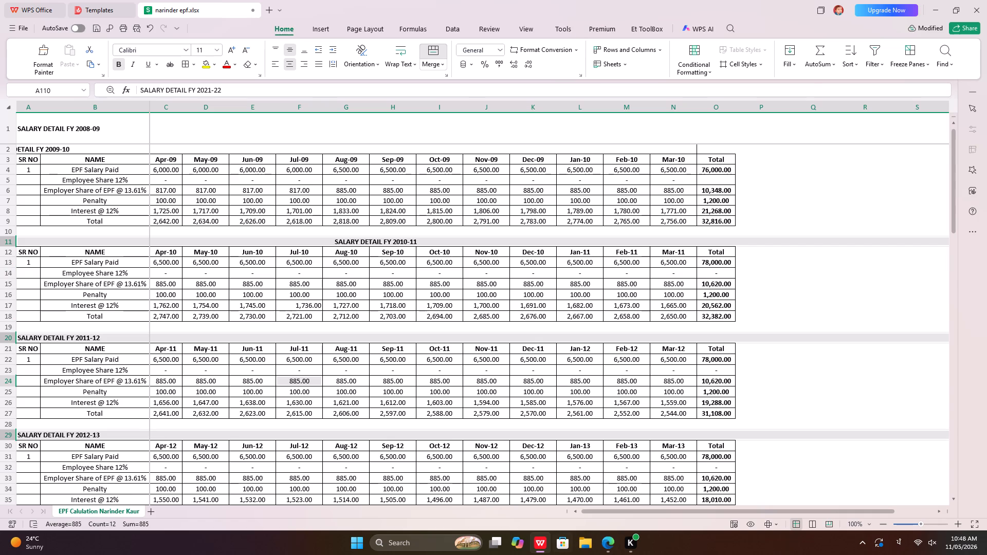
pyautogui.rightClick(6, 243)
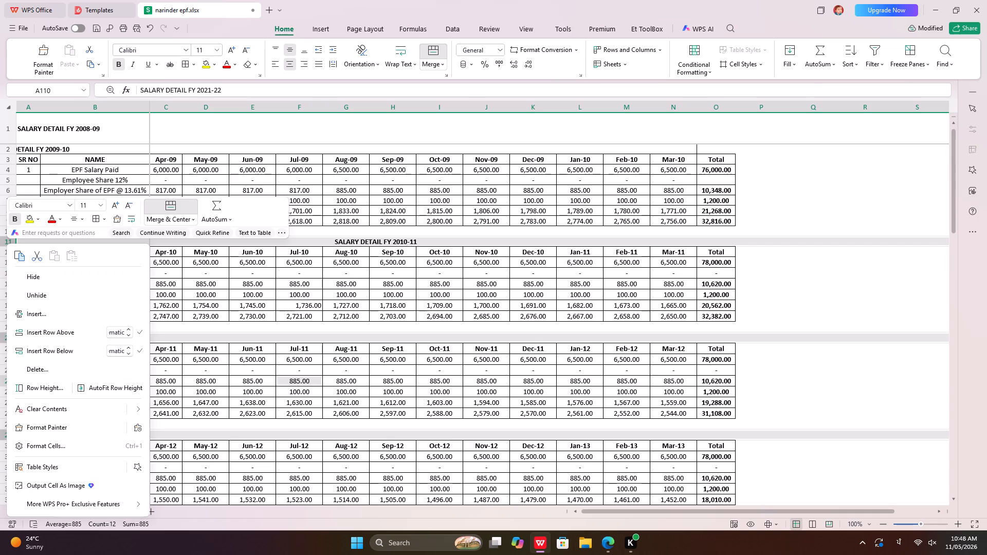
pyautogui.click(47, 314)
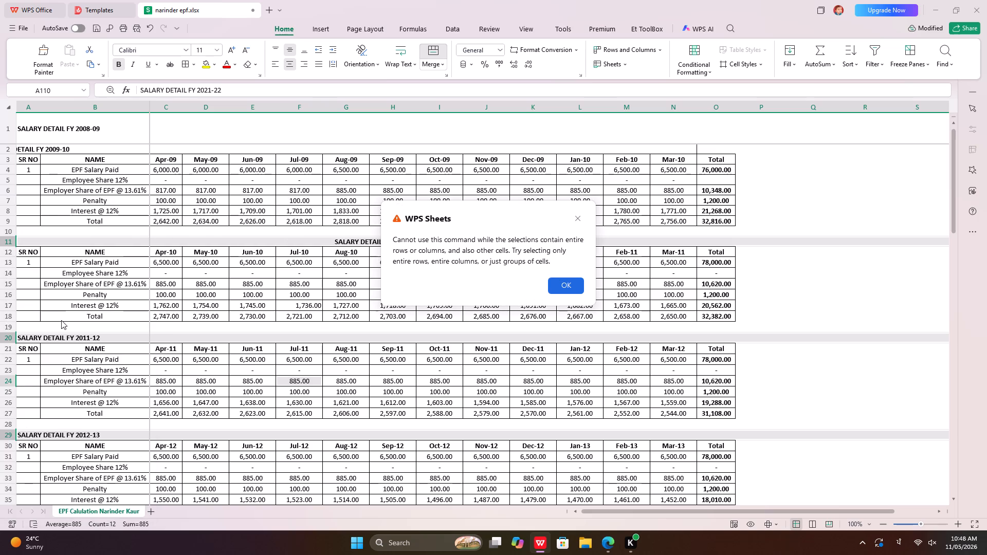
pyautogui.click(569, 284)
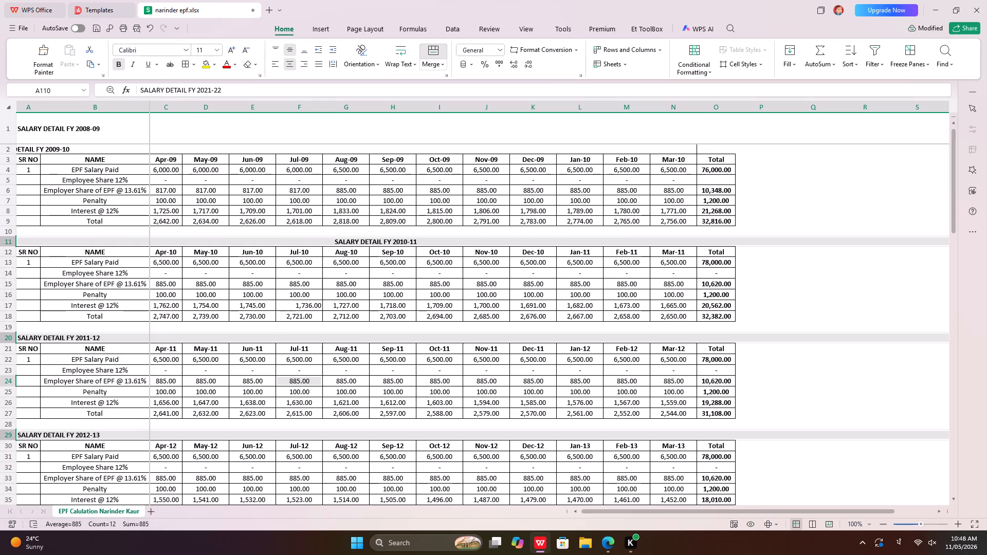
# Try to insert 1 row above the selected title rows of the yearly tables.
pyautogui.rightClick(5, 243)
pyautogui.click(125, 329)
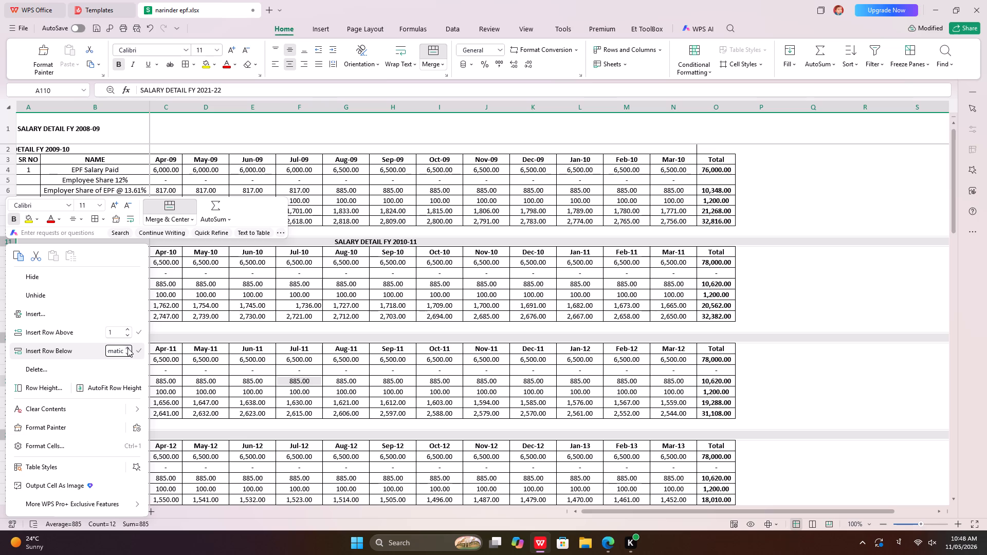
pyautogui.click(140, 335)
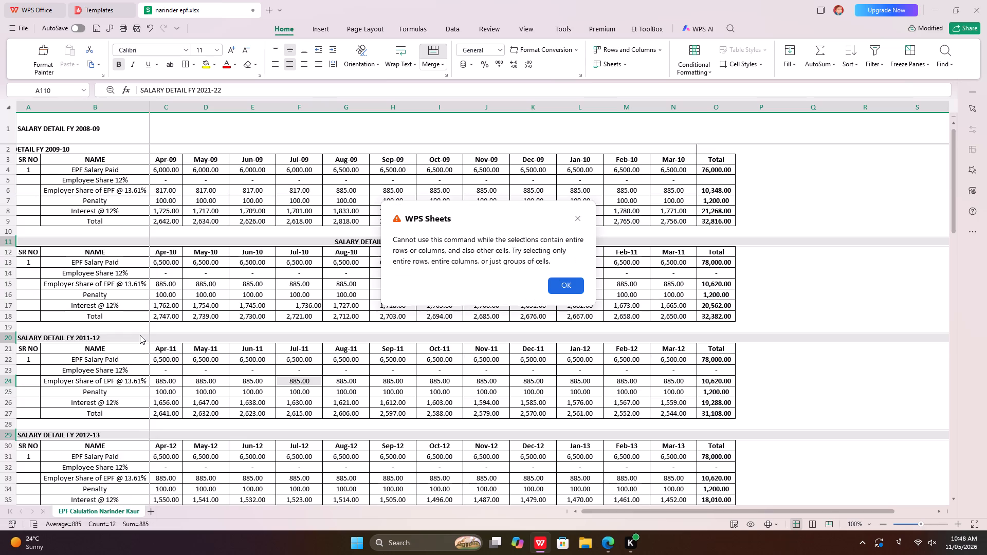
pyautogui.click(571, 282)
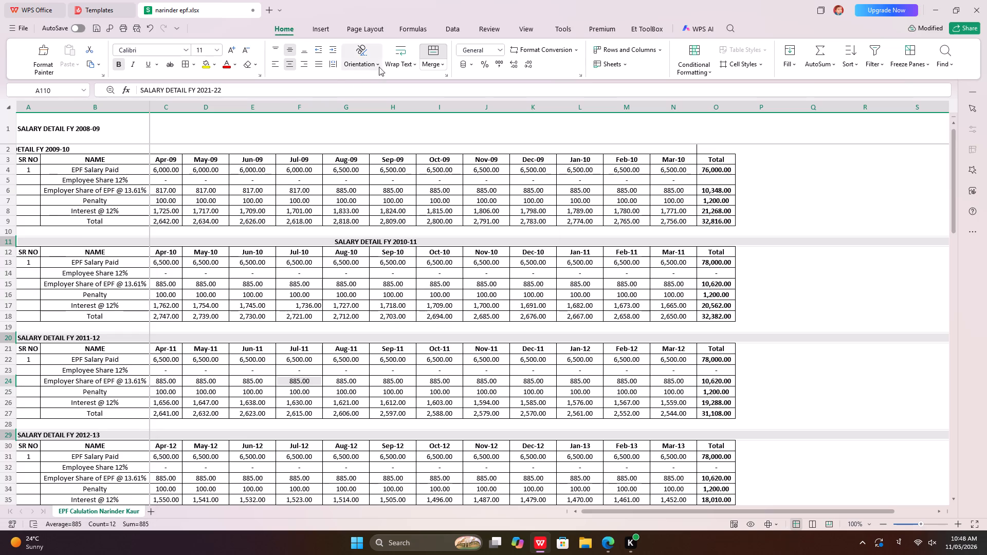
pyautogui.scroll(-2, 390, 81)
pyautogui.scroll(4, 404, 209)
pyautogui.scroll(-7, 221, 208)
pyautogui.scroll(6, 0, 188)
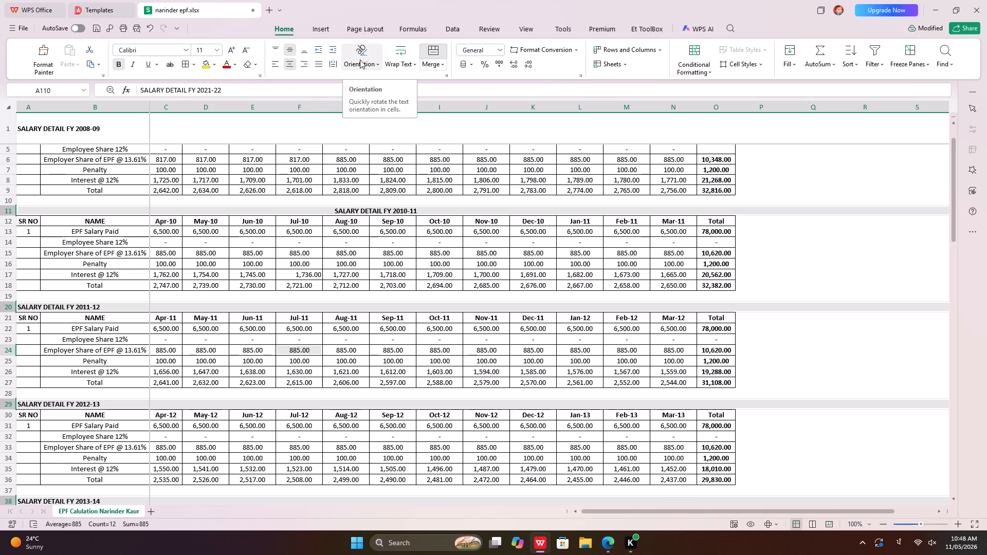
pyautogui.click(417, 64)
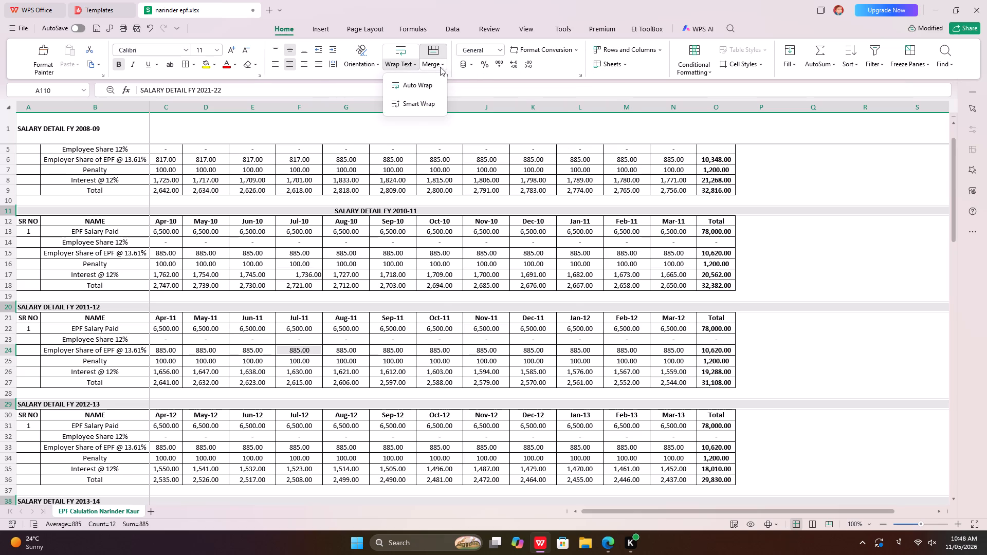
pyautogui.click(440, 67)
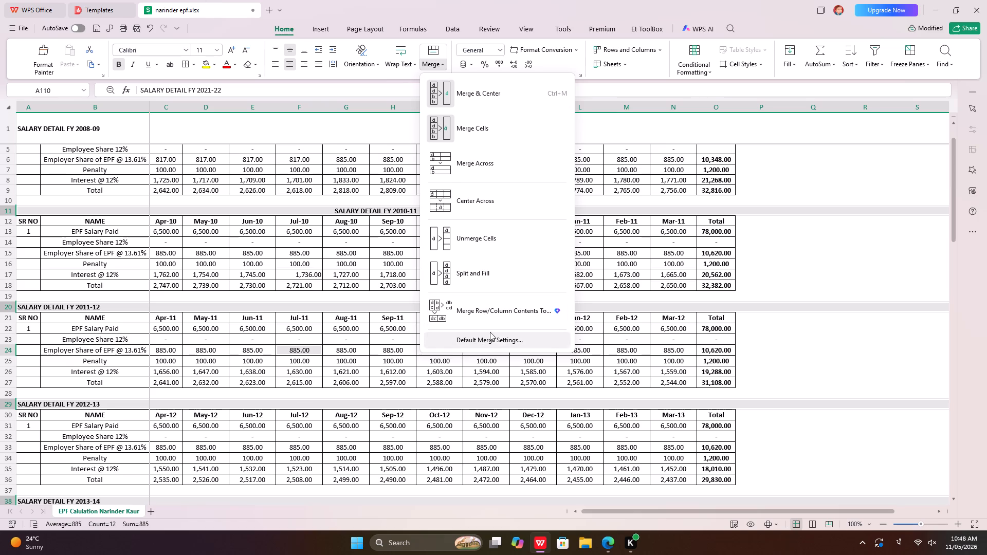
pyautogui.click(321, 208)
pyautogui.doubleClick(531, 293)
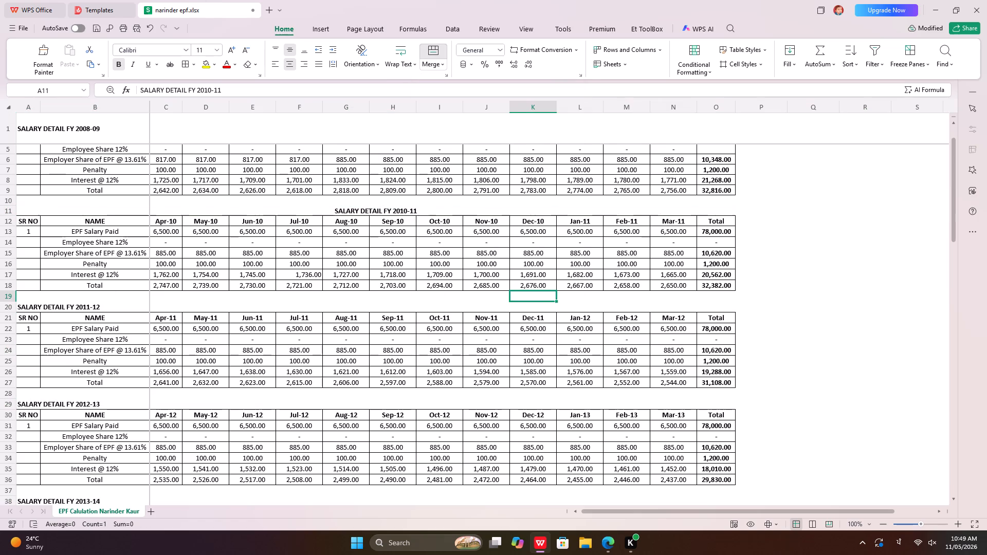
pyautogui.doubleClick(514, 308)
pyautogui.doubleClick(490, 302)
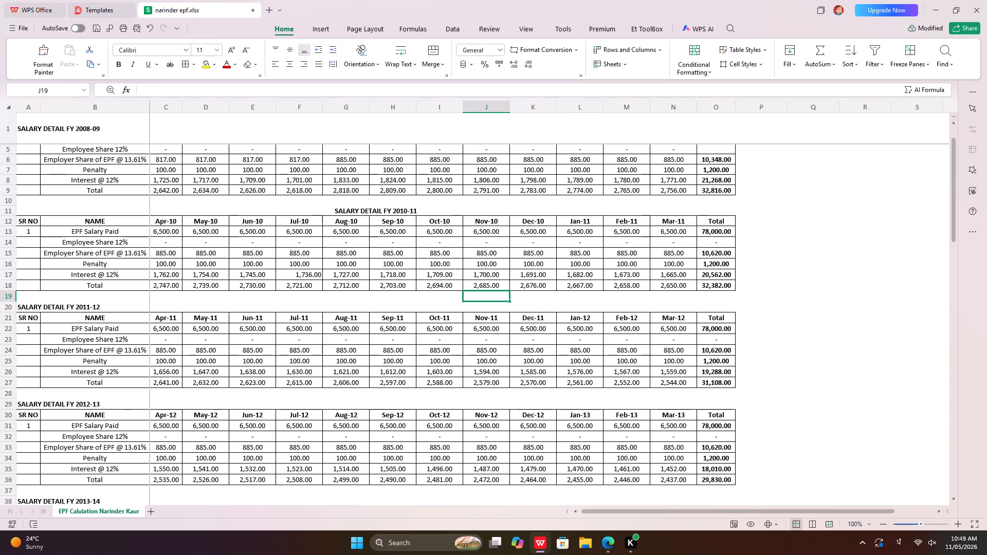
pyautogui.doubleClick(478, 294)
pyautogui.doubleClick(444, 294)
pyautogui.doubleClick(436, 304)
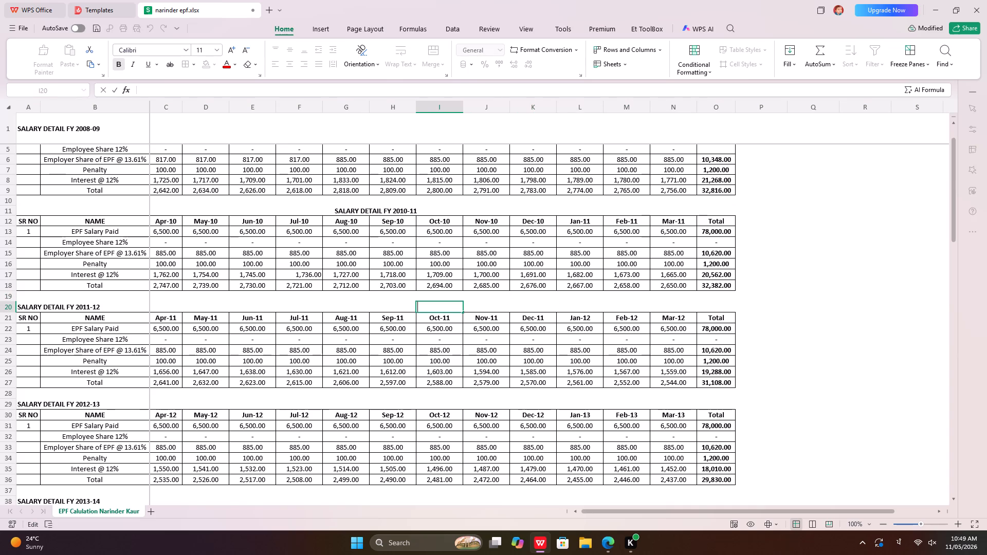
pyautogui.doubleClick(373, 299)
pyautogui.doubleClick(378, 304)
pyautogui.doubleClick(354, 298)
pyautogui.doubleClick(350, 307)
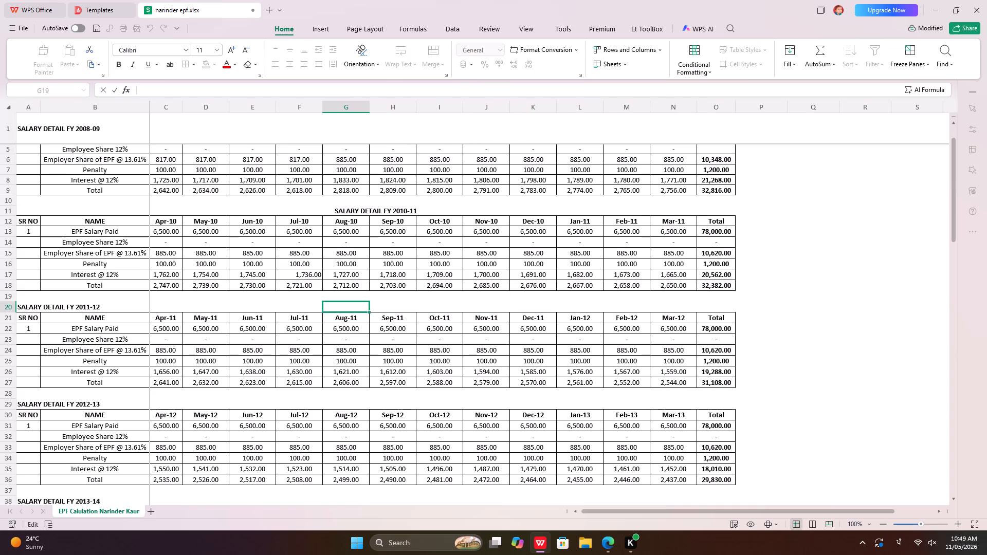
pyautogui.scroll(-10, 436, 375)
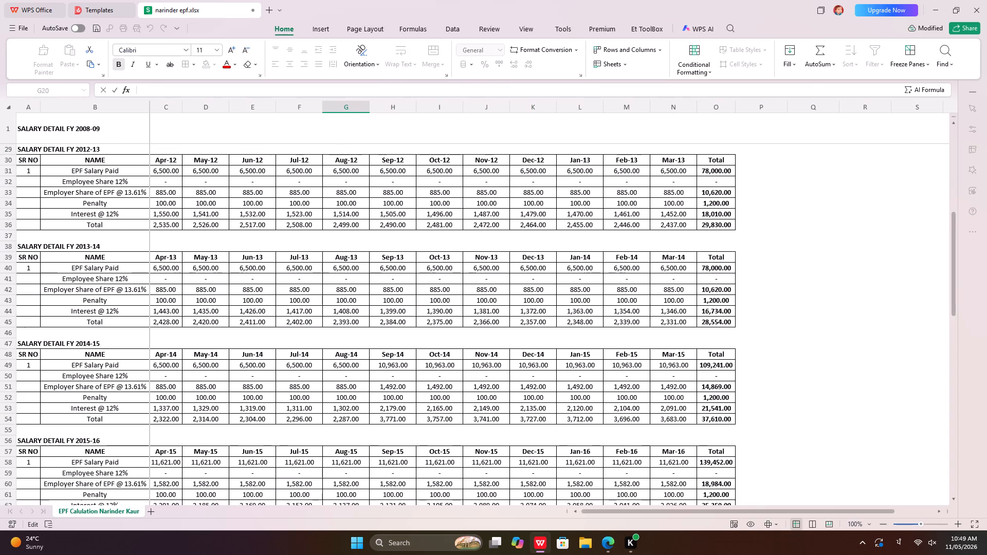
# Save the workbook.
pyautogui.click(438, 363)
pyautogui.click(15, 27)
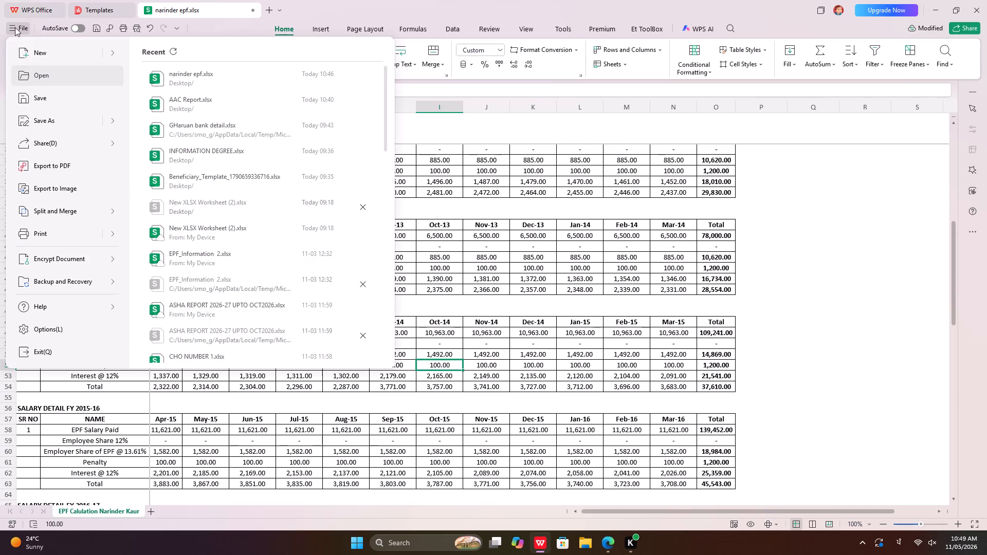
pyautogui.click(41, 98)
pyautogui.scroll(5, 515, 428)
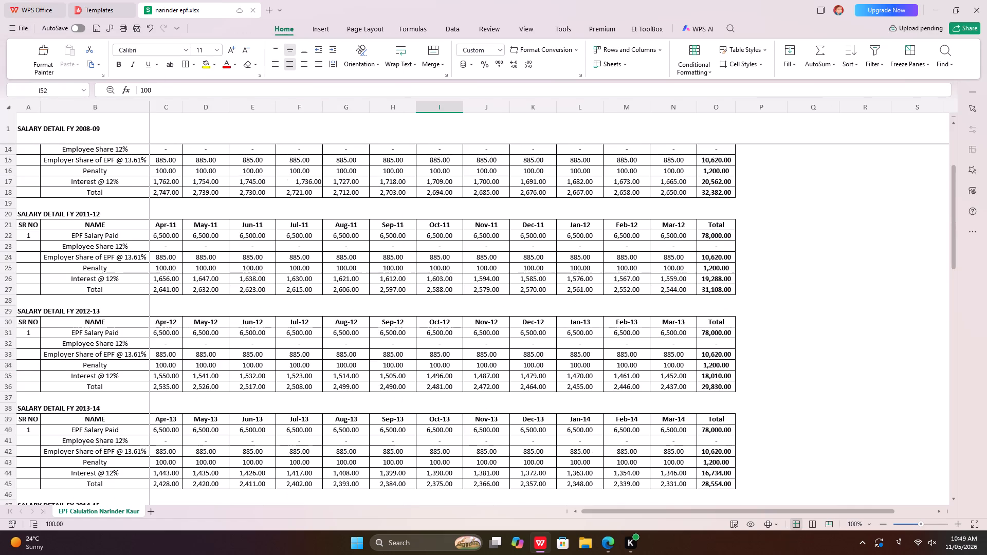
# Review the yearly tables from FY 2013-14 back up to FY 2009-10 and inspect the SALARY DETAIL FY 2010-11 title row.
pyautogui.scroll(2, 518, 429)
pyautogui.scroll(20, 554, 407)
pyautogui.scroll(7, 558, 404)
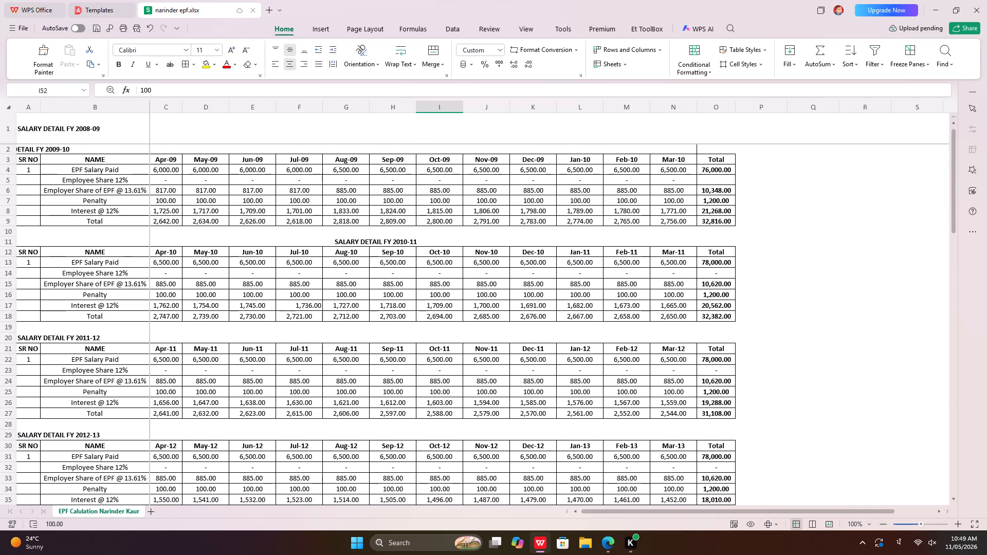
pyautogui.scroll(7, 558, 404)
pyautogui.scroll(-4, 659, 243)
pyautogui.scroll(-6, 526, 360)
pyautogui.scroll(7, 514, 385)
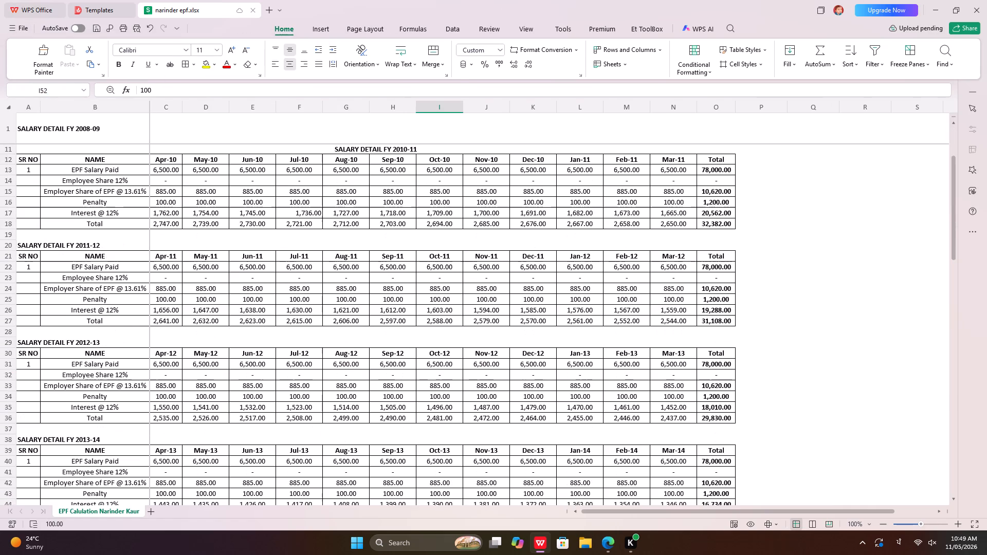
pyautogui.scroll(20, 518, 381)
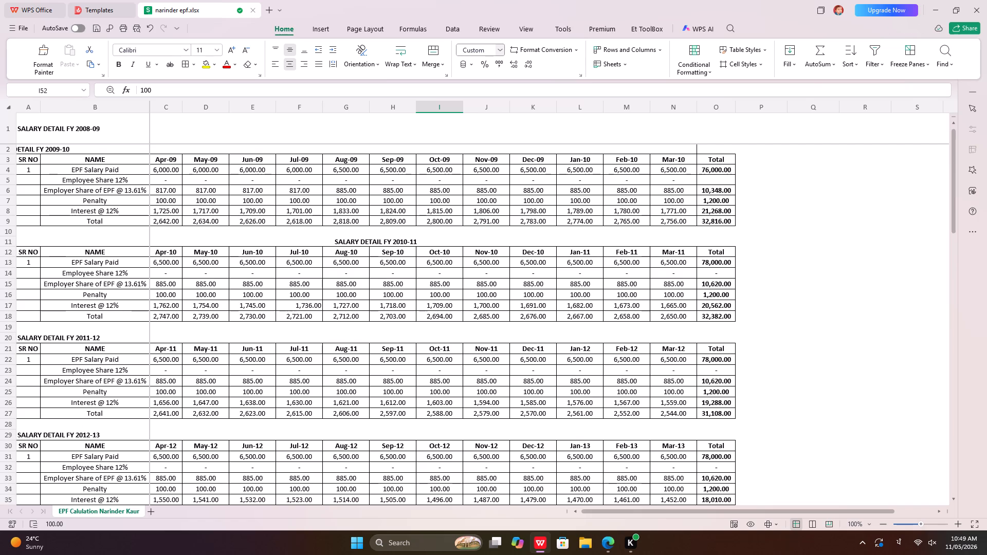
pyautogui.click(531, 238)
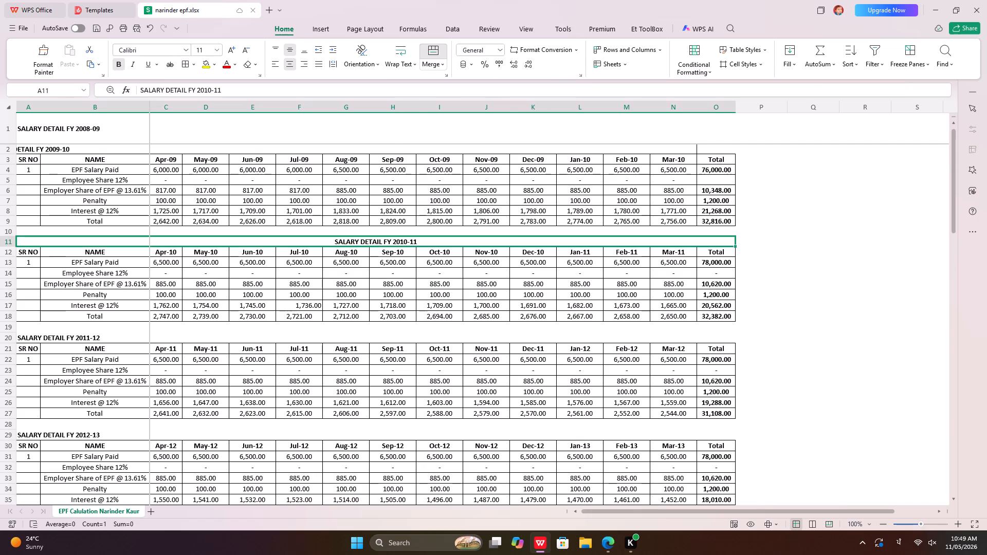
pyautogui.click(532, 227)
pyautogui.click(537, 239)
# Inspect the FY 2021-22 formulas for the November column total and the EPF Salary Paid and Employer Share row totals.
pyautogui.scroll(-14, 454, 378)
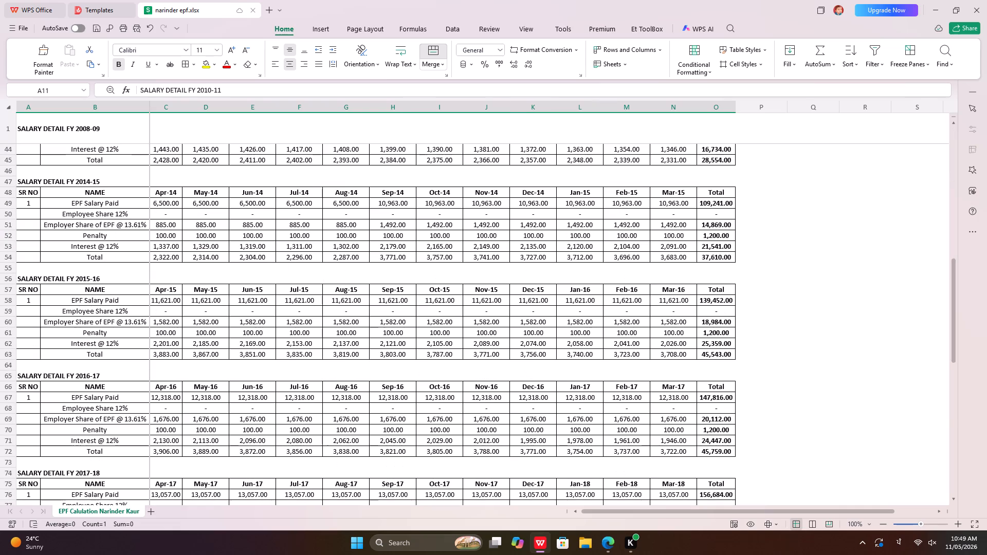
pyautogui.scroll(-7, 367, 403)
pyautogui.scroll(-7, 428, 395)
pyautogui.scroll(-4, 785, 336)
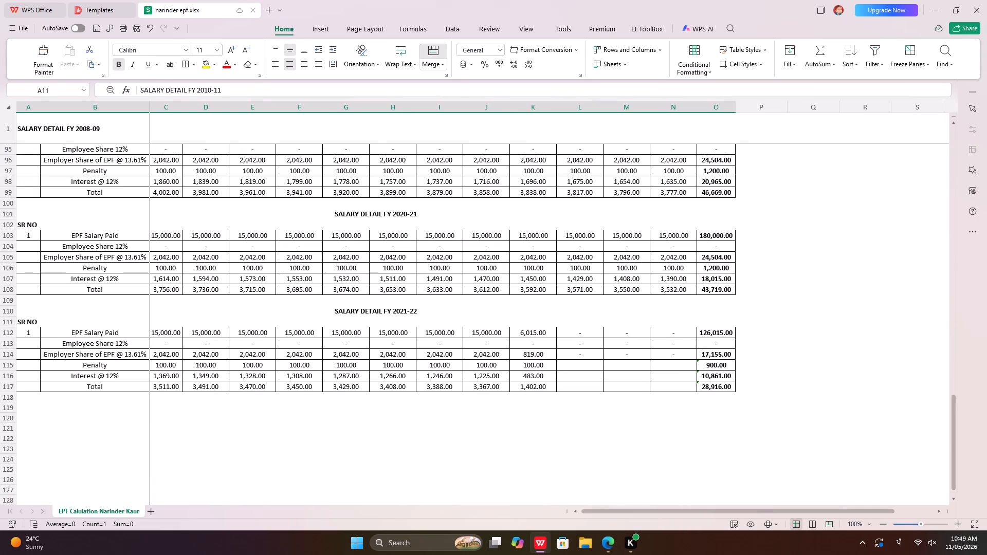
pyautogui.doubleClick(493, 385)
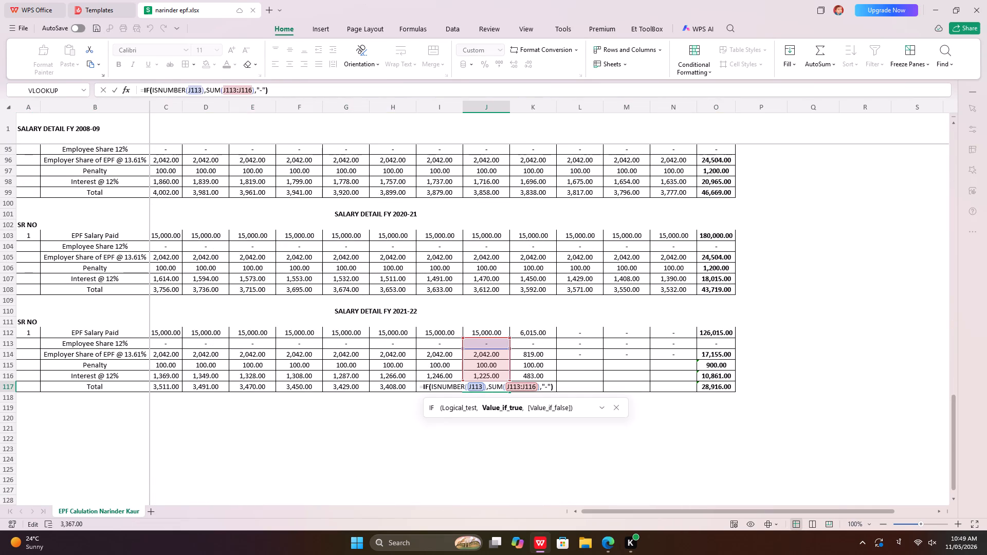
pyautogui.press('Return')
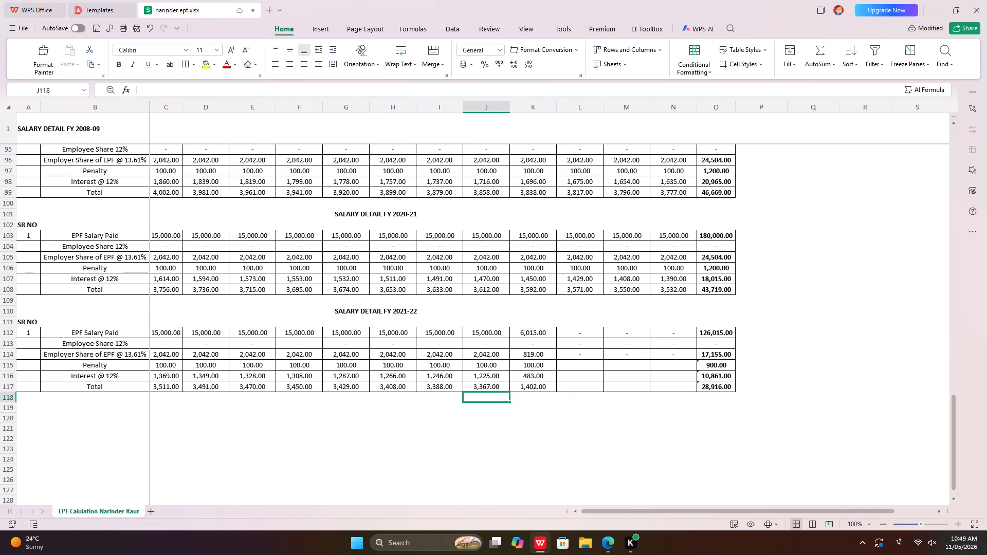
pyautogui.doubleClick(718, 332)
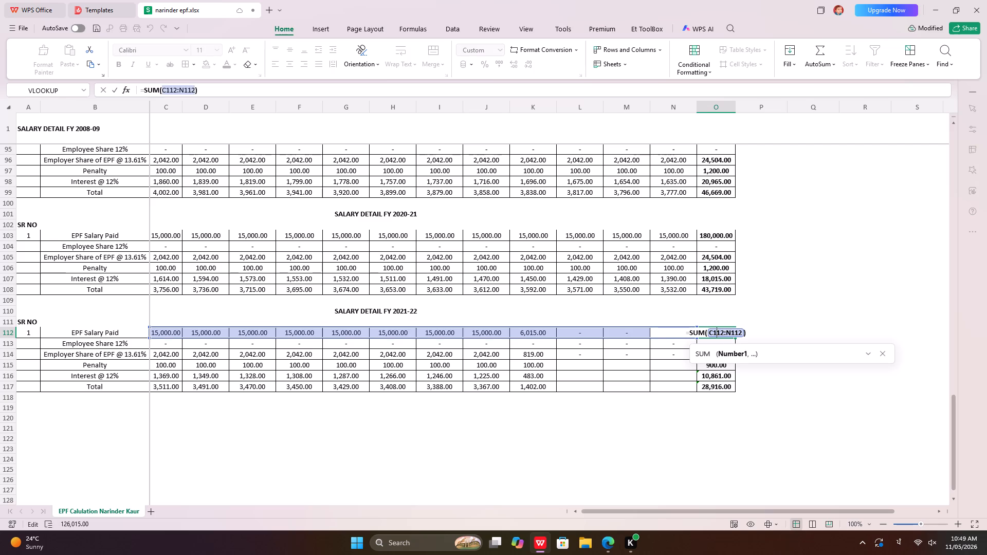
pyautogui.press('Return')
pyautogui.doubleClick(725, 357)
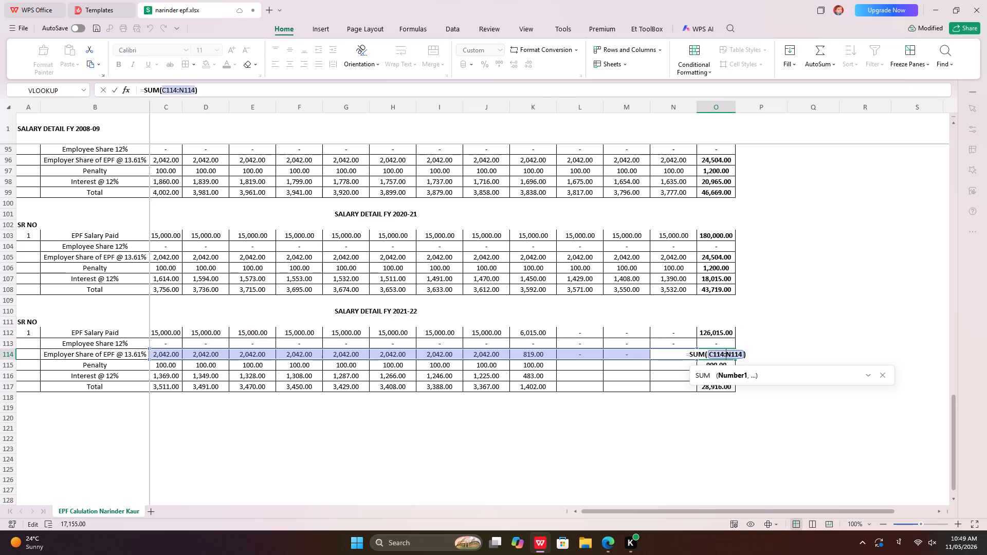
pyautogui.press('Return')
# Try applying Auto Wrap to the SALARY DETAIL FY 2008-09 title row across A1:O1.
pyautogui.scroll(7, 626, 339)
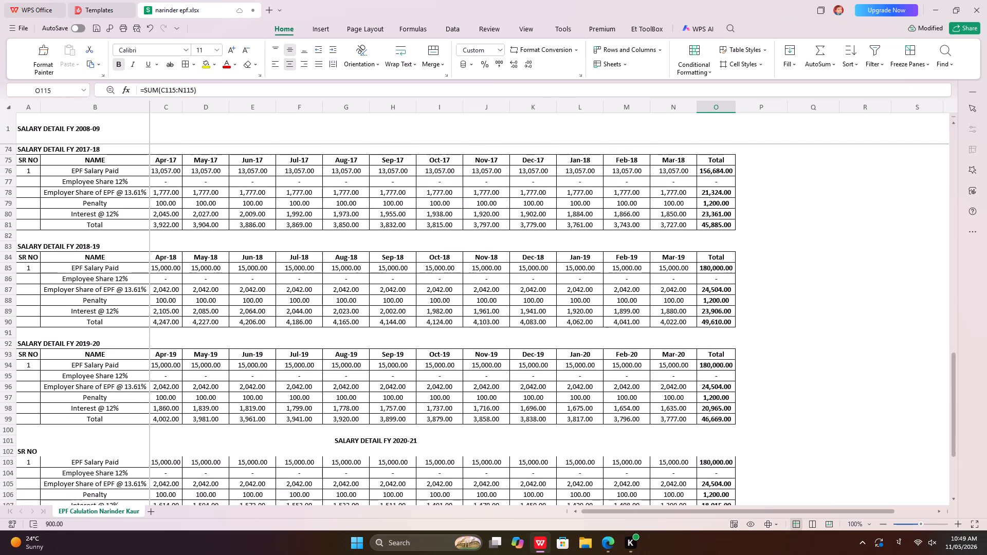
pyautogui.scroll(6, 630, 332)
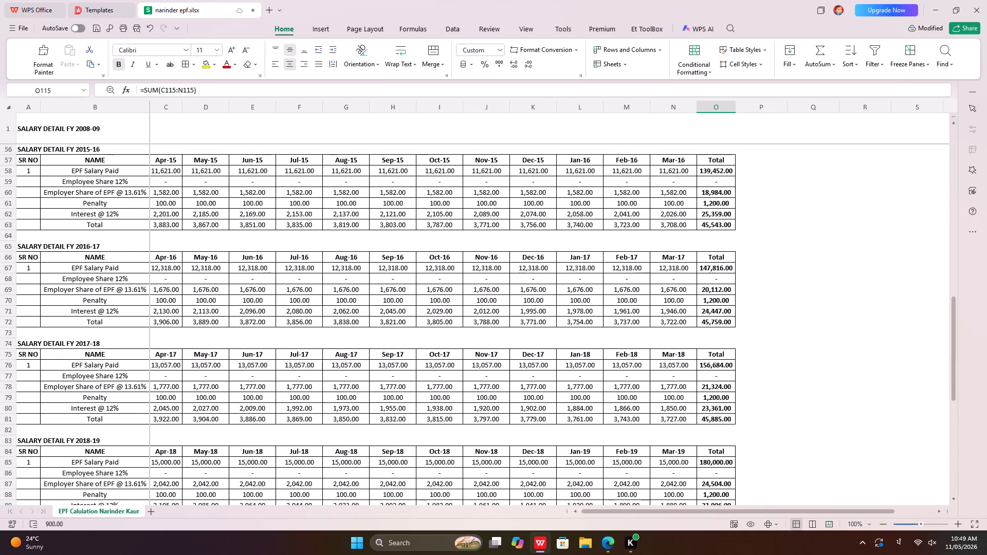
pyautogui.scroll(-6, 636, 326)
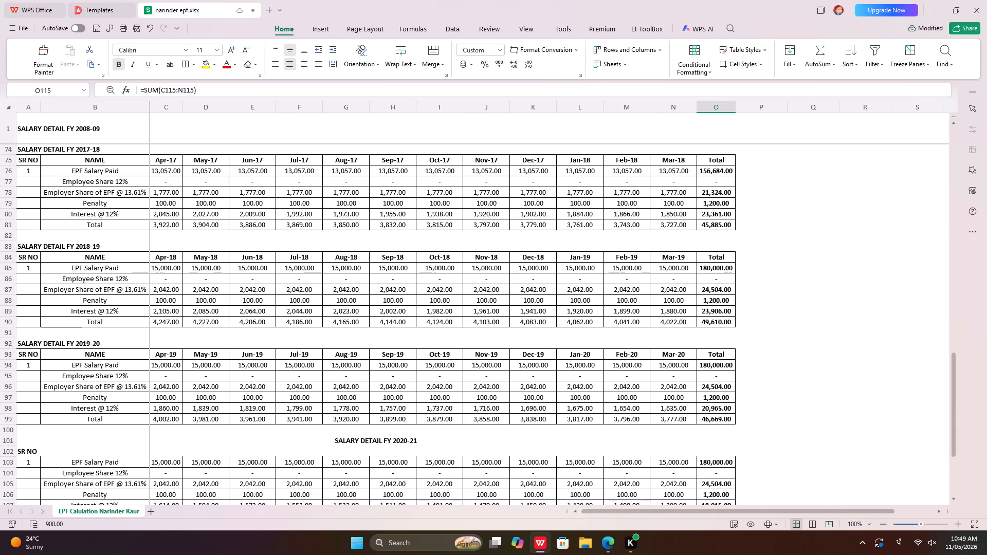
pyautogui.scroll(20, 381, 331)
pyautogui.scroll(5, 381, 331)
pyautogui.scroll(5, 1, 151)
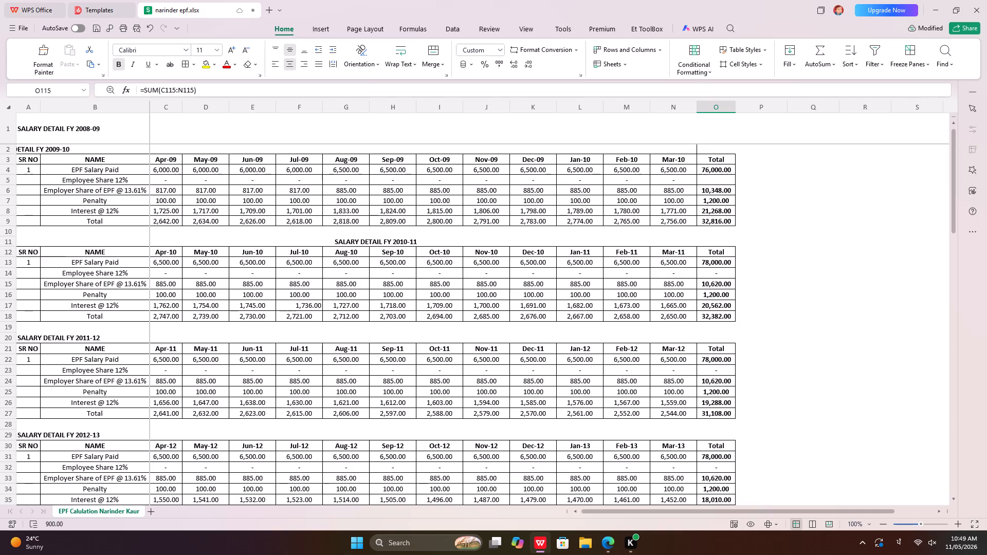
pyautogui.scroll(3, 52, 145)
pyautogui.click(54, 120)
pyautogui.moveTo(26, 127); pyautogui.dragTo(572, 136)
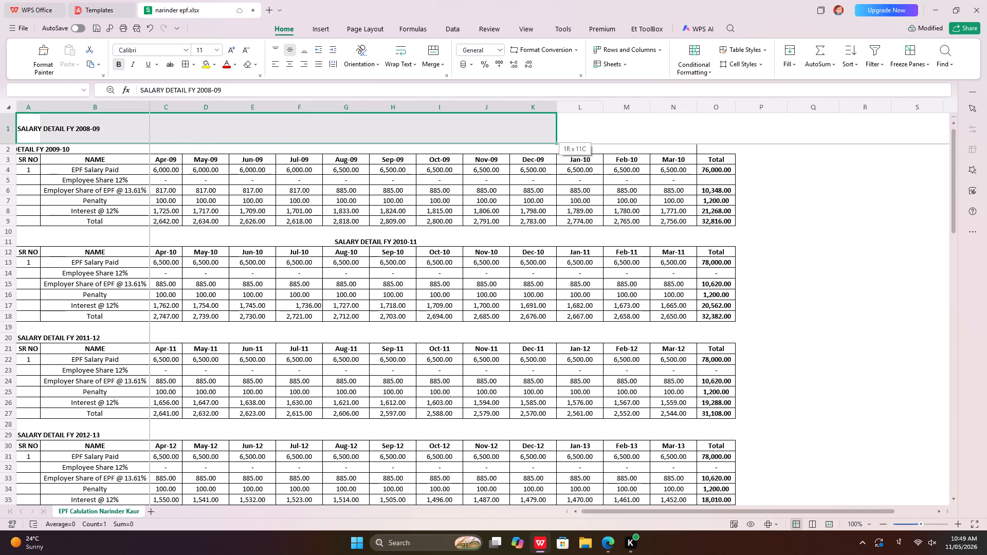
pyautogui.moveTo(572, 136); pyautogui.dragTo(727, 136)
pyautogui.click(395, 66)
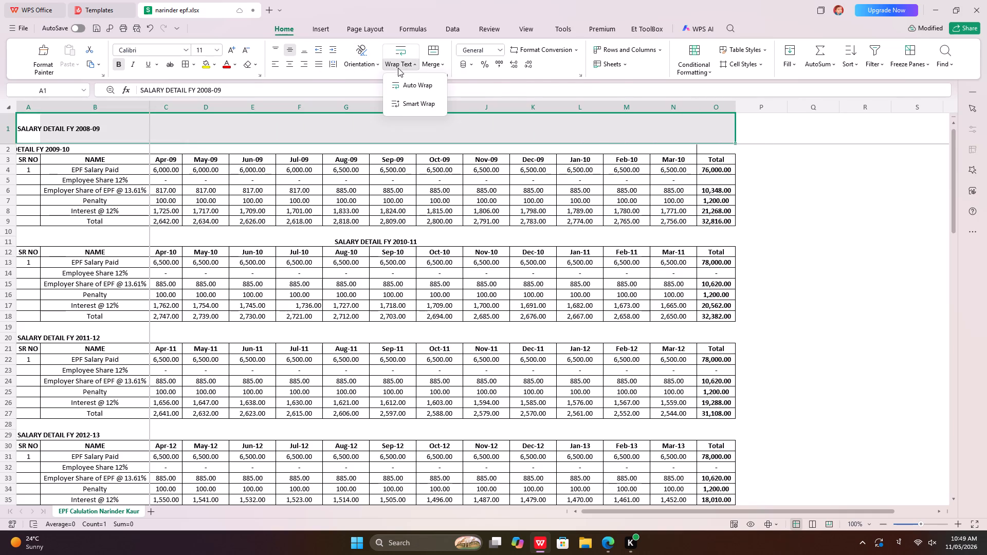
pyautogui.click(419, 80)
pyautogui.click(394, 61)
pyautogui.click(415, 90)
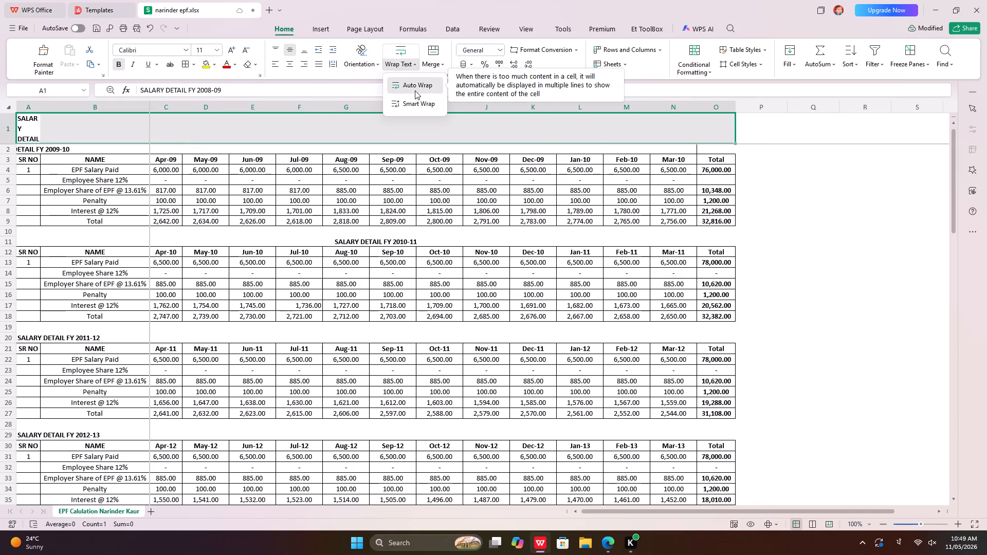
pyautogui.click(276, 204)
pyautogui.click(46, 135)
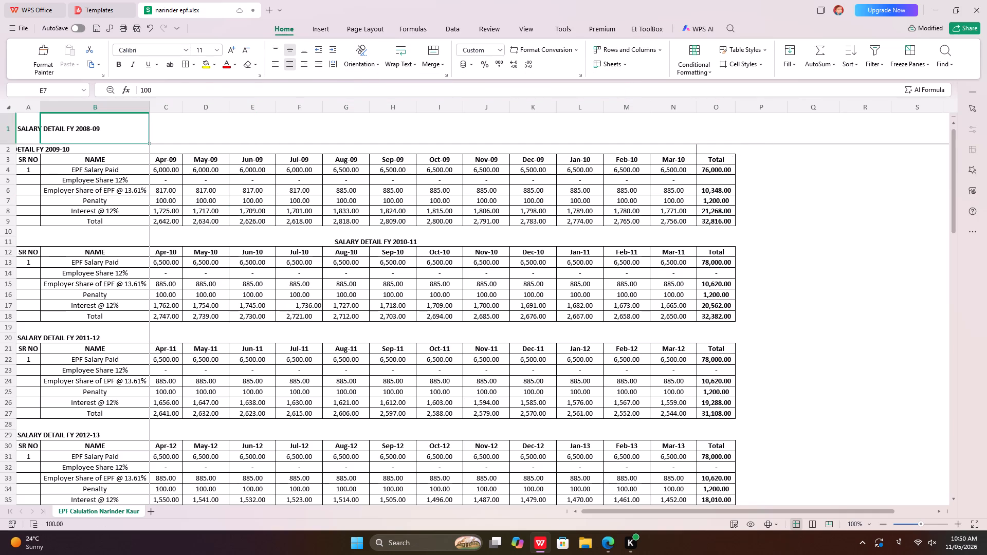
# Merge and center the SALARY DETAIL FY 2008-09 title across A1:O1 with text wrapping on.
pyautogui.moveTo(29, 129); pyautogui.dragTo(728, 135)
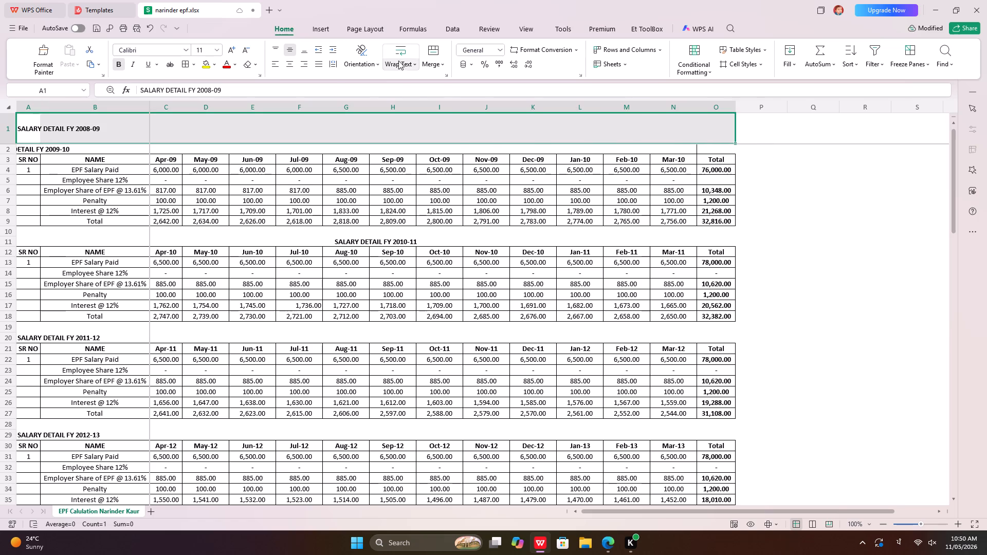
pyautogui.click(404, 62)
pyautogui.click(416, 83)
pyautogui.click(394, 58)
pyautogui.click(398, 57)
pyautogui.click(426, 64)
pyautogui.click(469, 90)
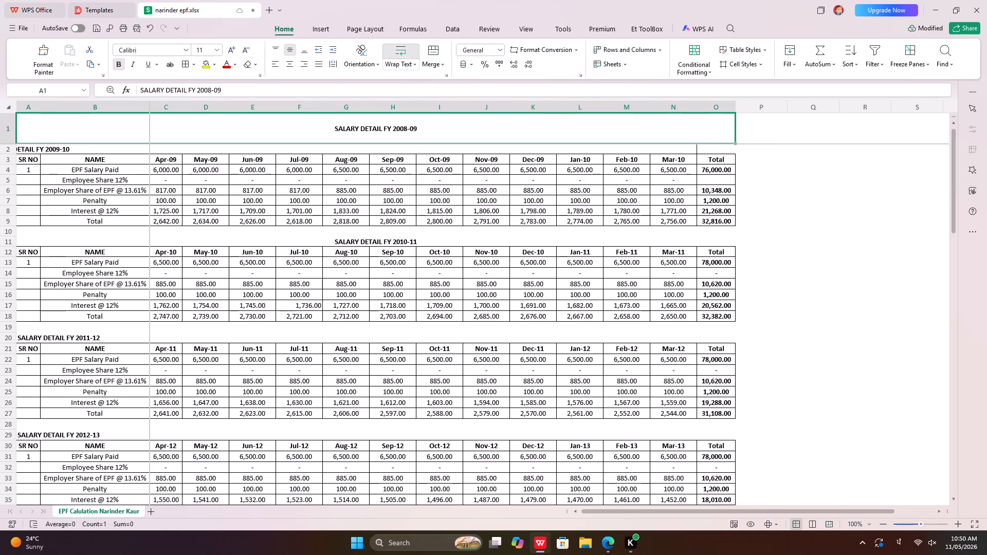
# Save the workbook.
pyautogui.click(343, 169)
pyautogui.click(17, 32)
pyautogui.click(45, 102)
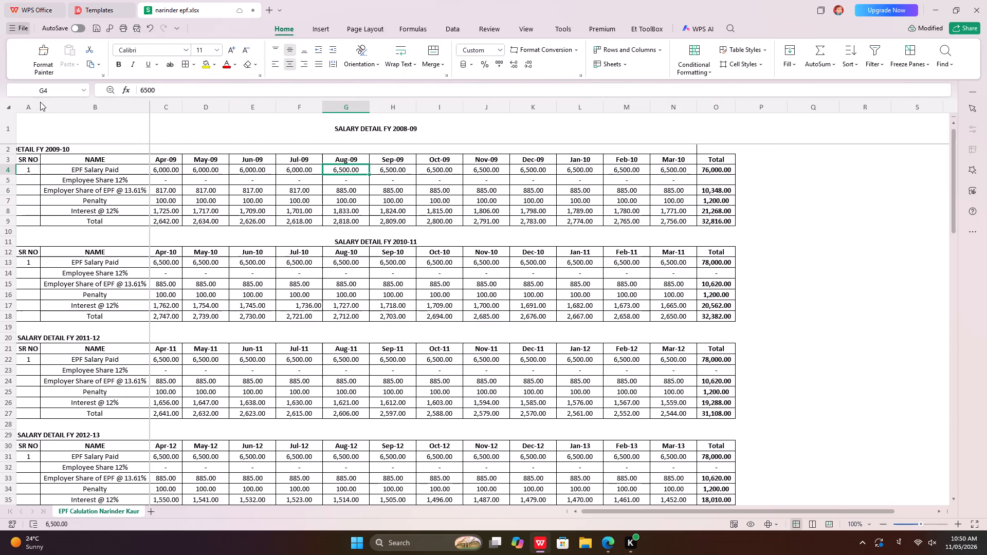
# Inspect the Feb-17 Total formula, the Feb-18 header date and the Sep-18 interest formula in their yearly tables.
pyautogui.scroll(-13, 525, 363)
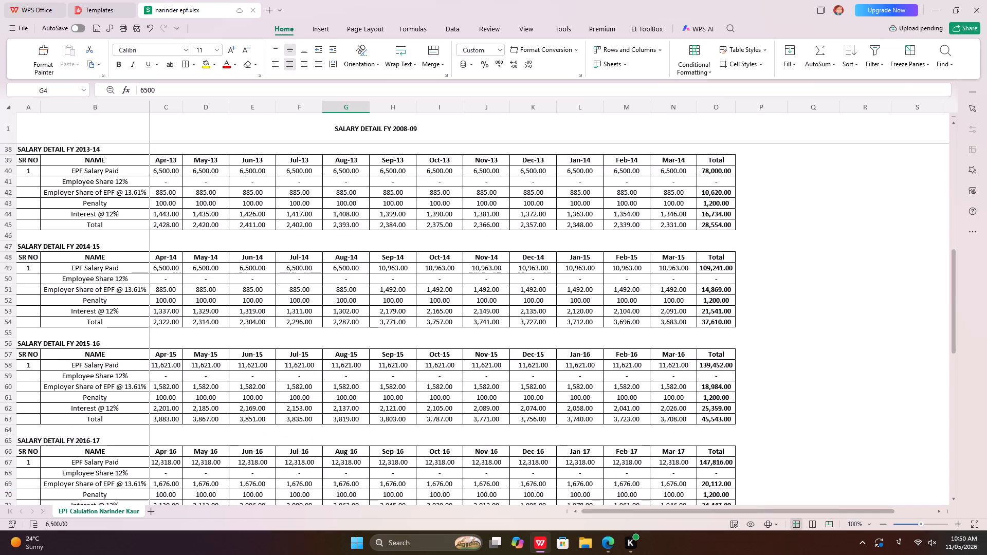
pyautogui.scroll(-6, 610, 331)
pyautogui.scroll(7, 592, 360)
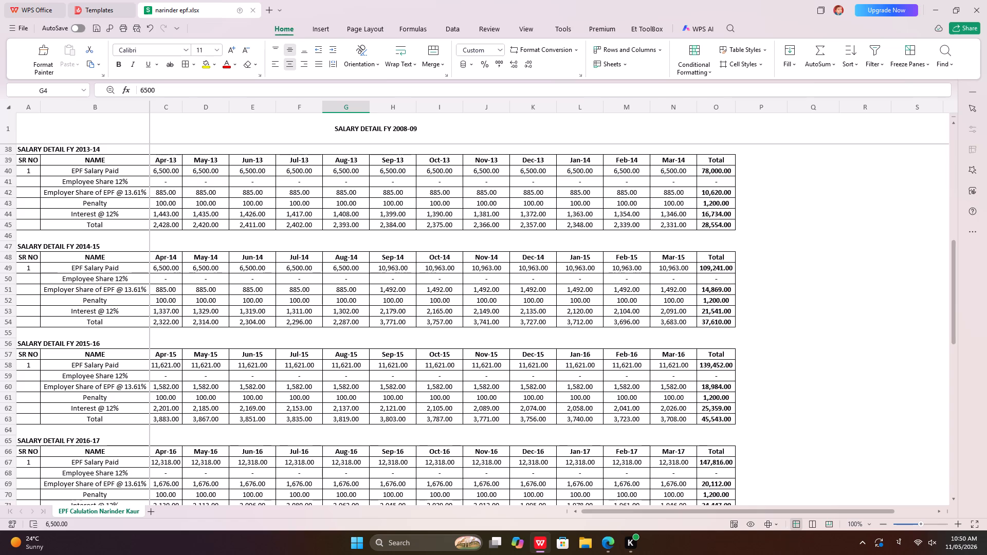
pyautogui.scroll(-5, 608, 345)
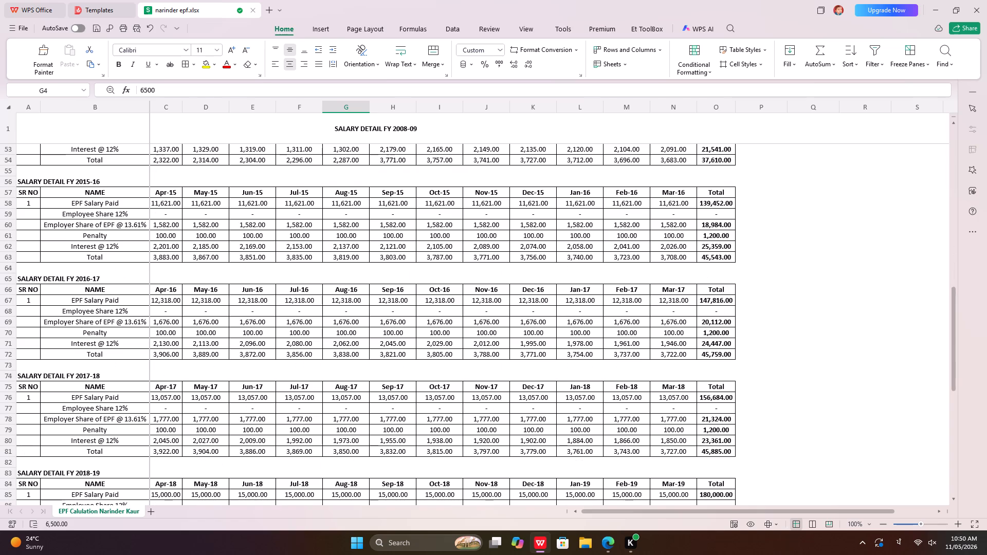
pyautogui.doubleClick(639, 350)
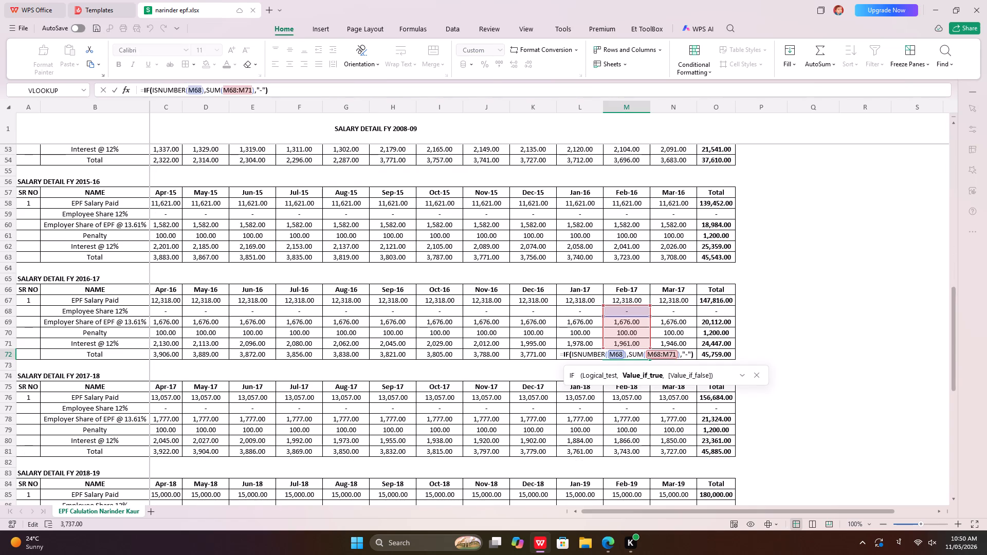
pyautogui.press('Return')
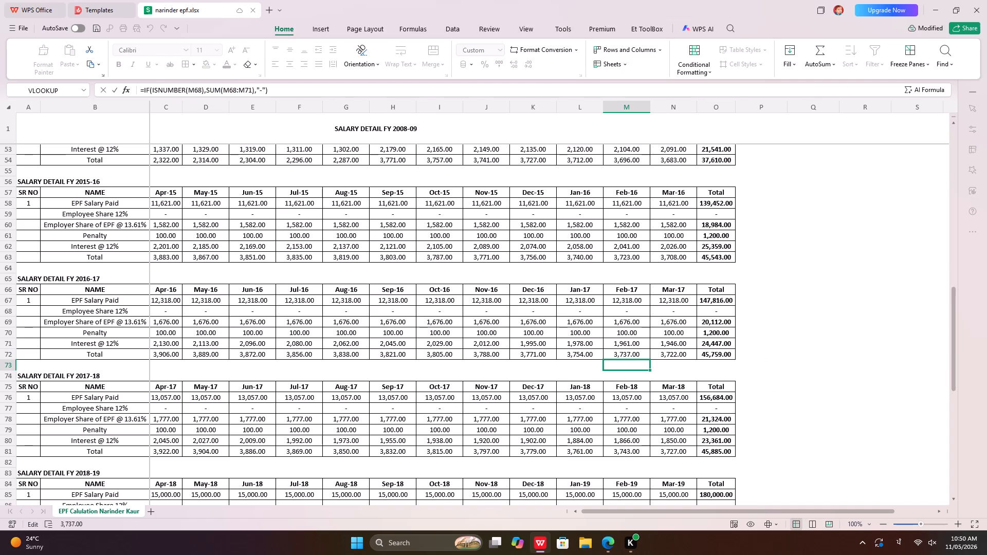
pyautogui.doubleClick(613, 388)
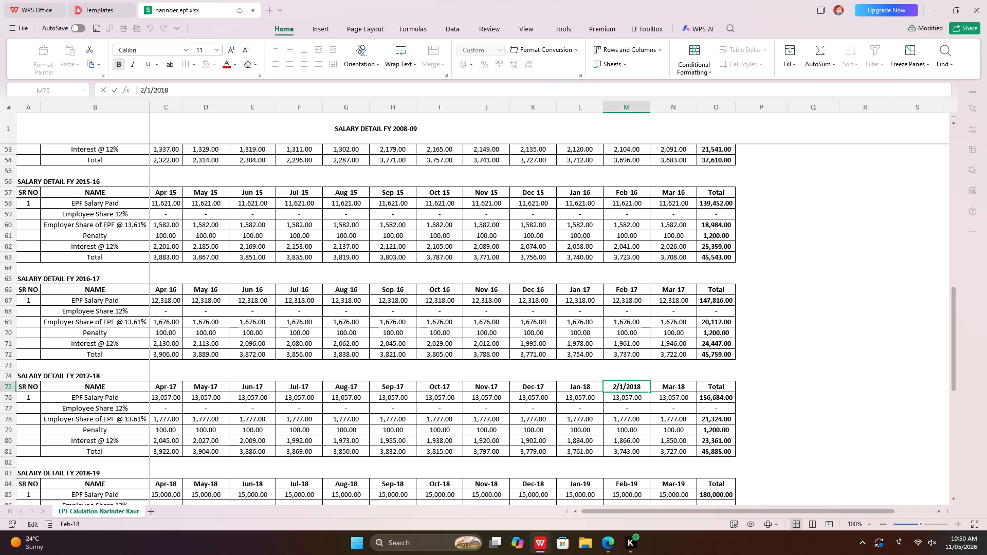
pyautogui.scroll(-4, 344, 379)
pyautogui.doubleClick(384, 403)
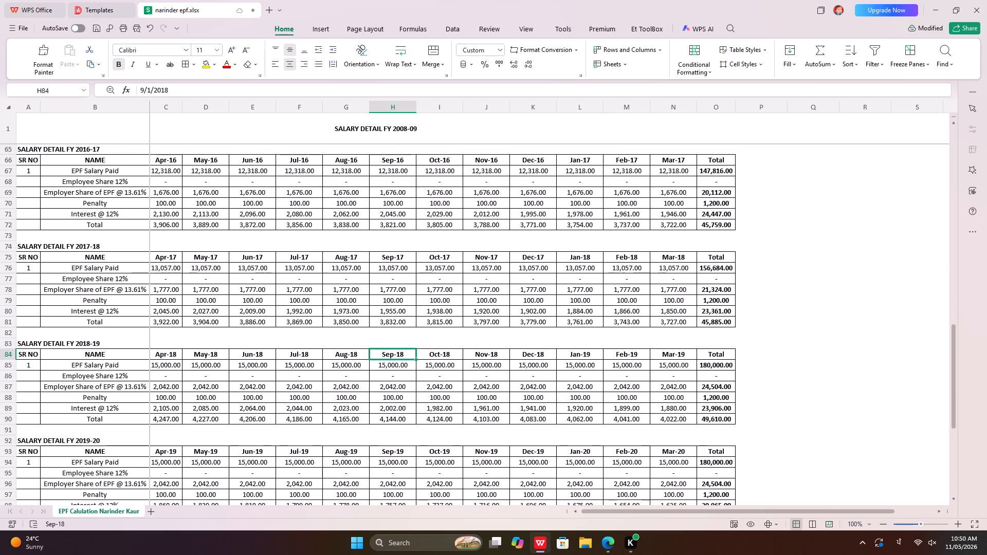
pyautogui.click(384, 403)
pyautogui.click(384, 403)
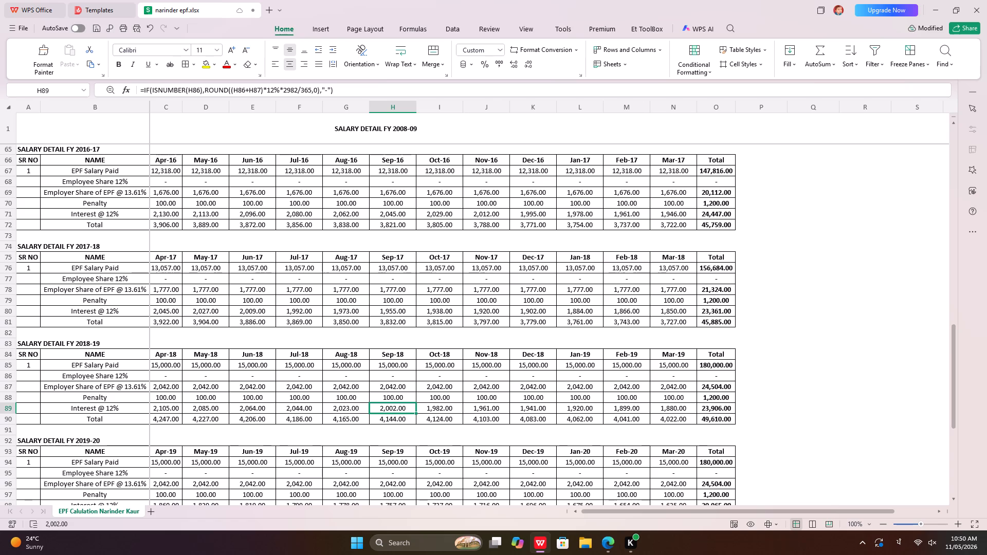
# Inspect the EPF Salary Paid total formula and the Jan-20 interest formula in the FY 2019-20 table.
pyautogui.doubleClick(726, 461)
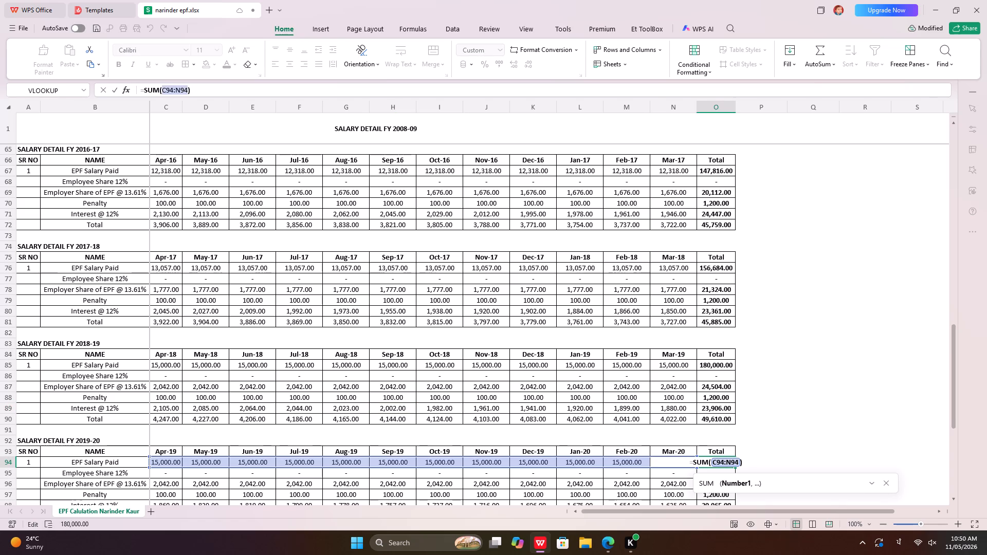
pyautogui.scroll(-6, 671, 415)
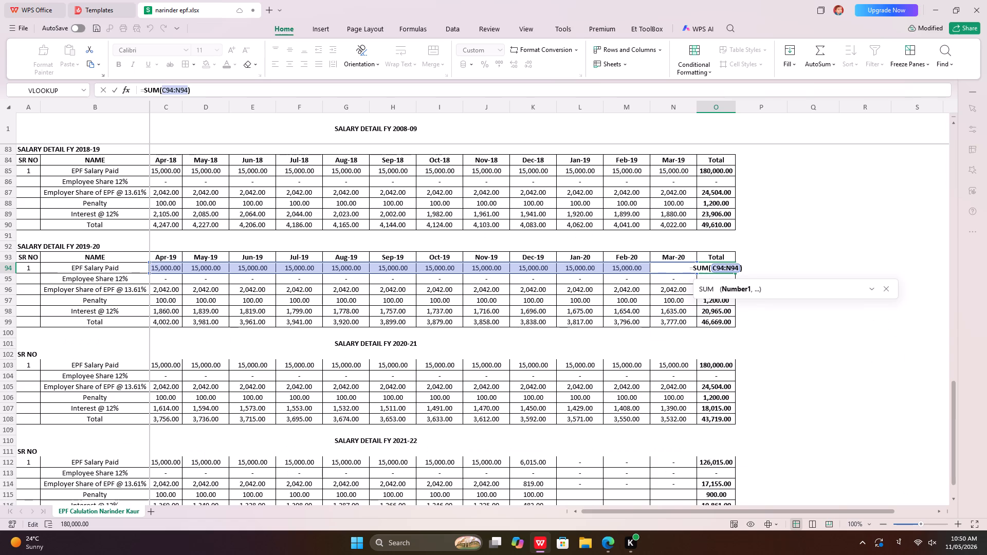
pyautogui.press('Return')
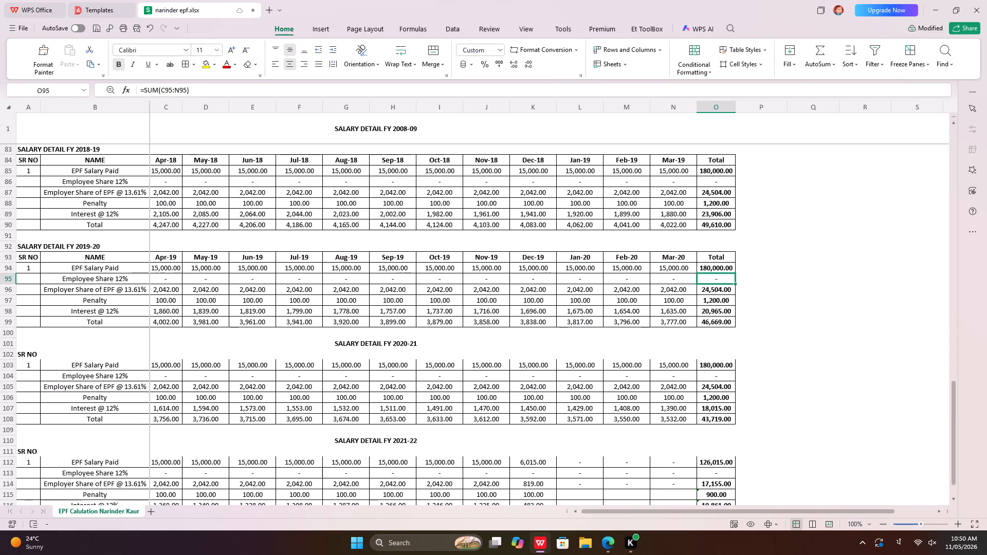
pyautogui.scroll(-3, 673, 438)
pyautogui.scroll(5, 700, 450)
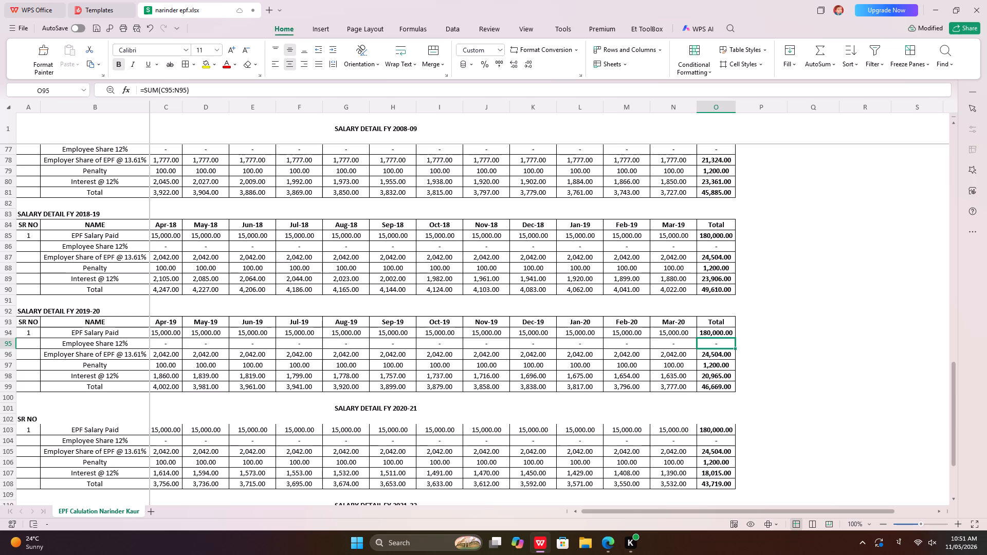
pyautogui.click(572, 374)
pyautogui.doubleClick(572, 374)
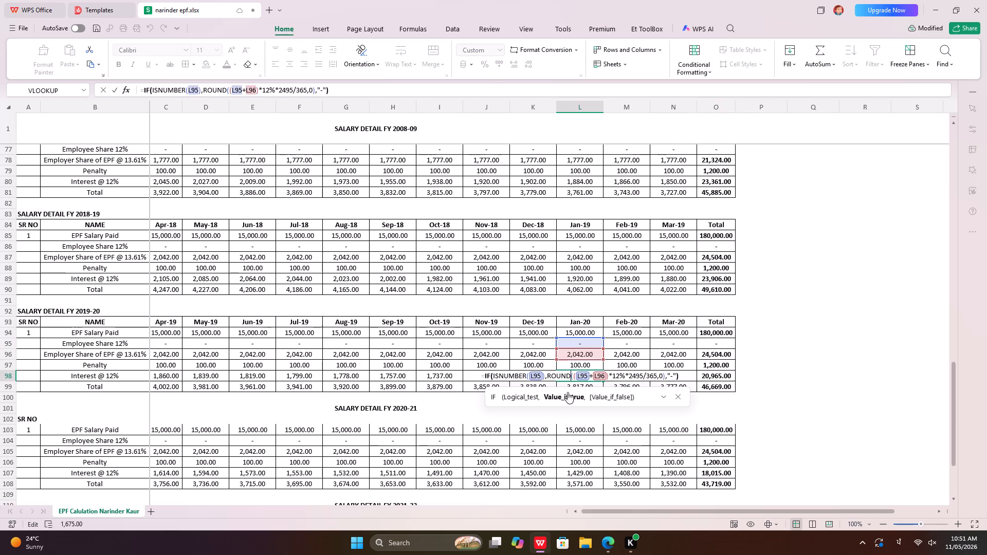
pyautogui.press('Return')
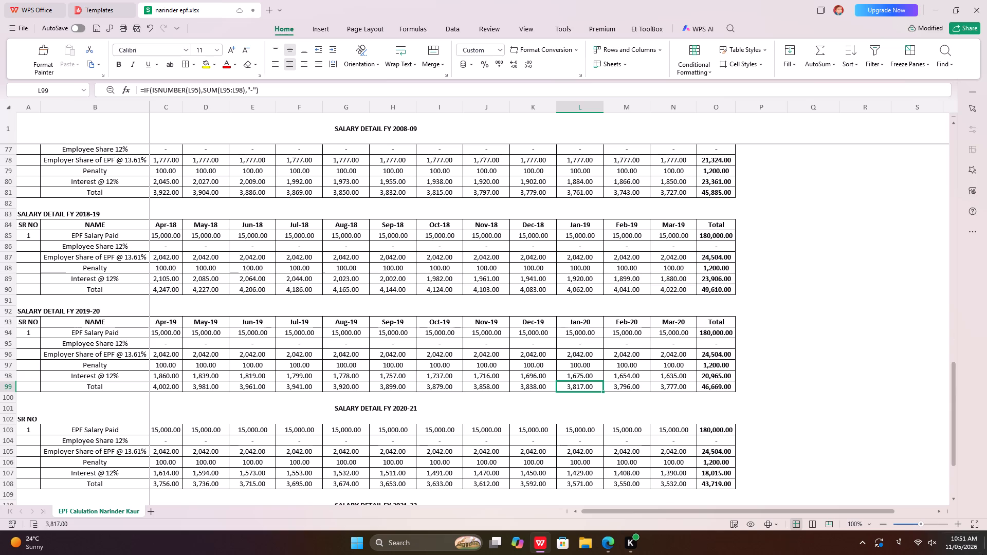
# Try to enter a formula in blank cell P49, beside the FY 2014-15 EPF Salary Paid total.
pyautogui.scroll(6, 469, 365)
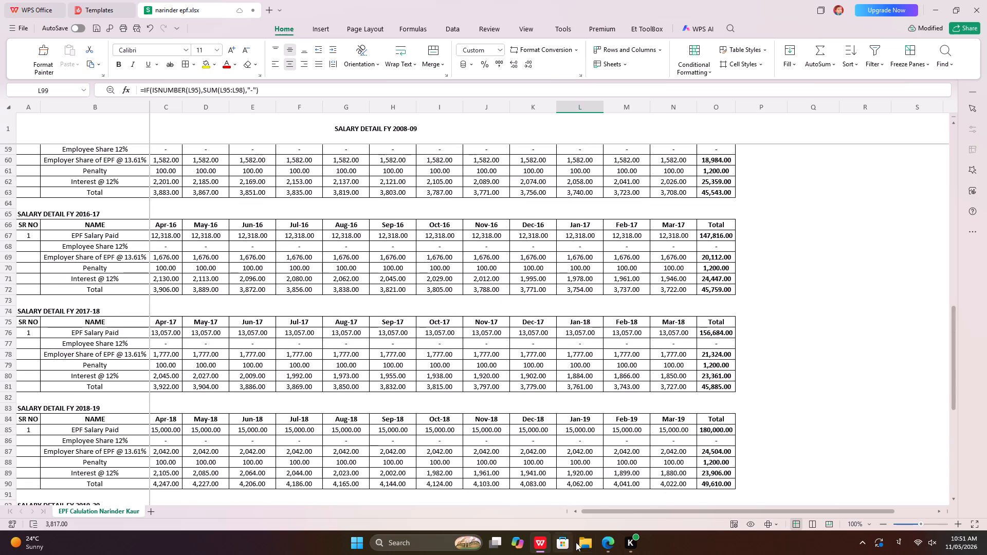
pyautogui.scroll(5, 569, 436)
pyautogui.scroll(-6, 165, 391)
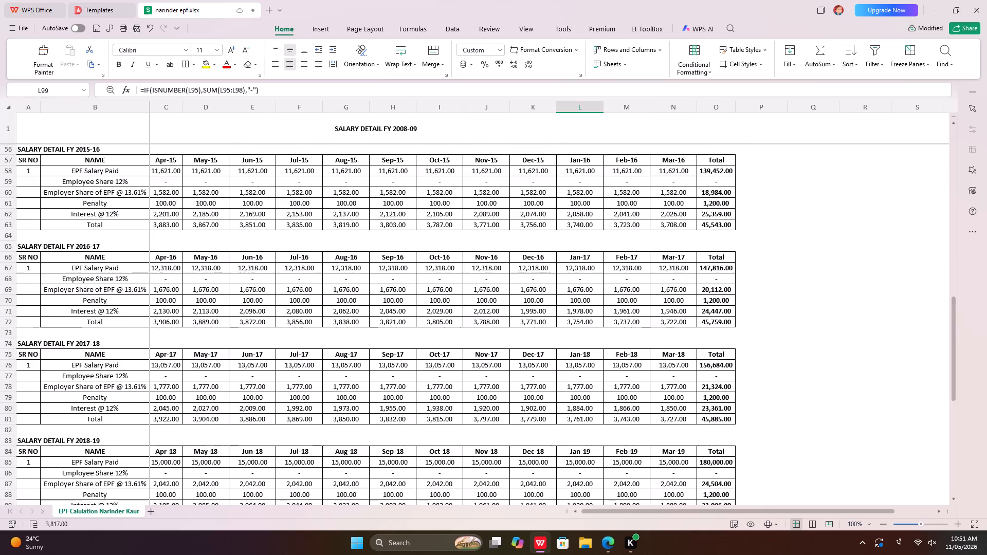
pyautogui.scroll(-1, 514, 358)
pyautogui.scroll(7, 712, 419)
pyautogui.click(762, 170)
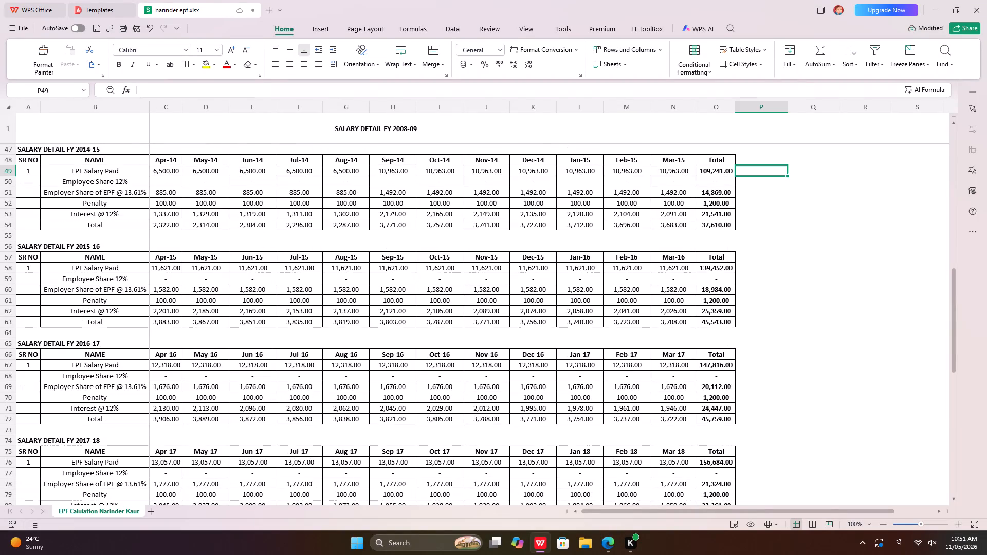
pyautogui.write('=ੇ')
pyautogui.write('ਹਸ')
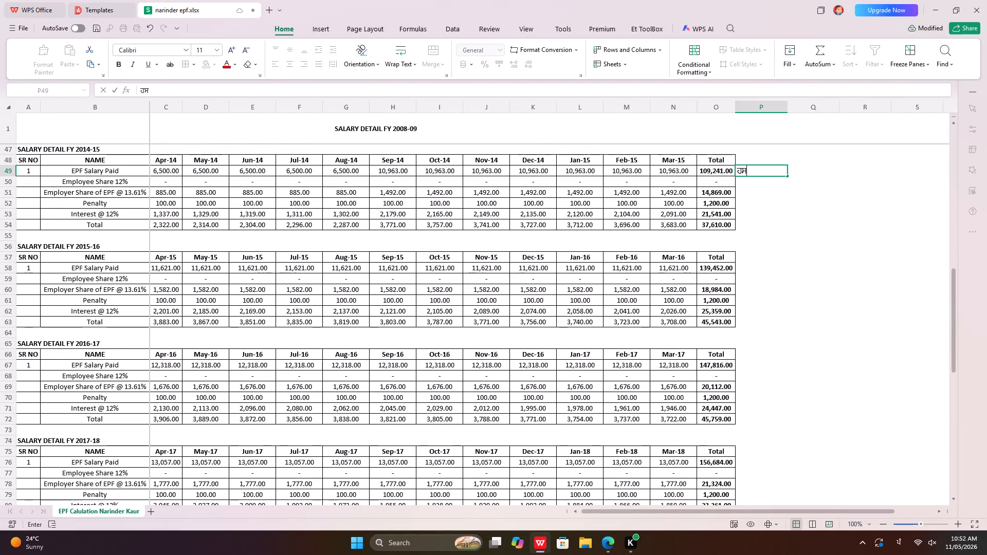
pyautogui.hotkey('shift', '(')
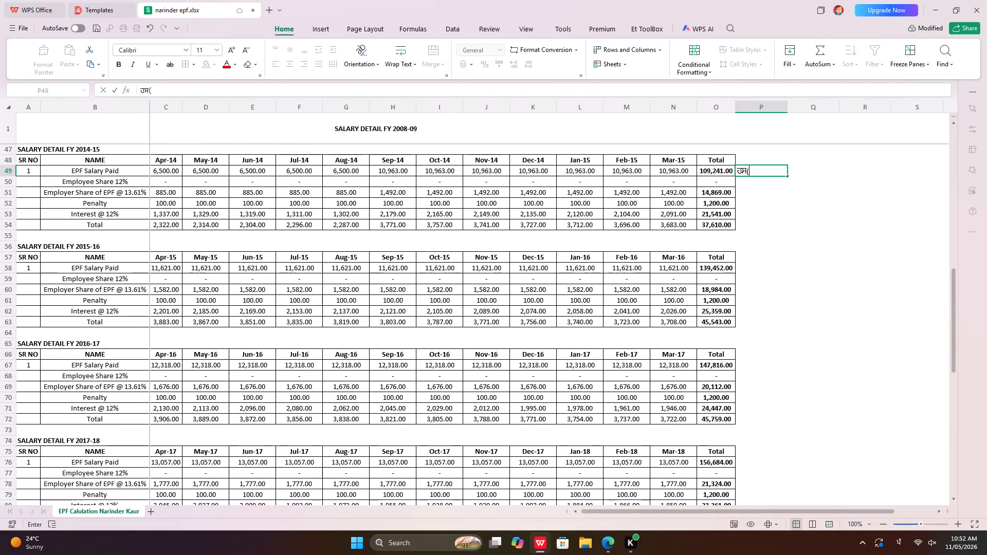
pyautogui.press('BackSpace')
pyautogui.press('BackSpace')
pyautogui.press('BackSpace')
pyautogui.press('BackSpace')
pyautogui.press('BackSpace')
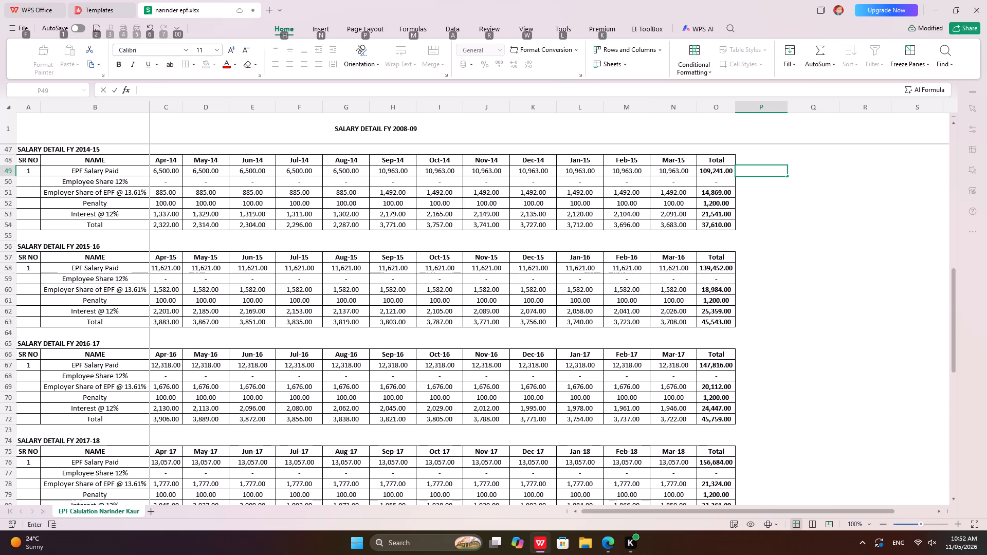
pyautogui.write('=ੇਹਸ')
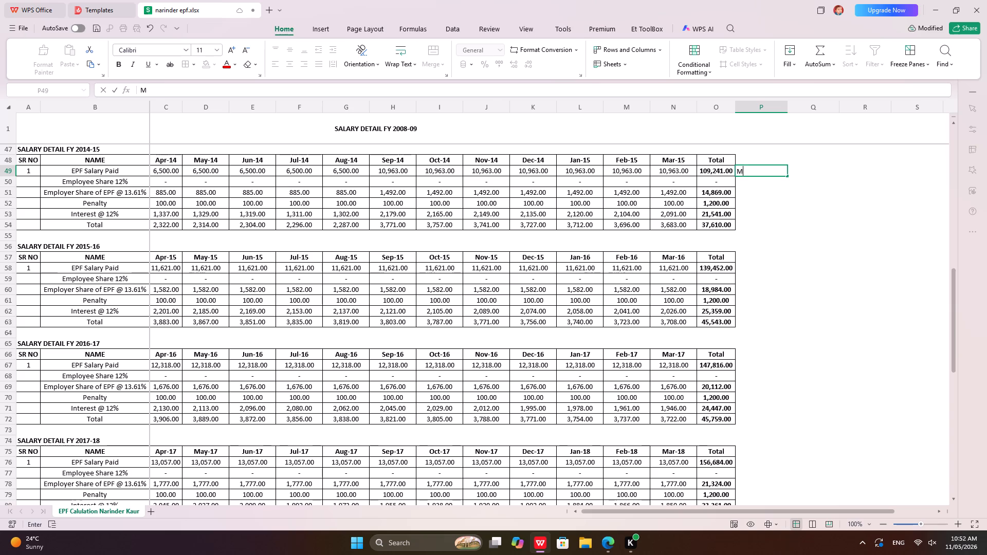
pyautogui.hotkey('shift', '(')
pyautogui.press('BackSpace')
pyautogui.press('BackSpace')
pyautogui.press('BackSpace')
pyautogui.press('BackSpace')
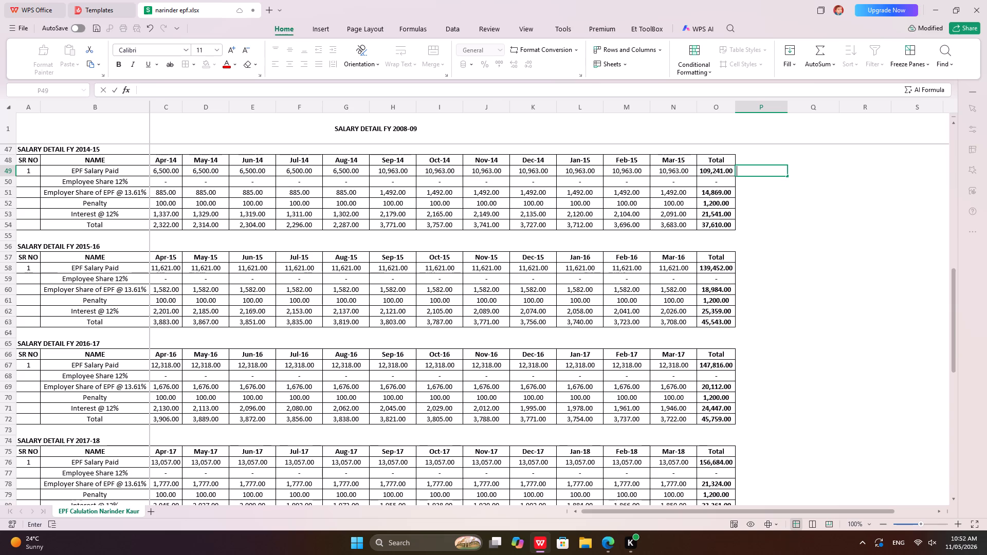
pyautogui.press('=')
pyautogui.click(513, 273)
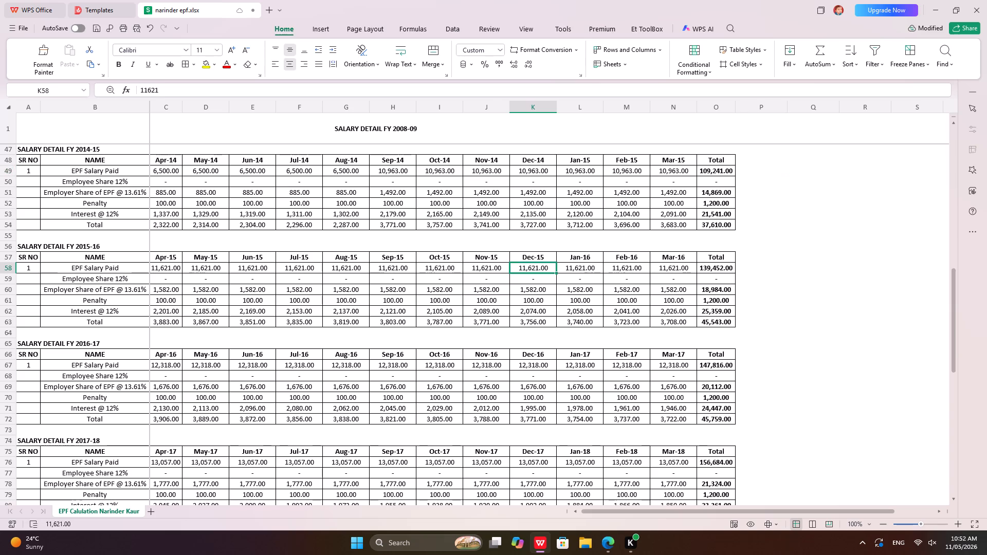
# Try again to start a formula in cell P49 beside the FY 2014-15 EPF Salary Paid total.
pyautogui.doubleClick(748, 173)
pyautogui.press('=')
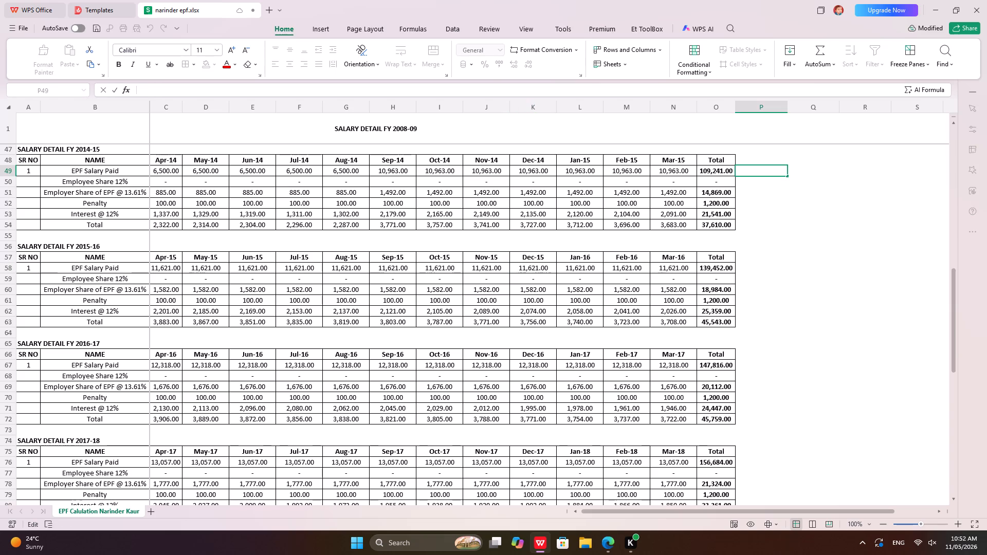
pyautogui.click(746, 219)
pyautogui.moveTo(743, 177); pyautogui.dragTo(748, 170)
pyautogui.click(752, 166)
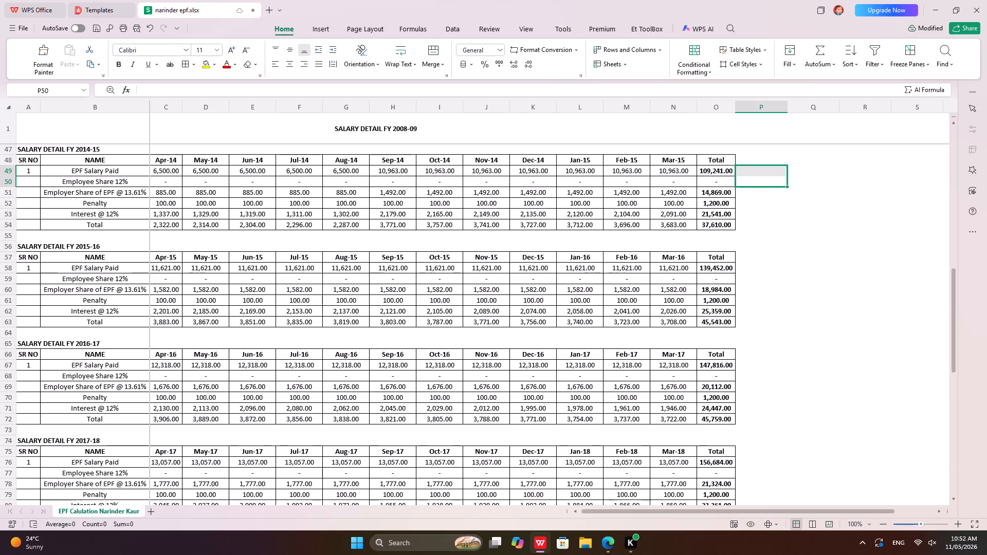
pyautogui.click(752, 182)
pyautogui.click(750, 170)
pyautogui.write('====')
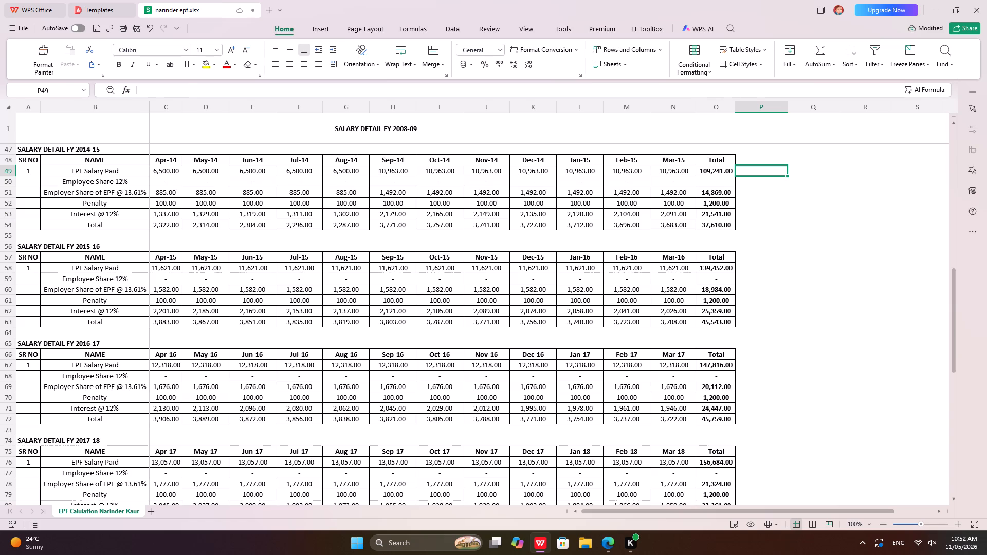
# Inspect the total formula of the Interest @ 12% row in the FY 2014-15 table.
pyautogui.doubleClick(699, 216)
pyautogui.press('Return')
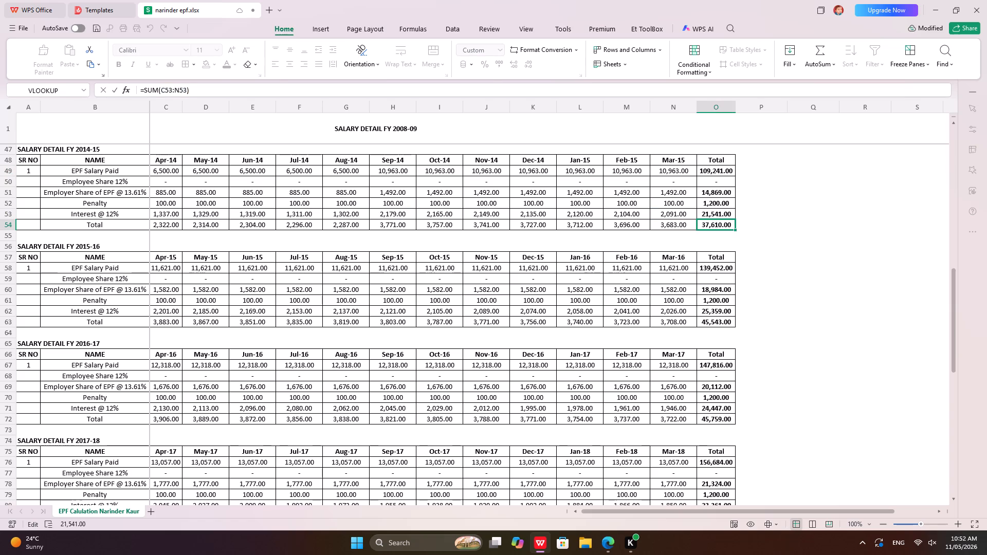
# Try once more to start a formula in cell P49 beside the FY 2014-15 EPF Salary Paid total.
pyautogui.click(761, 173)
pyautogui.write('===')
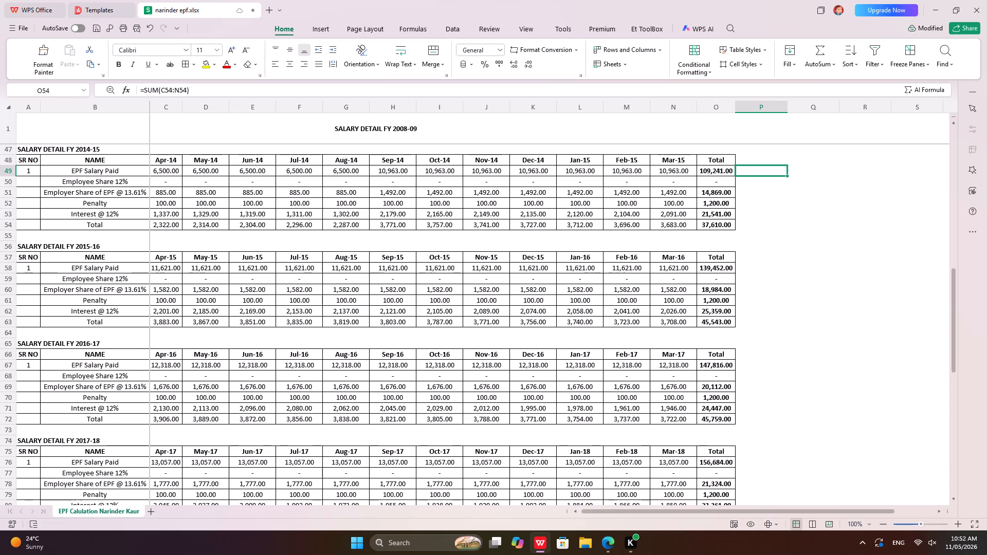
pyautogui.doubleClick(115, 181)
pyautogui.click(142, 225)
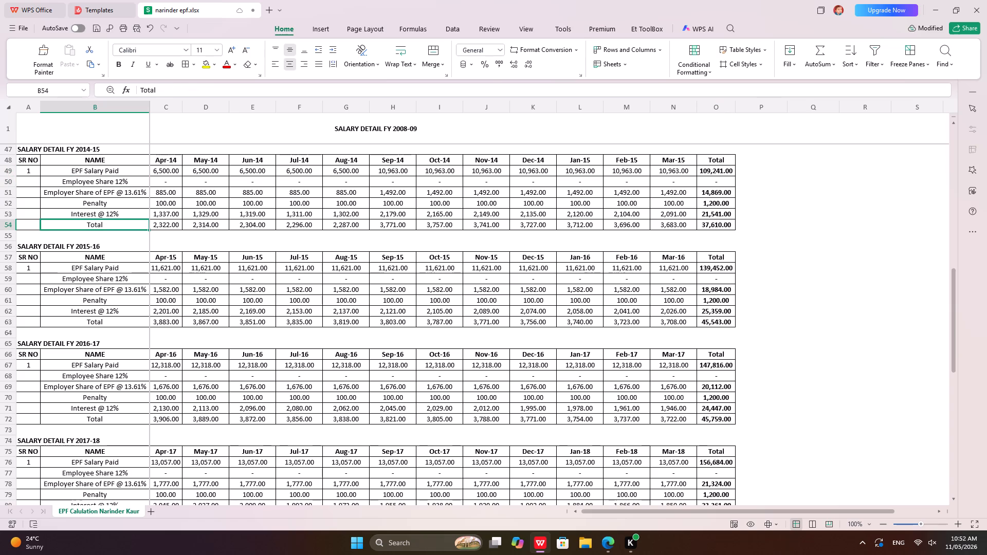
# Inspect the interest formula in cell K107 of the FY 2020-21 table.
pyautogui.scroll(-10, 399, 308)
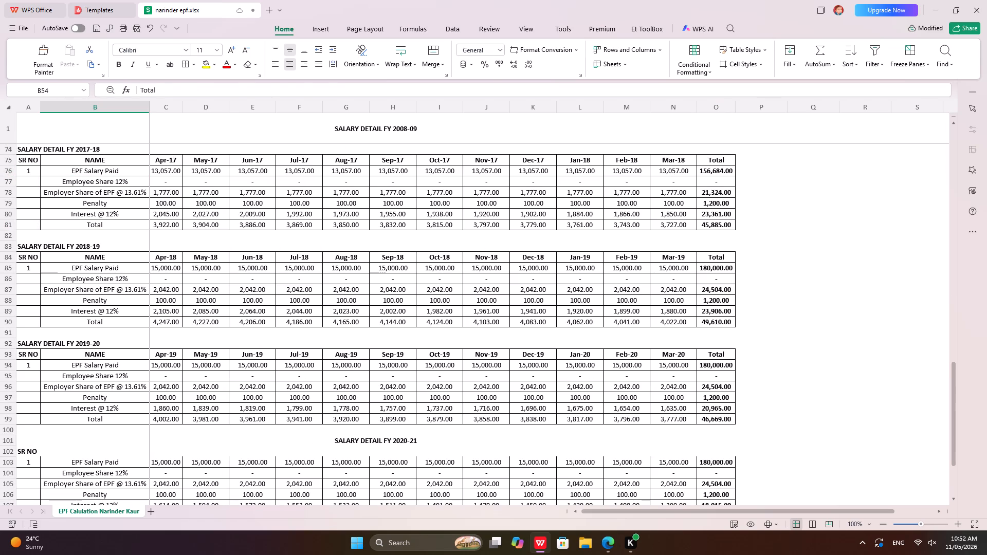
pyautogui.doubleClick(514, 474)
pyautogui.press('Return')
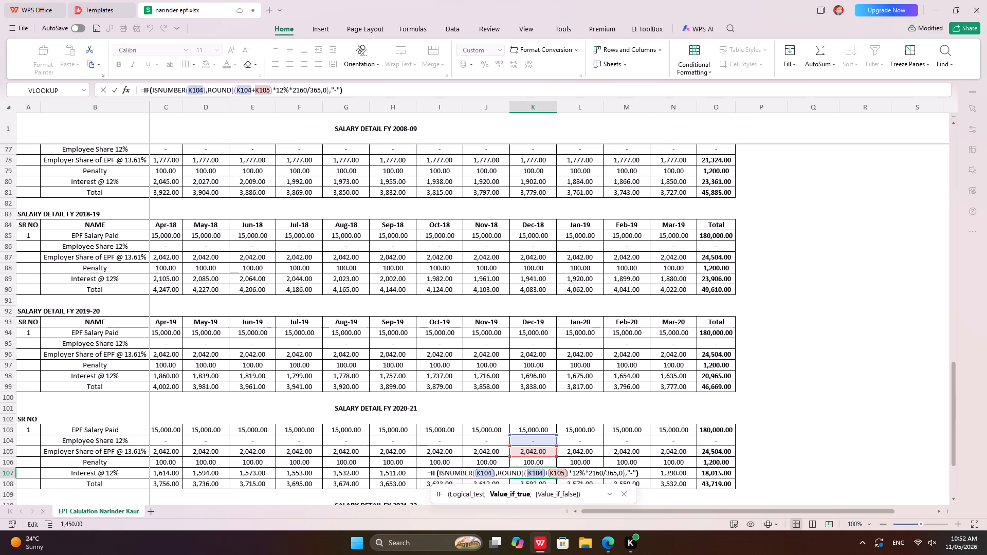
pyautogui.press('Return')
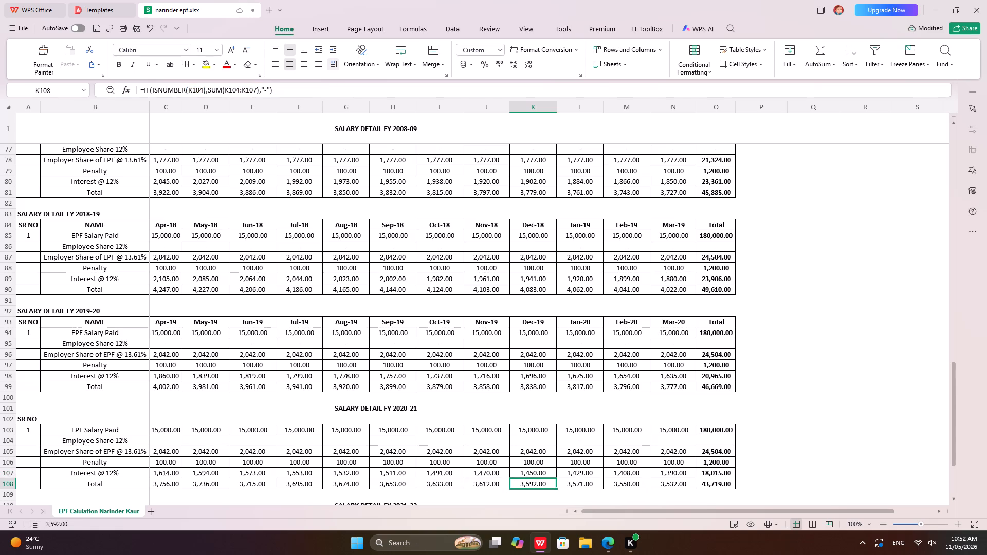
# Open the SALARY DETAIL FY 2020-21 title in row 101 for editing.
pyautogui.doubleClick(393, 406)
pyautogui.click(358, 442)
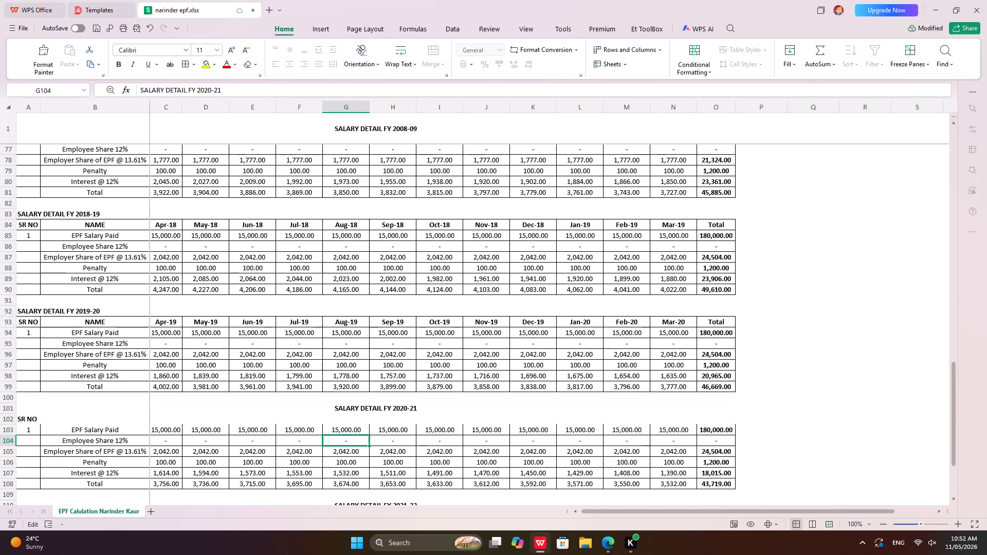
pyautogui.click(84, 400)
pyautogui.click(332, 413)
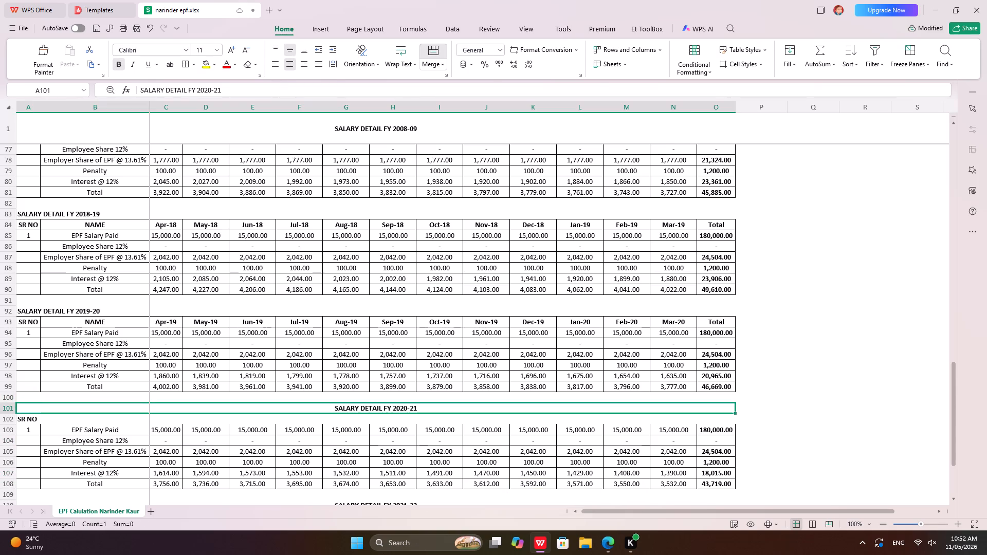
pyautogui.doubleClick(332, 413)
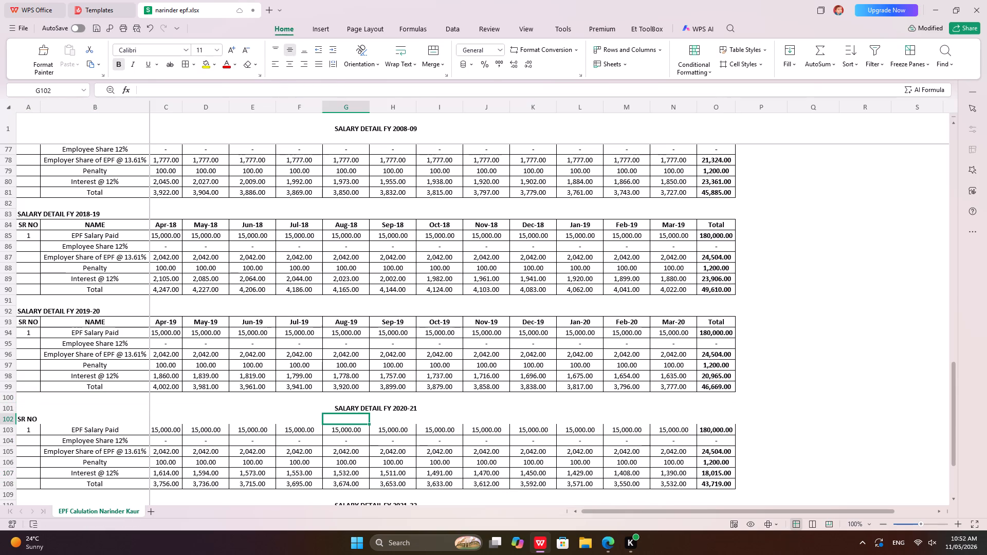
pyautogui.click(361, 401)
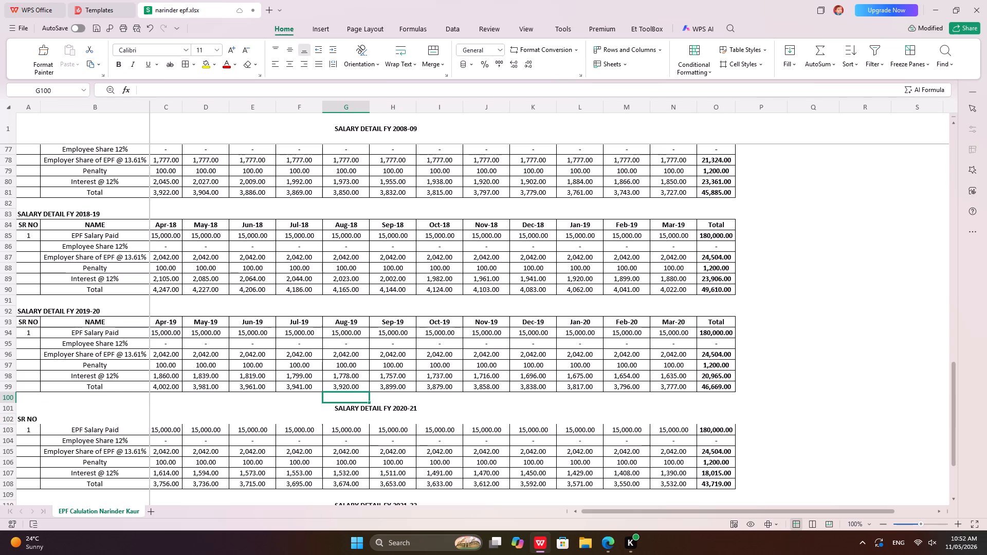
pyautogui.doubleClick(369, 410)
pyautogui.press('Return')
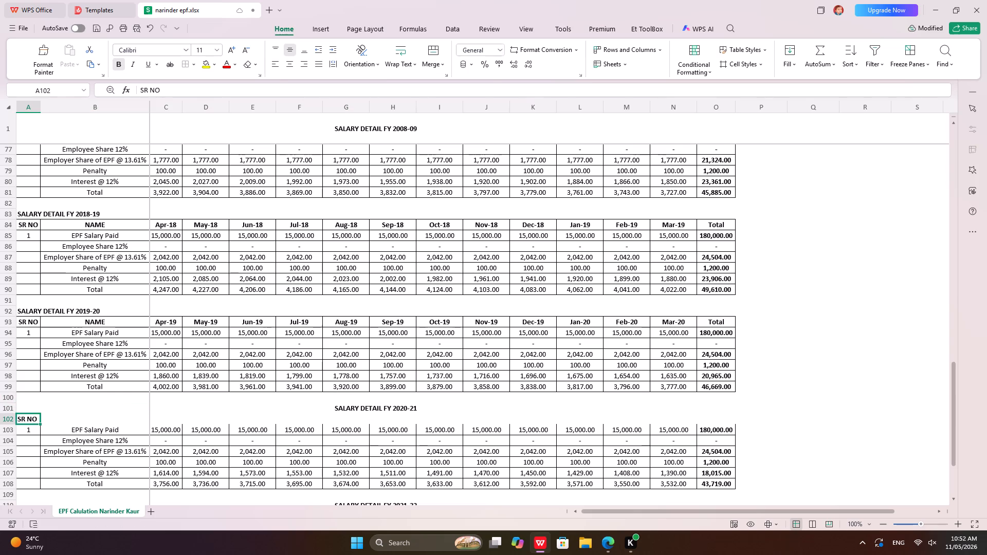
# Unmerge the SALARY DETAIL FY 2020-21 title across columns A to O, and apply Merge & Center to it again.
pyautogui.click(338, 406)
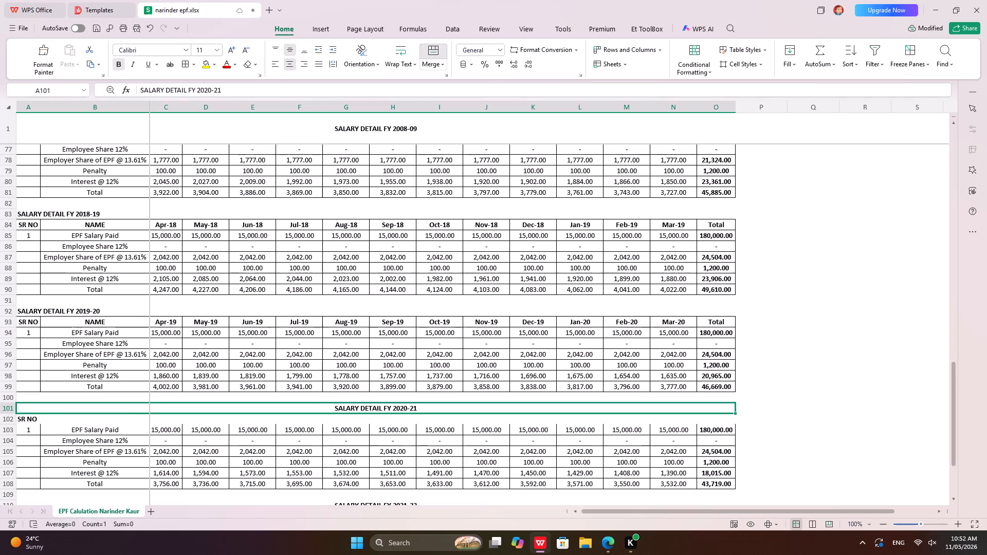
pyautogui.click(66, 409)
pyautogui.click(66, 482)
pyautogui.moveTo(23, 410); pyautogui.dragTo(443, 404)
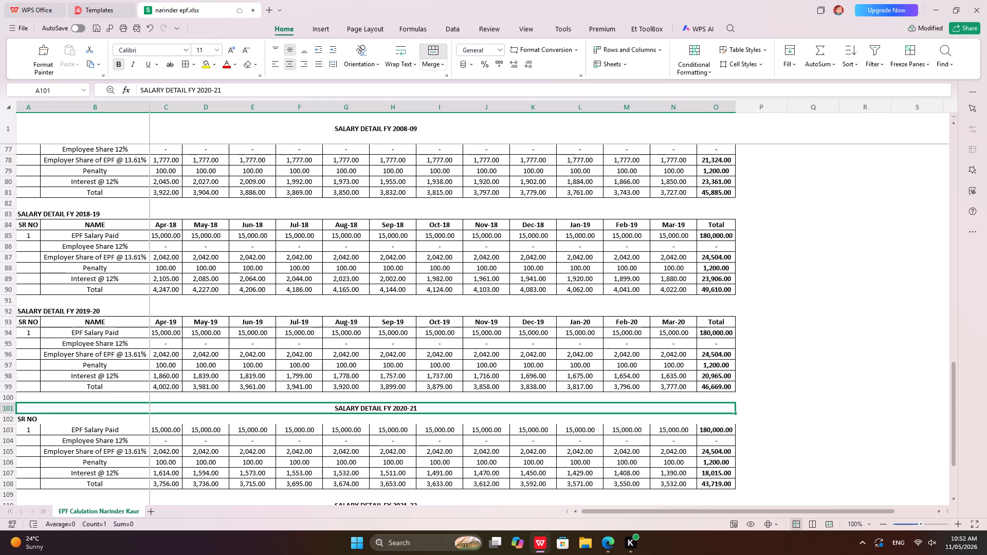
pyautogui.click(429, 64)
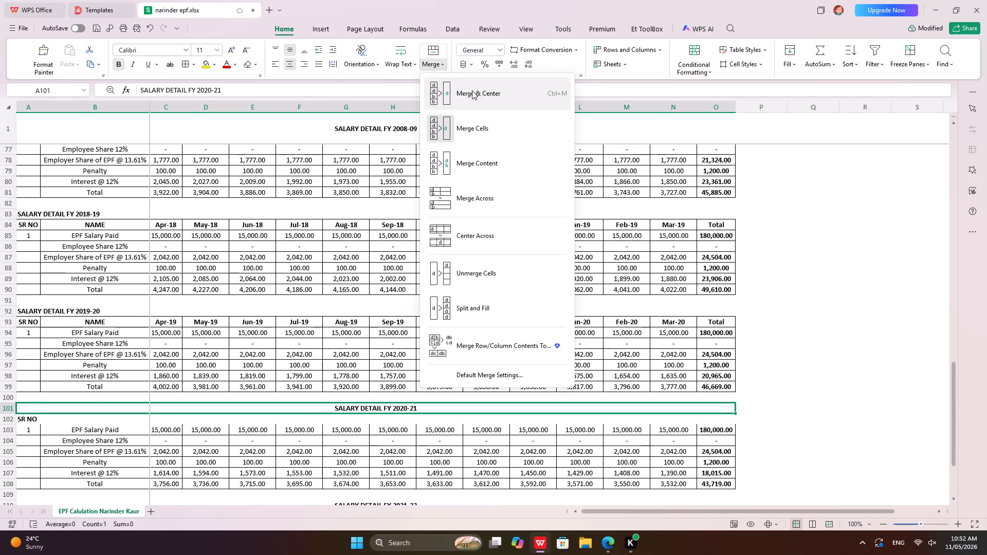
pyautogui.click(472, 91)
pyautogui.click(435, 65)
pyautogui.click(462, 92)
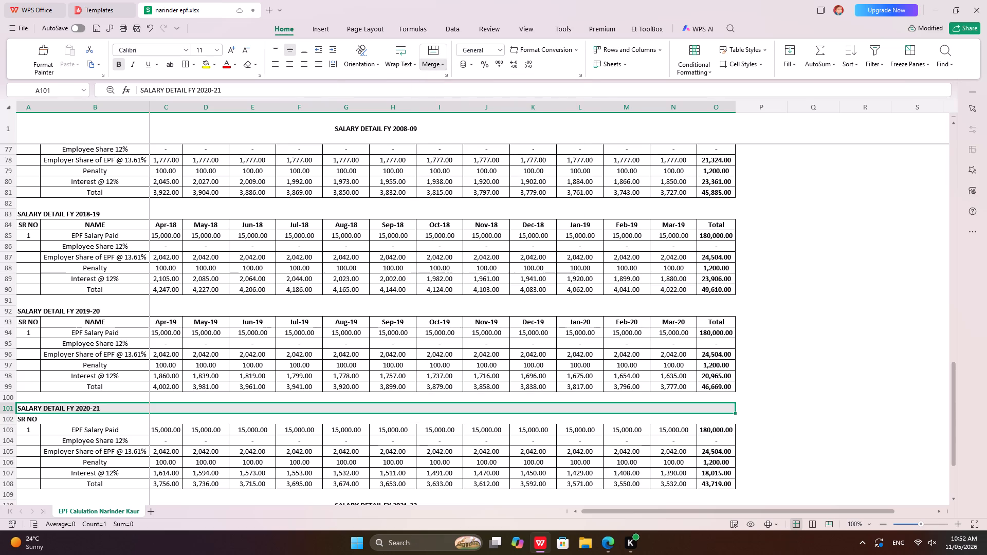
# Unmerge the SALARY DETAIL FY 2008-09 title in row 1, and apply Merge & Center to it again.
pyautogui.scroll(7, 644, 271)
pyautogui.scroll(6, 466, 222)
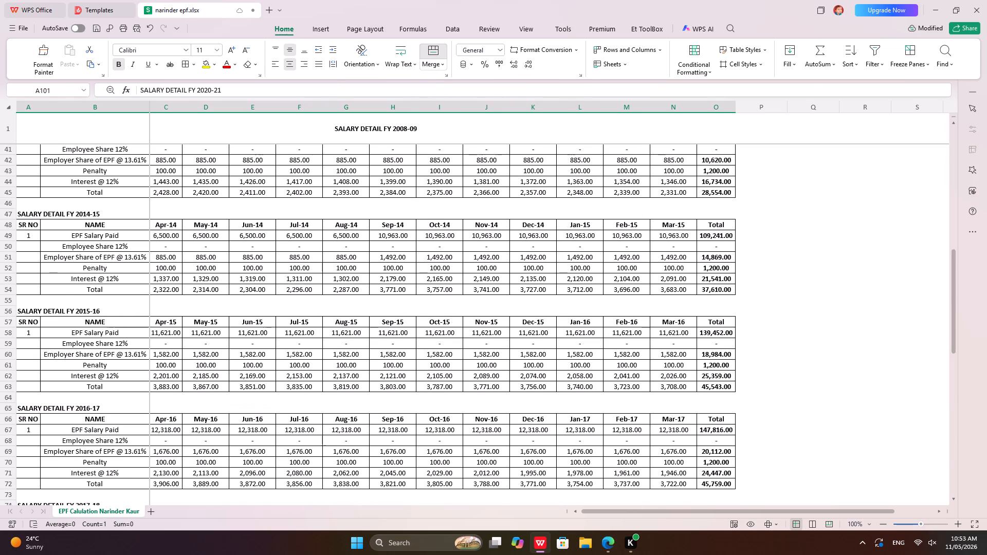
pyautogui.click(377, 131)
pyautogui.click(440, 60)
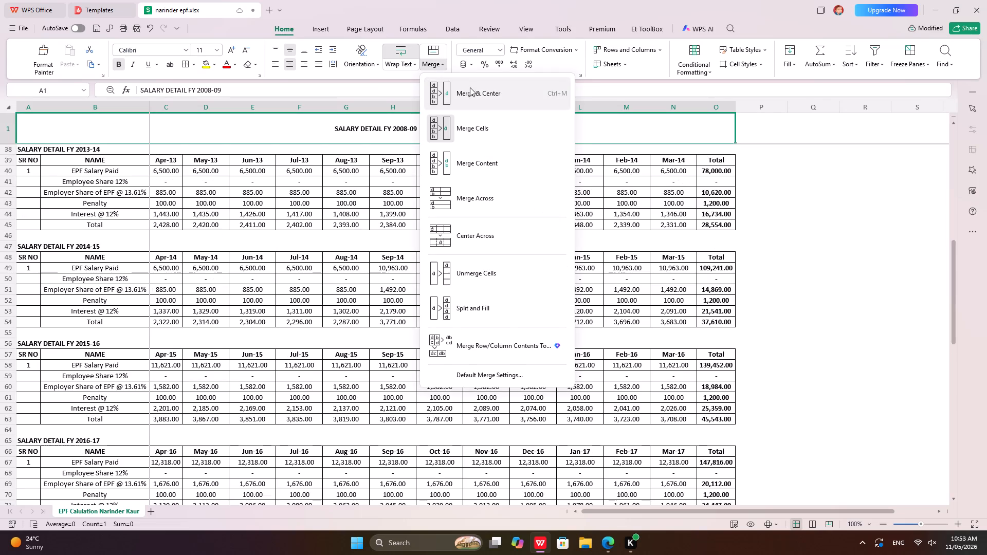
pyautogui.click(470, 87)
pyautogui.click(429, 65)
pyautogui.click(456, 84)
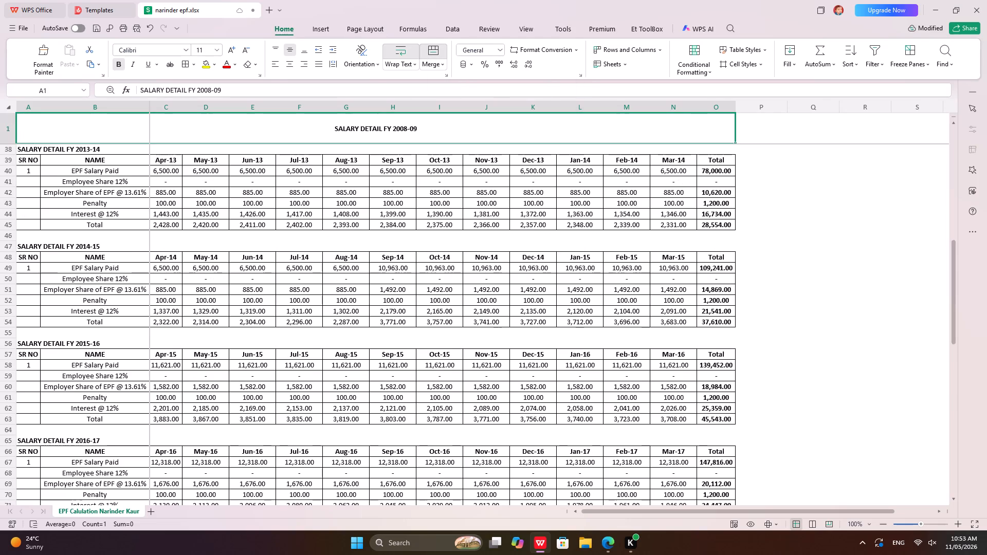
# Reduce the height of row 1, which holds the FY 2008-09 title, to roughly half.
pyautogui.click(12, 144)
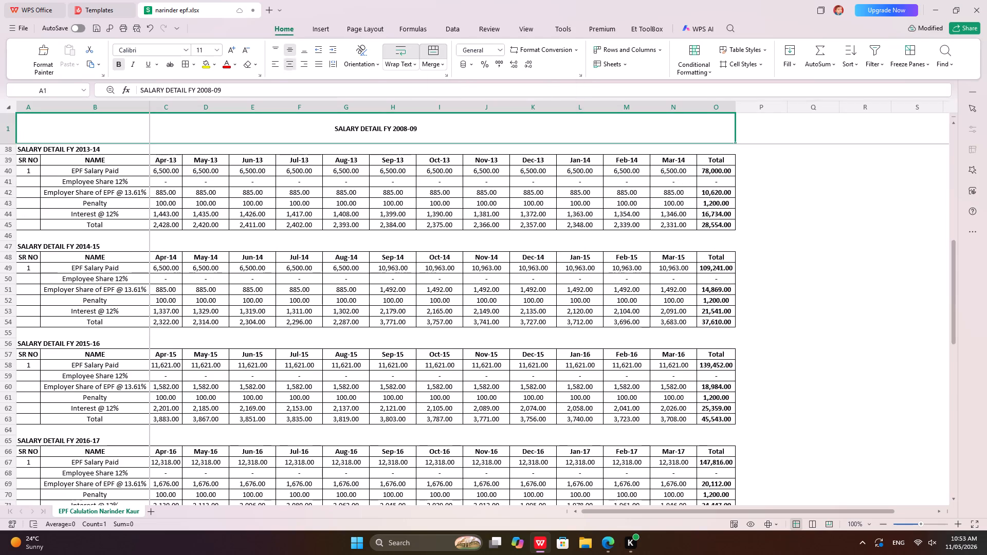
pyautogui.click(9, 137)
pyautogui.moveTo(15, 144); pyautogui.dragTo(15, 130)
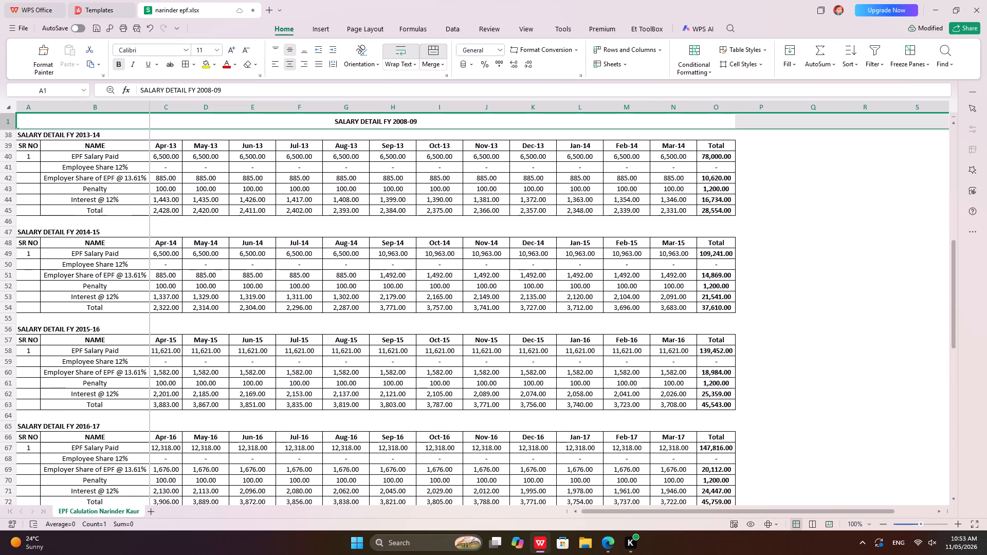
pyautogui.click(318, 217)
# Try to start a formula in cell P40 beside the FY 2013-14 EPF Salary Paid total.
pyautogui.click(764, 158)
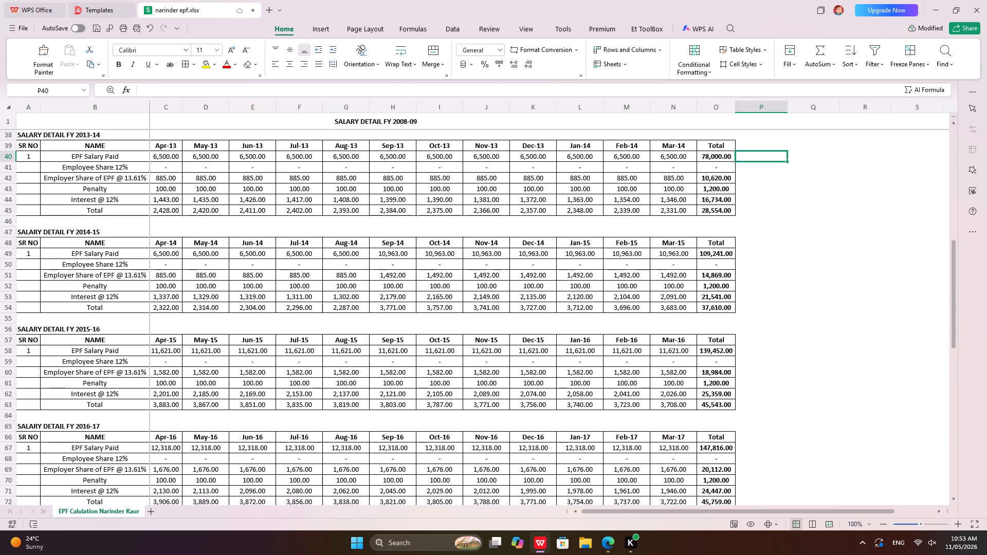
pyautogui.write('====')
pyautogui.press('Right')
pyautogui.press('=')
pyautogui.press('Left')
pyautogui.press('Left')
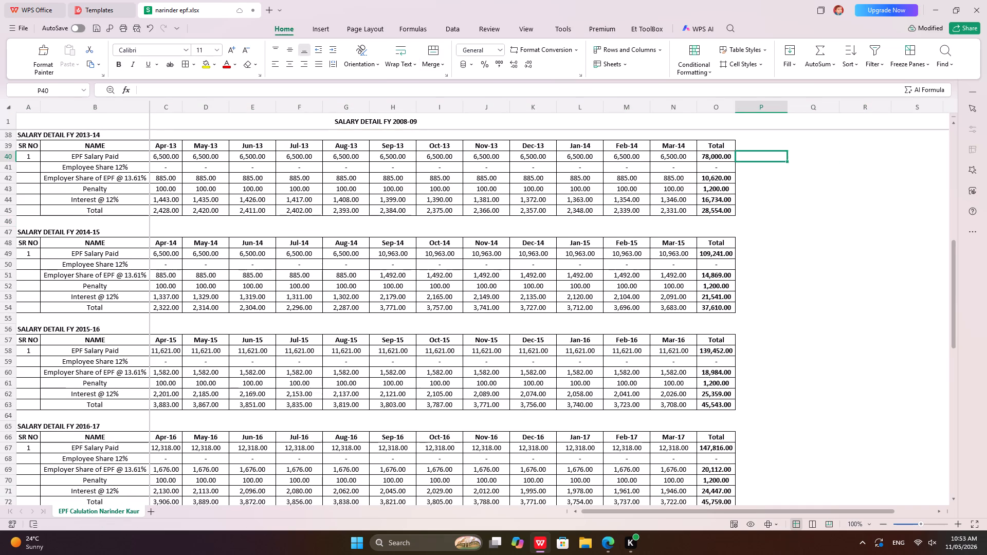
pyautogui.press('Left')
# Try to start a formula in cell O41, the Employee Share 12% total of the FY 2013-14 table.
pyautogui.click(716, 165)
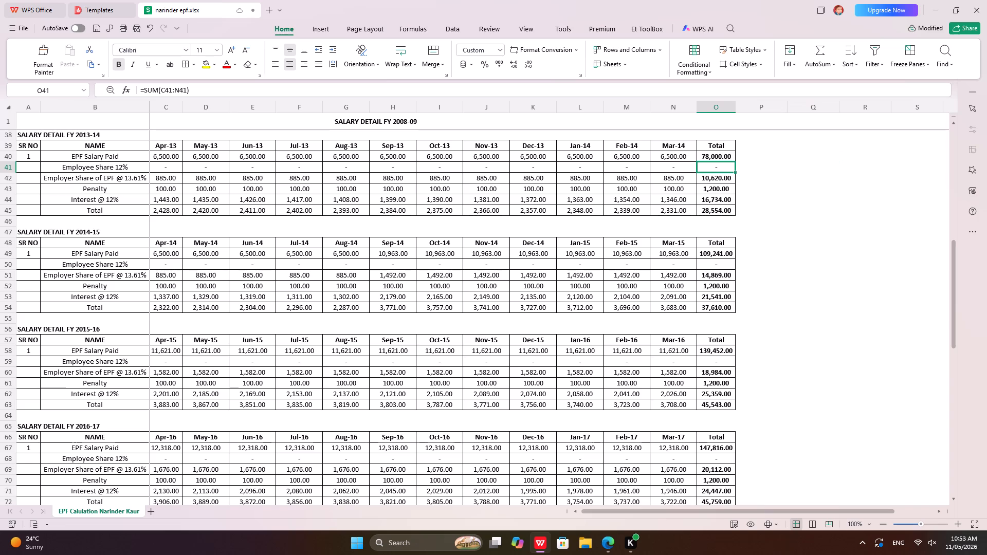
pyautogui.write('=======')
# Choose English (United States) as the keyboard layout.
pyautogui.click(349, 246)
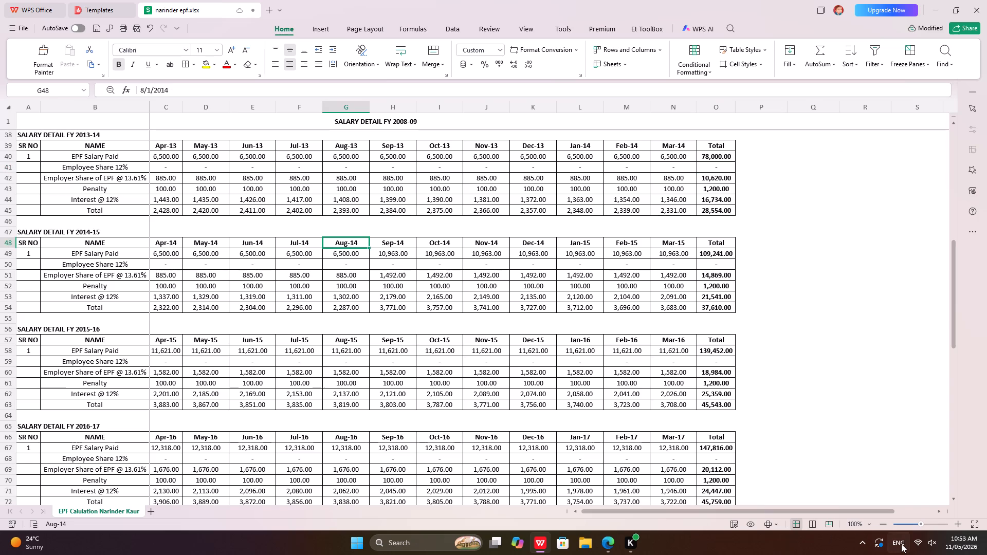
pyautogui.click(890, 544)
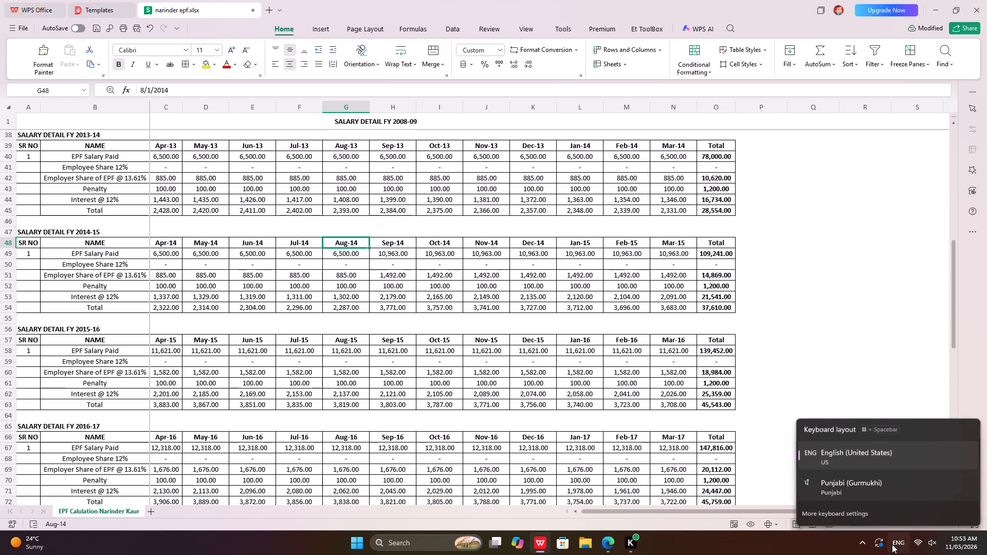
pyautogui.click(892, 544)
pyautogui.click(892, 544)
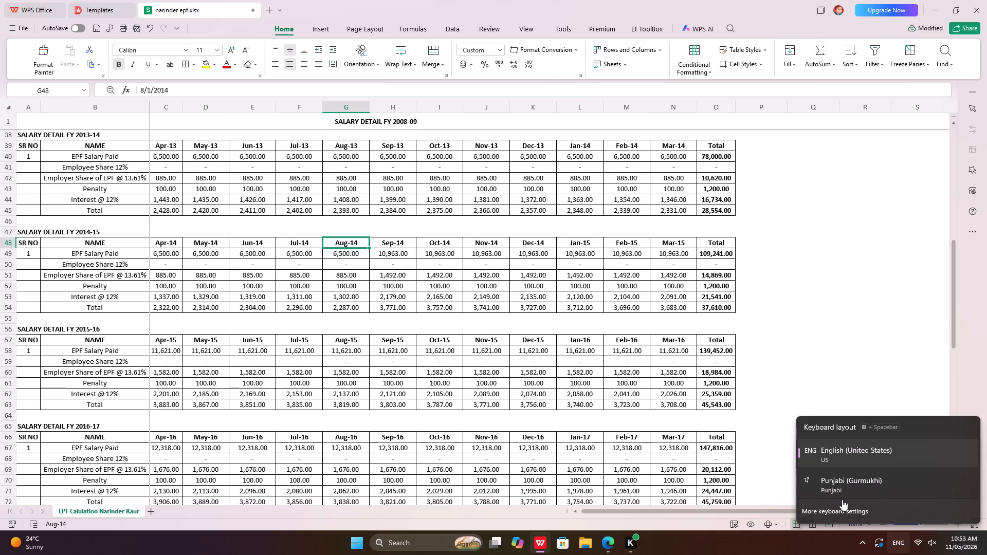
pyautogui.click(815, 451)
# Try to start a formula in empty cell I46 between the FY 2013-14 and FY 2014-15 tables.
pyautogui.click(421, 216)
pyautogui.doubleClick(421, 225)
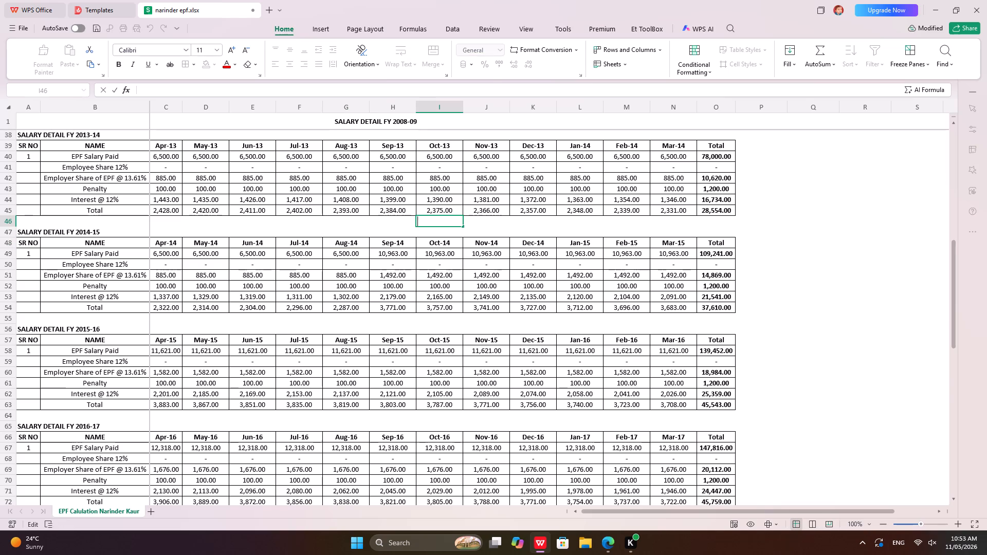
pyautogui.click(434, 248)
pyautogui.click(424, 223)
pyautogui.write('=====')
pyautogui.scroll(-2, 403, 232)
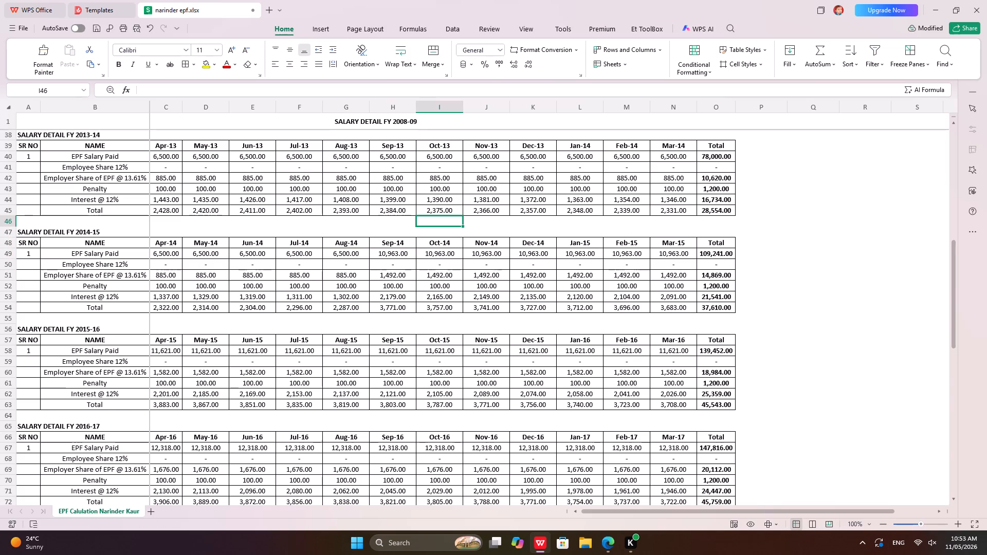
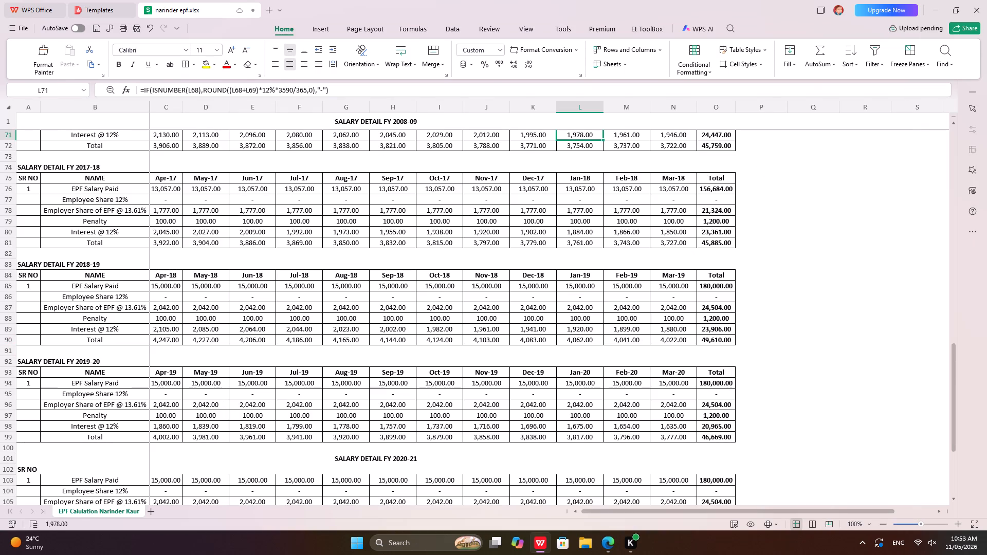
# Check the contents of the Oct-09 EPF salary, the Oct-09 total and the yearly salary total in the FY 2009-10 table.
pyautogui.scroll(13, 525, 372)
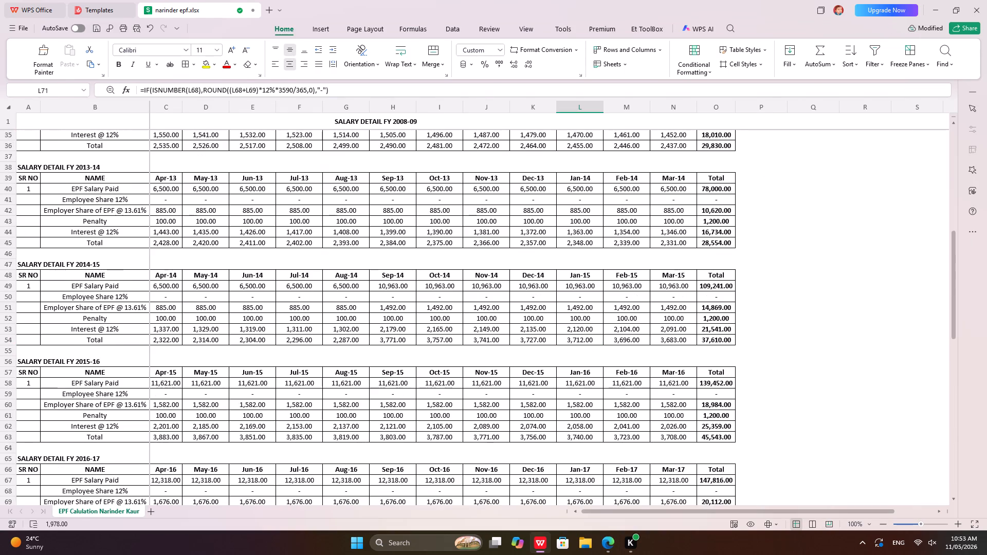
pyautogui.scroll(19, 601, 377)
pyautogui.doubleClick(455, 158)
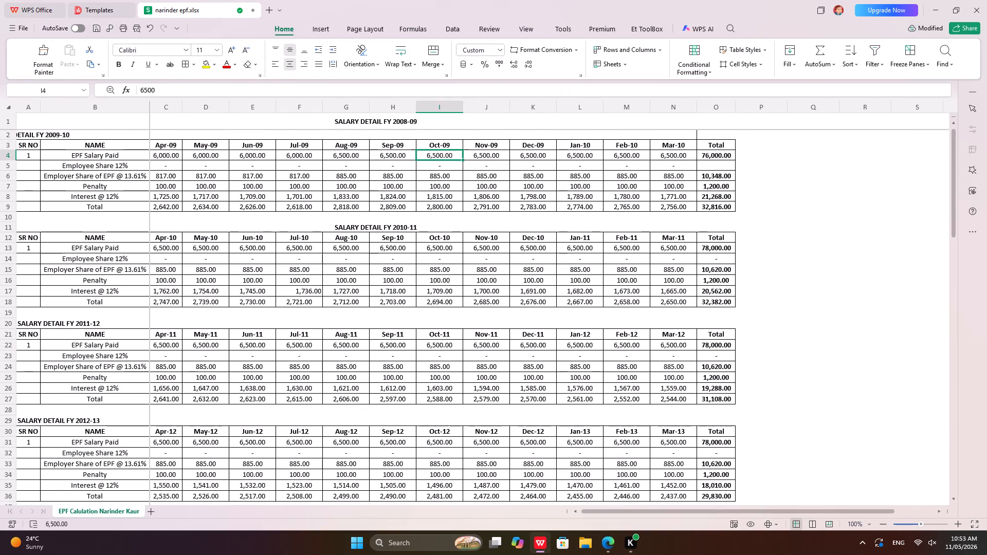
pyautogui.press('Return')
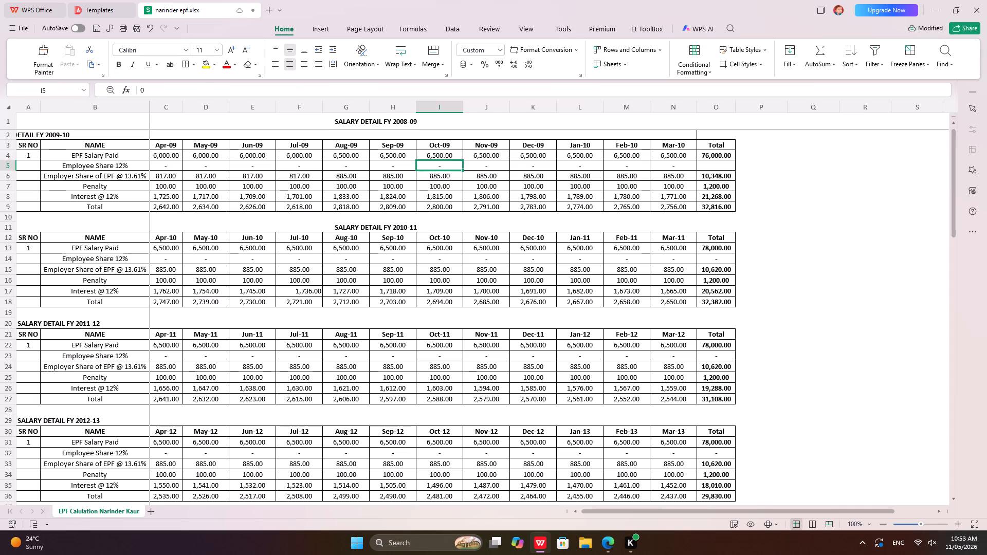
pyautogui.doubleClick(440, 198)
pyautogui.press('Return')
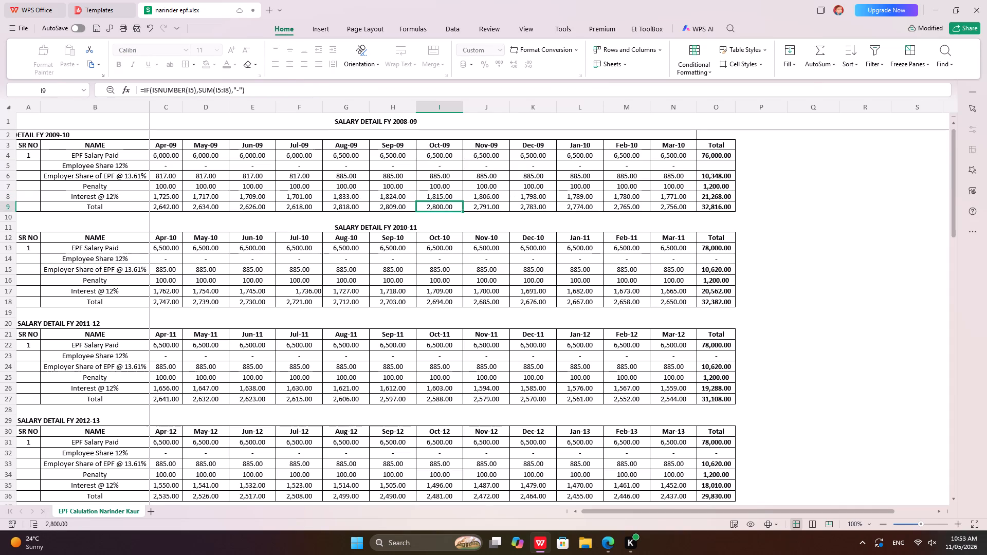
pyautogui.doubleClick(719, 155)
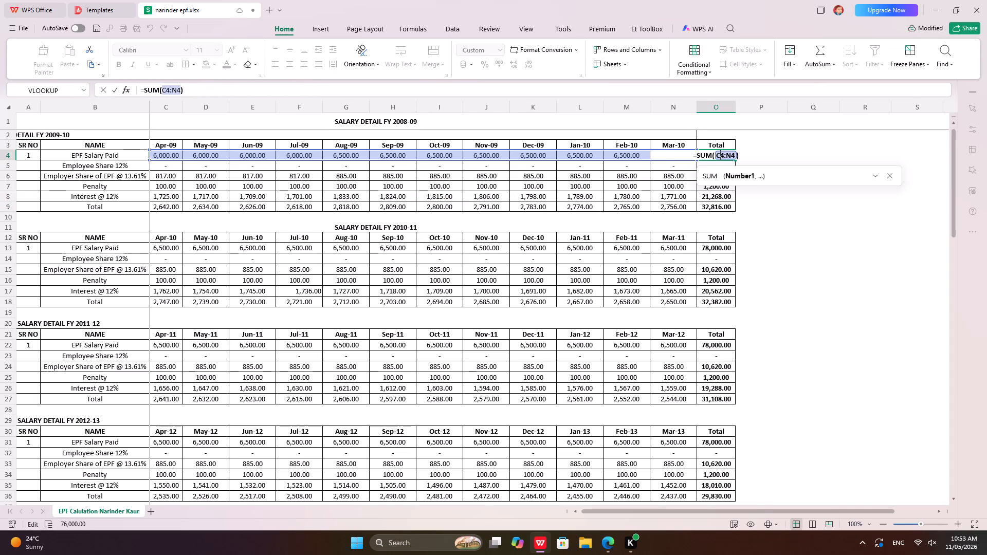
pyautogui.press('Return')
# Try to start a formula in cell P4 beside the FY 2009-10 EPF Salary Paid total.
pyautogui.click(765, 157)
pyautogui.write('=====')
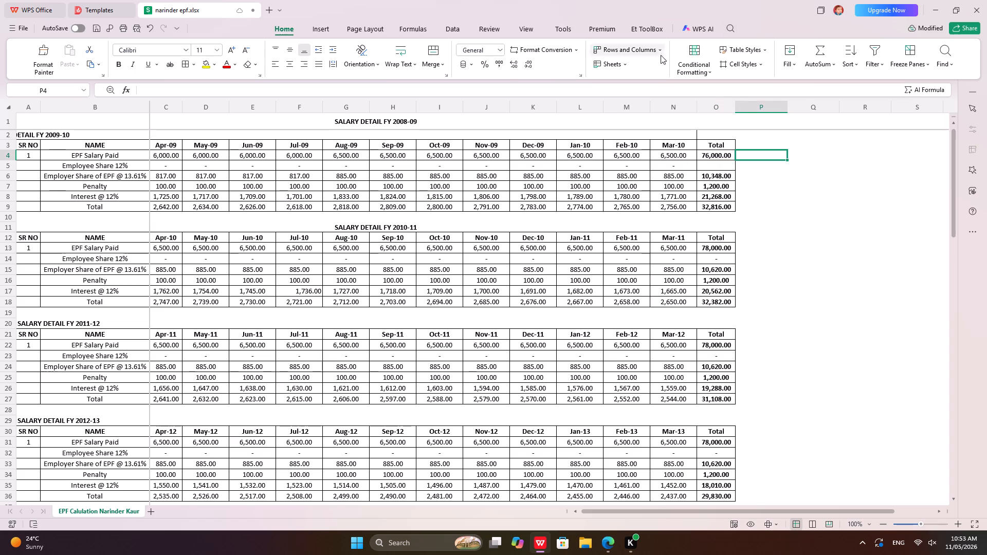
# Save the workbook.
pyautogui.click(20, 24)
pyautogui.click(54, 94)
# Use AutoSum to total the Apr-09 values C4:C9 in cell C10 and center the result horizontally.
pyautogui.doubleClick(98, 209)
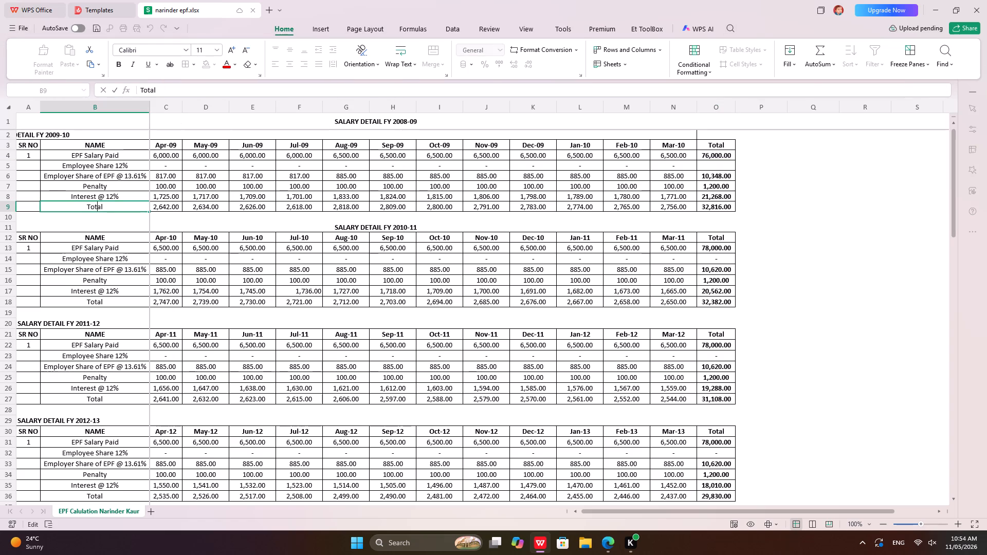
pyautogui.click(93, 217)
pyautogui.click(166, 219)
pyautogui.moveTo(167, 153); pyautogui.dragTo(168, 213)
pyautogui.click(816, 59)
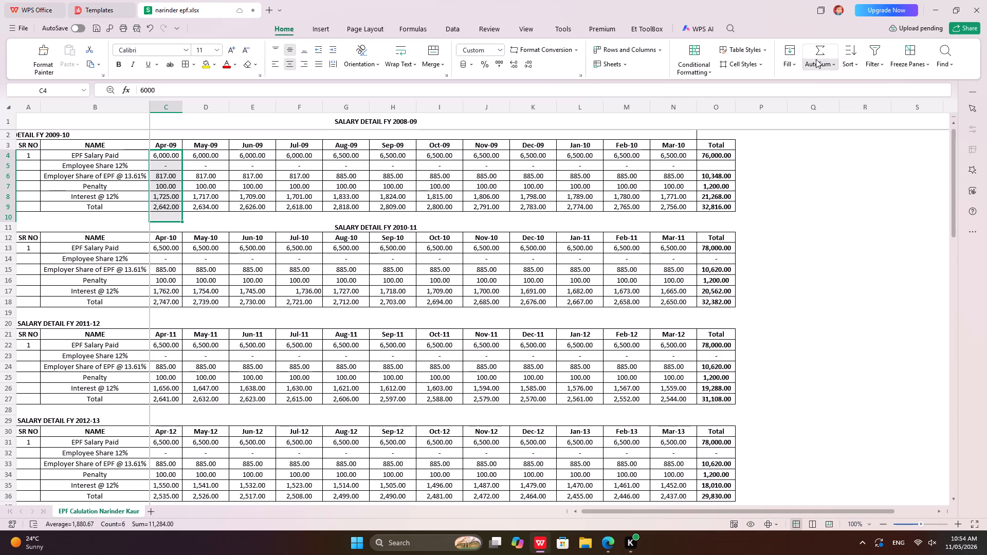
pyautogui.click(836, 81)
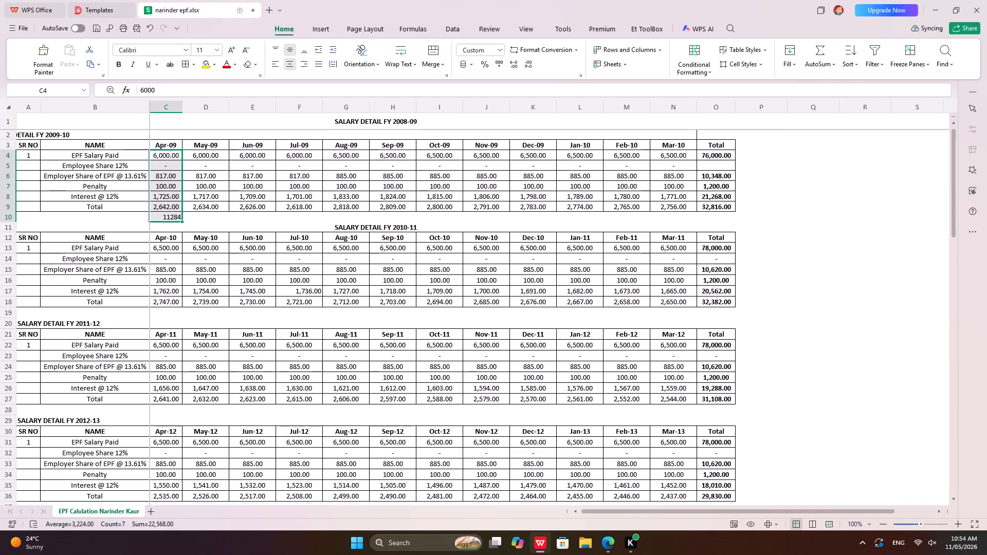
pyautogui.click(290, 69)
# Open the sum formula in cell C10 to check the range it covers.
pyautogui.doubleClick(161, 216)
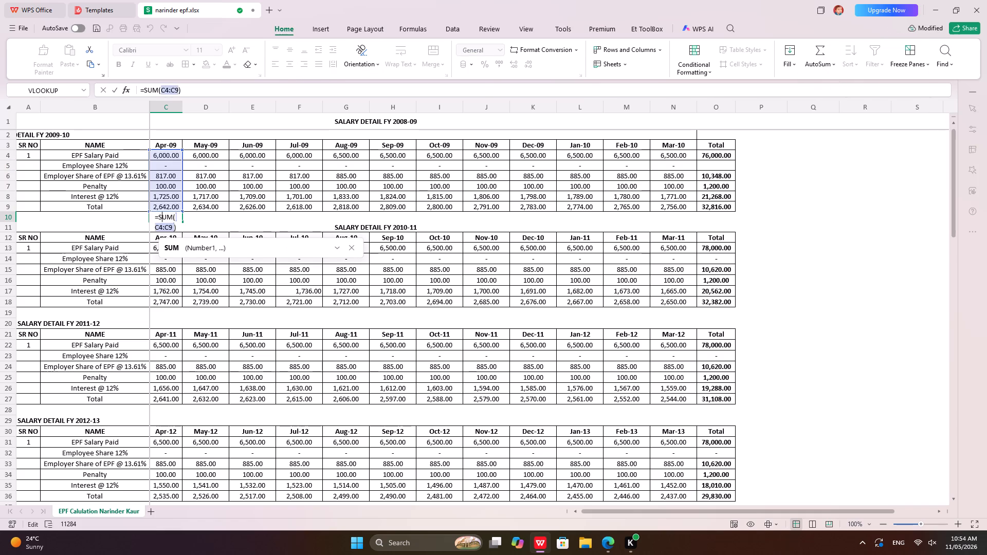
pyautogui.press('Return')
pyautogui.press('Return')
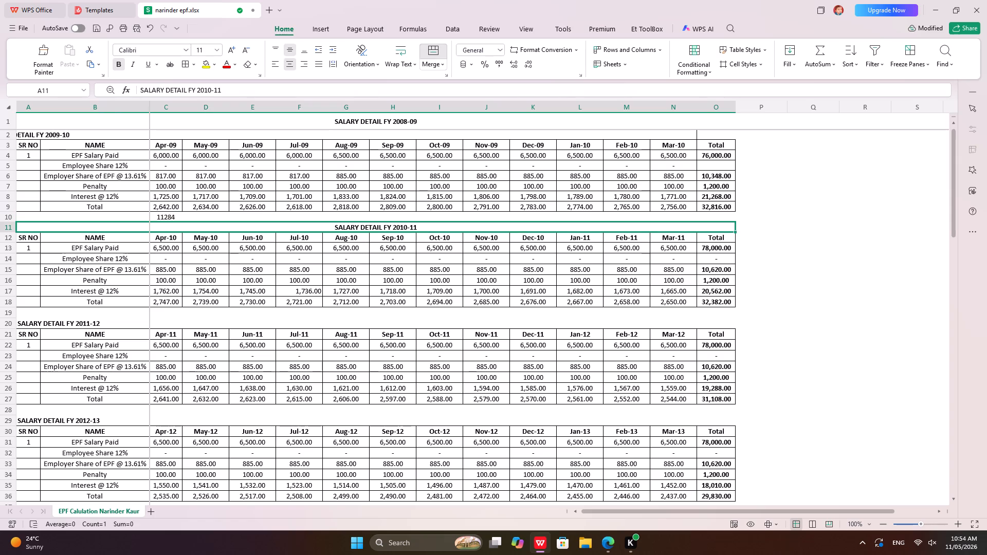
pyautogui.click(168, 217)
pyautogui.click(168, 217)
pyautogui.press('Return')
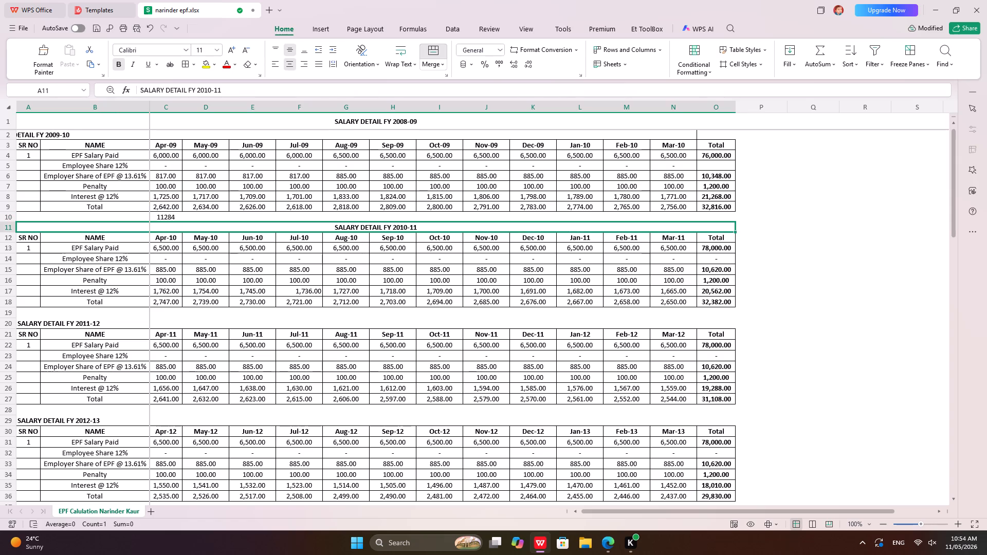
pyautogui.click(168, 217)
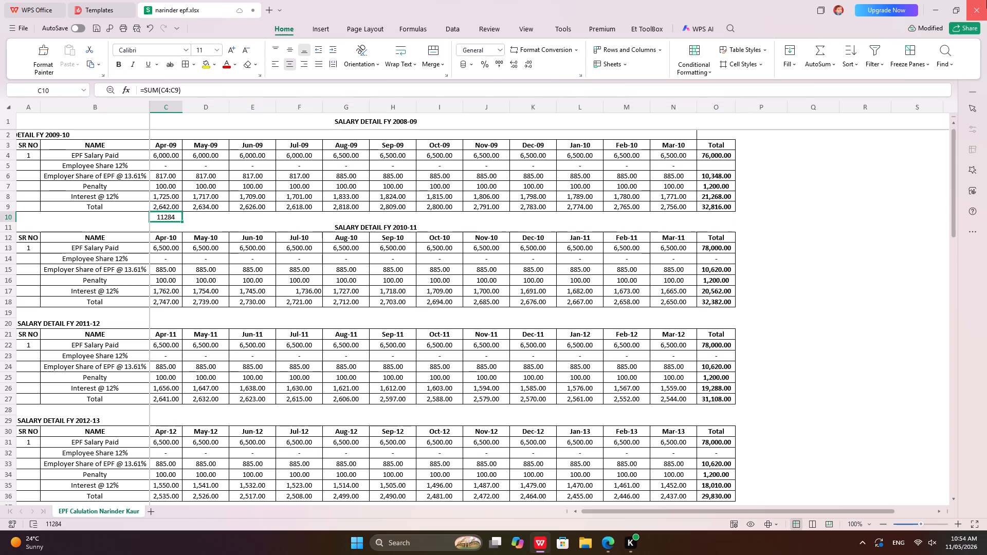
# Make row 10 below the FY 2009-10 table slightly taller.
pyautogui.click(9, 223)
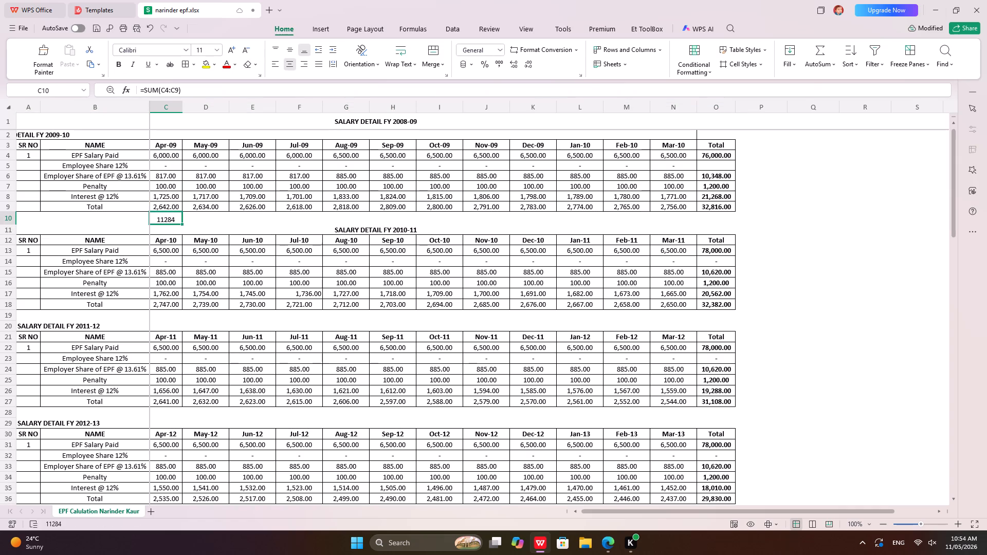
# Reopen the sum formula in cell C10 to recheck its range and that cell editing works.
pyautogui.doubleClick(175, 216)
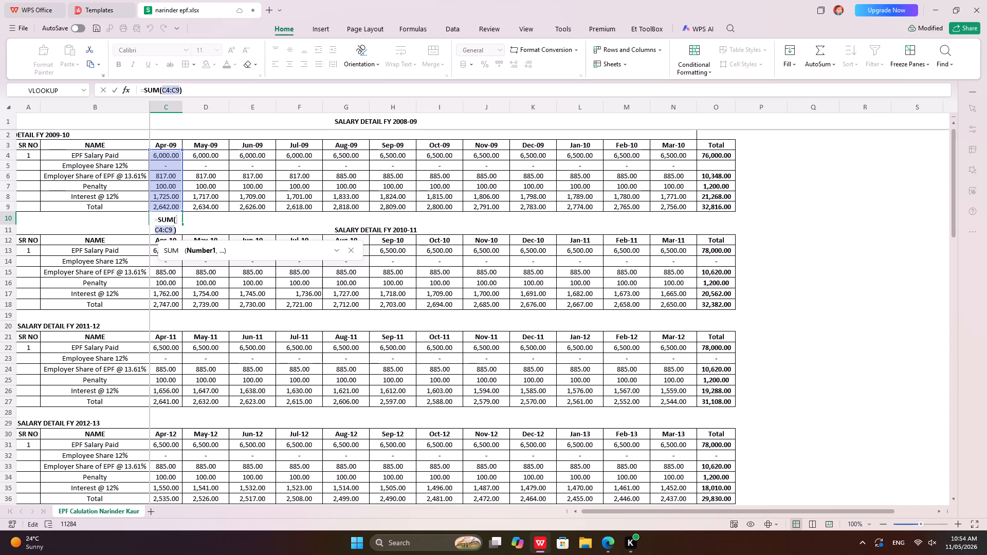
pyautogui.press('Return')
pyautogui.click(166, 217)
pyautogui.doubleClick(176, 218)
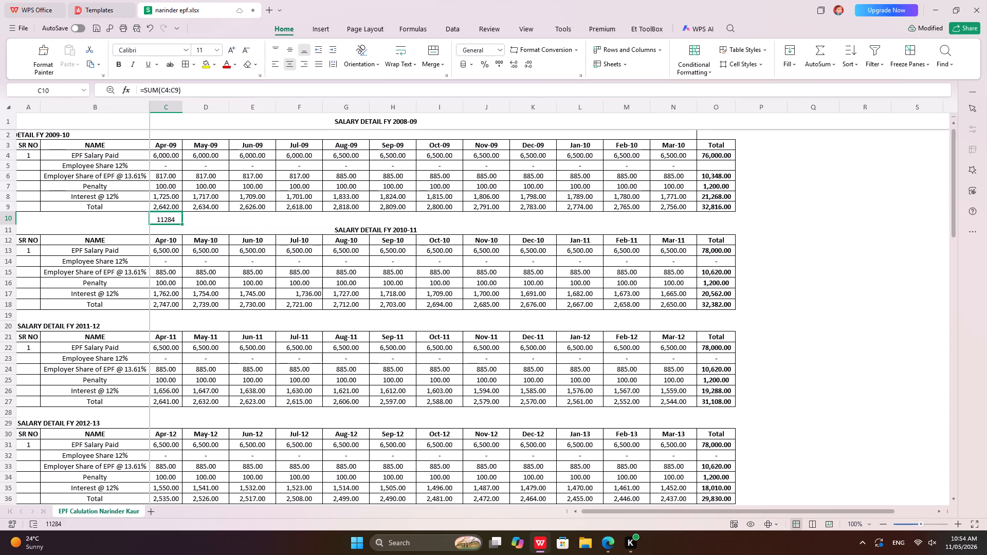
pyautogui.press('Return')
pyautogui.click(175, 218)
pyautogui.press('F2')
pyautogui.press('Return')
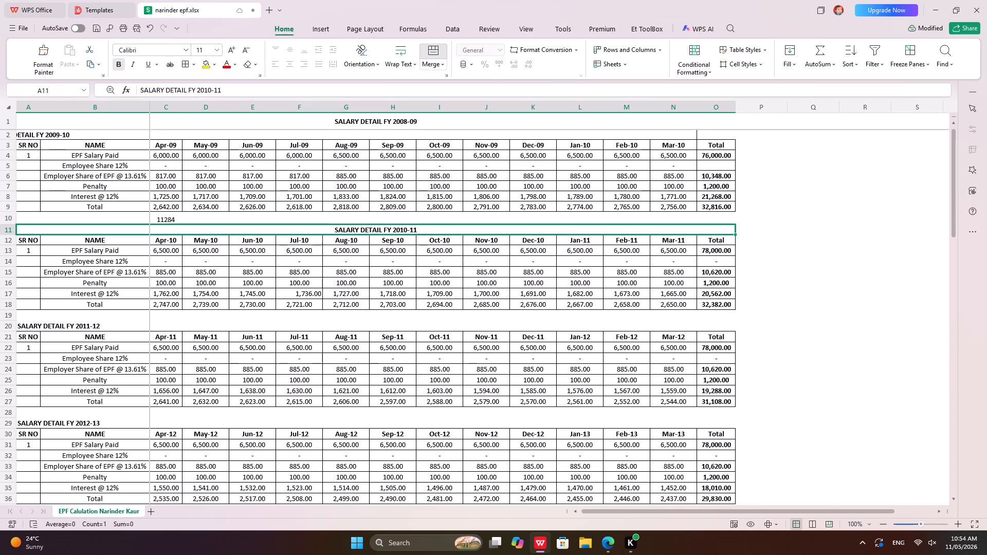
pyautogui.click(156, 218)
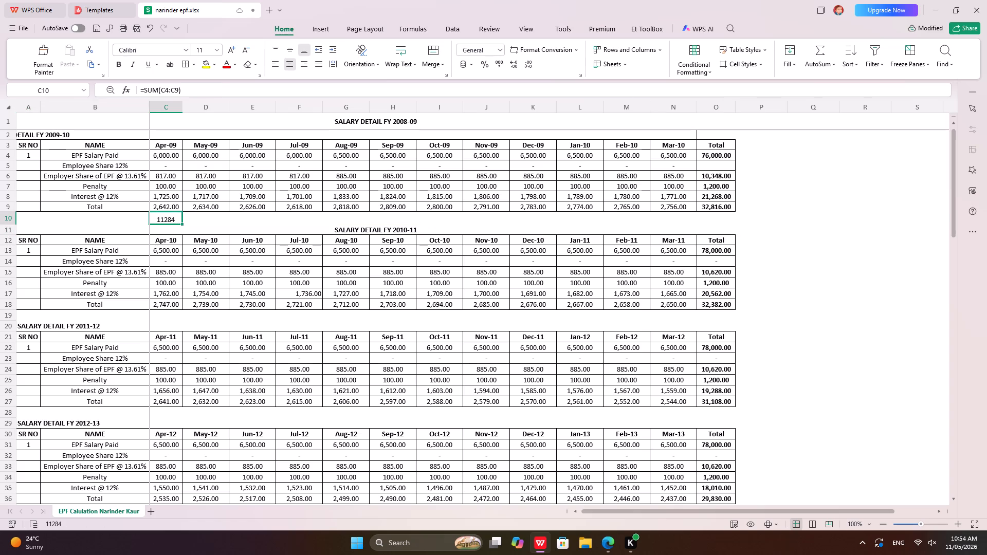
# Fill the C10 sum formula across row 10 through the Total column, cell O10.
pyautogui.click(156, 218)
pyautogui.click(170, 263)
pyautogui.click(169, 217)
pyautogui.moveTo(184, 224); pyautogui.dragTo(726, 224)
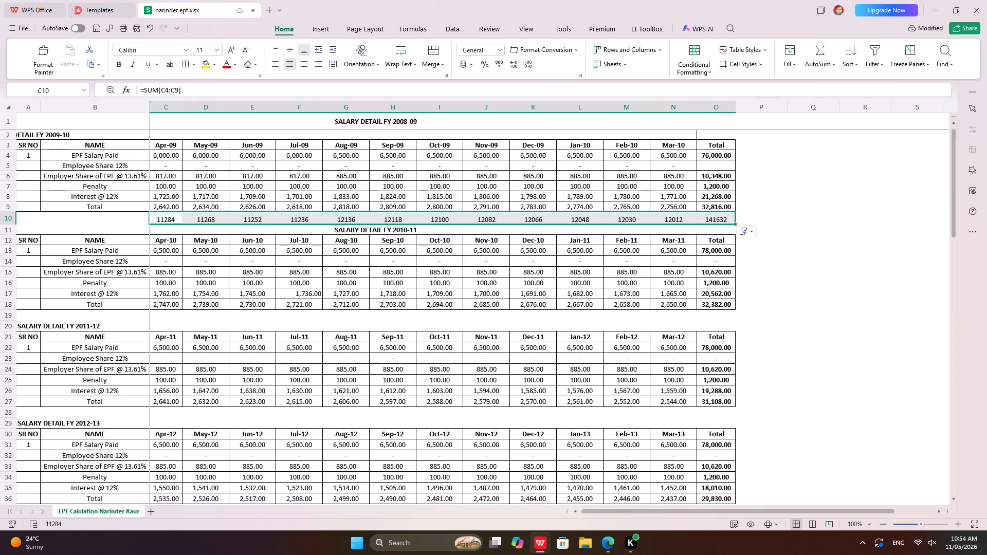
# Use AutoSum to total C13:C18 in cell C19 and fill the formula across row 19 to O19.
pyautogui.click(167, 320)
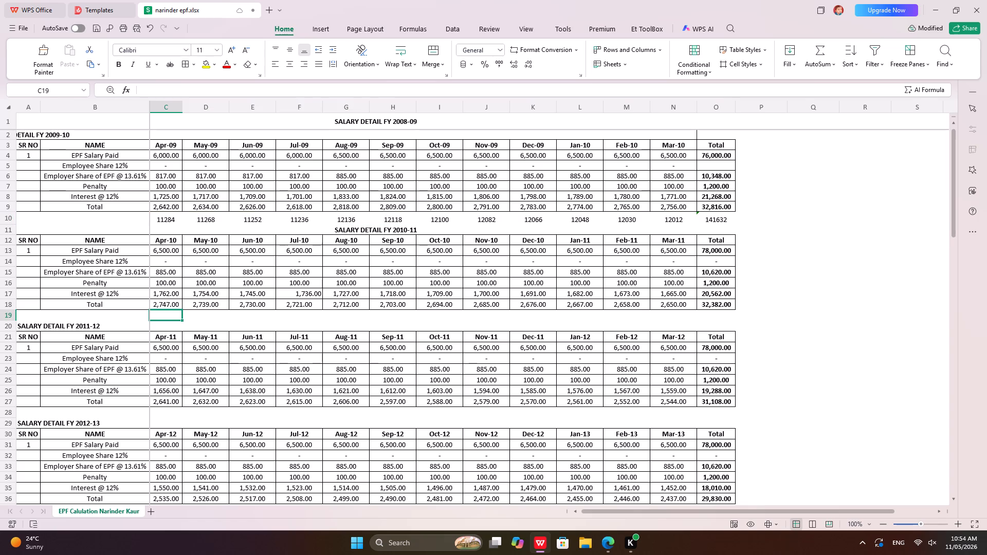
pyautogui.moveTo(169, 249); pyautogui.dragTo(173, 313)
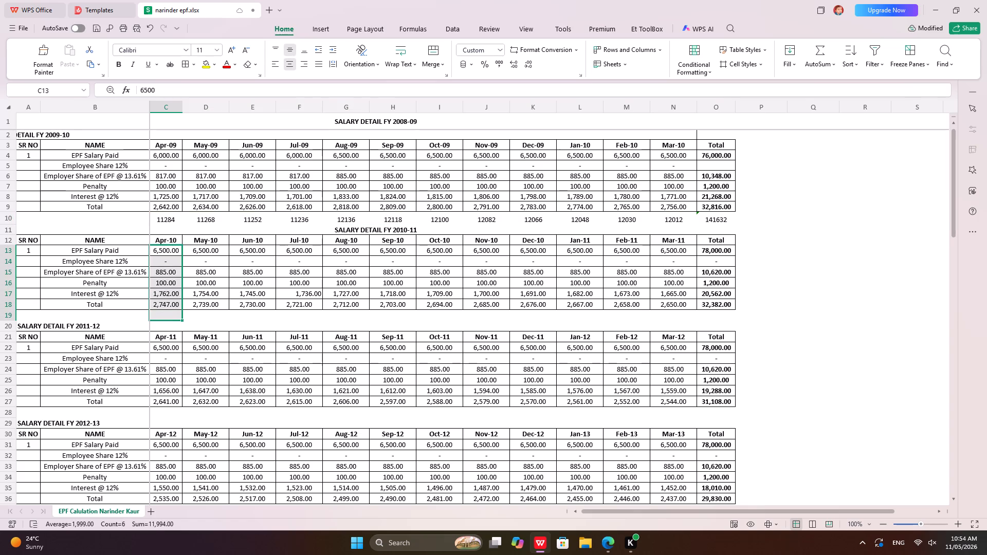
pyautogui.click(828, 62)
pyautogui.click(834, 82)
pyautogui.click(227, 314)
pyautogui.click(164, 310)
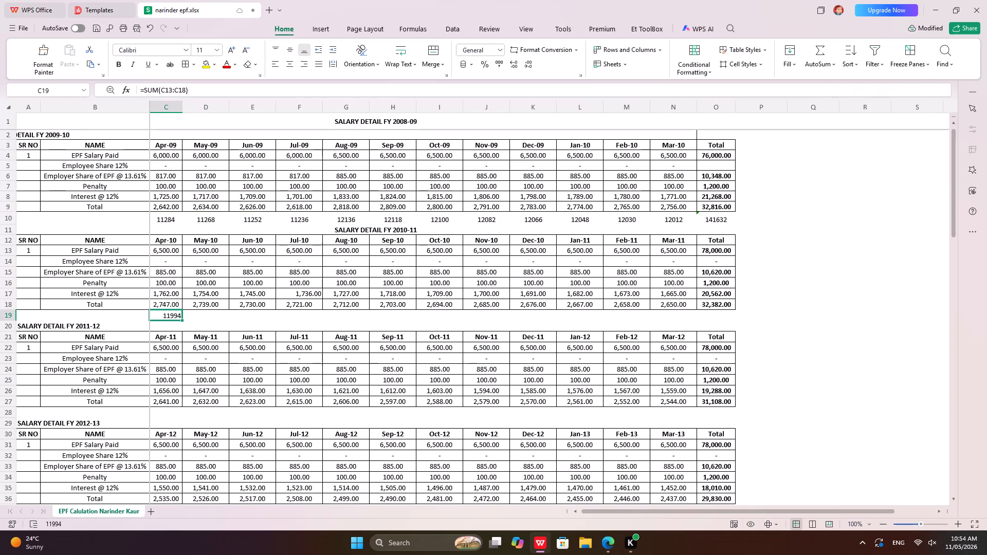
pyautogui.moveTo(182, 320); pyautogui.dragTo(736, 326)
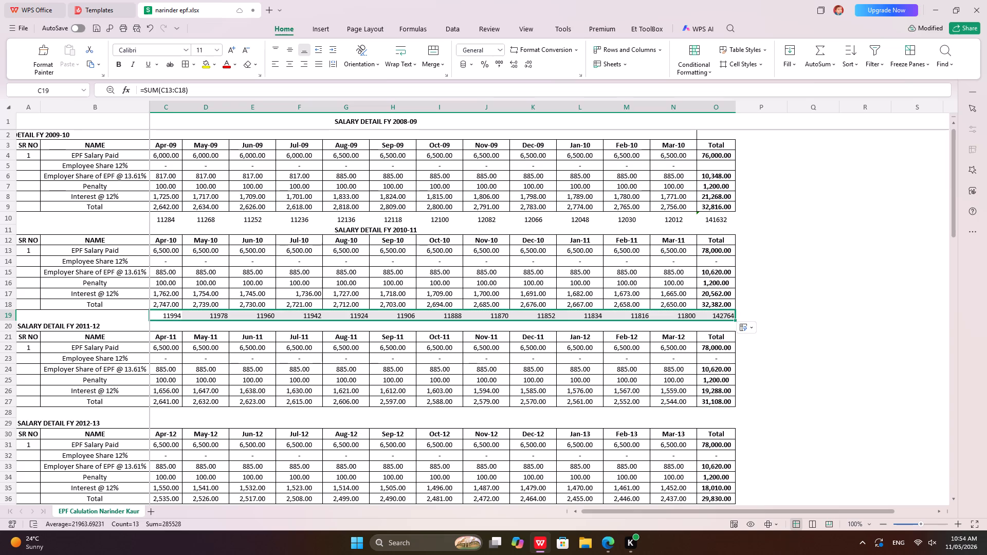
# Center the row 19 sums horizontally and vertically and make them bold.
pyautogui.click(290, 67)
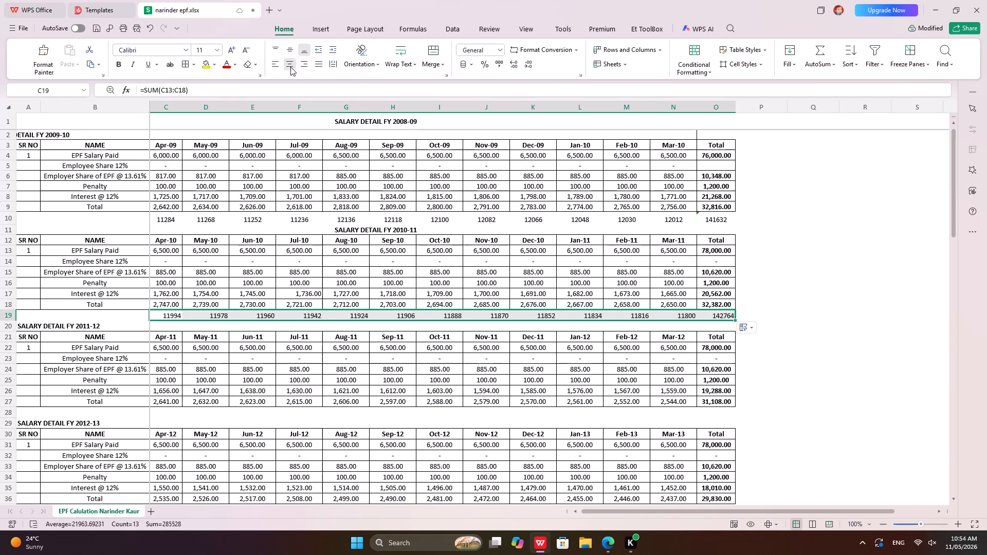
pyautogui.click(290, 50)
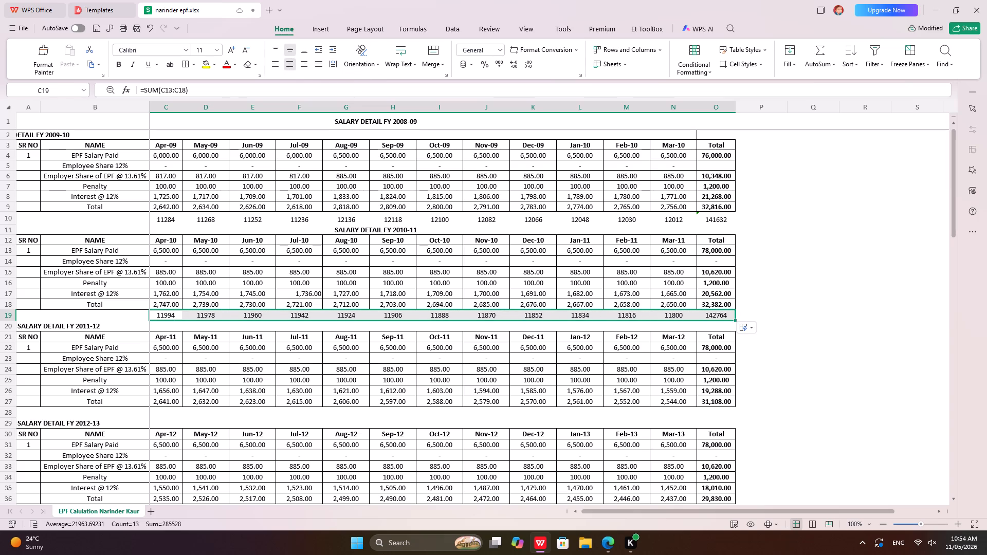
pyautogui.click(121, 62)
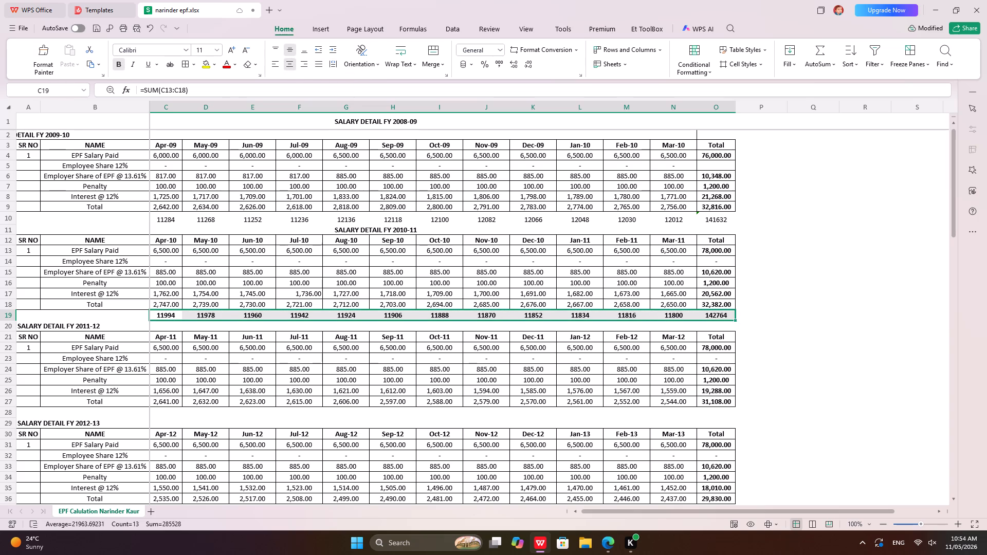
# Make the sums in C10:O10 below the FY 2009-10 table bold.
pyautogui.moveTo(173, 217); pyautogui.dragTo(735, 219)
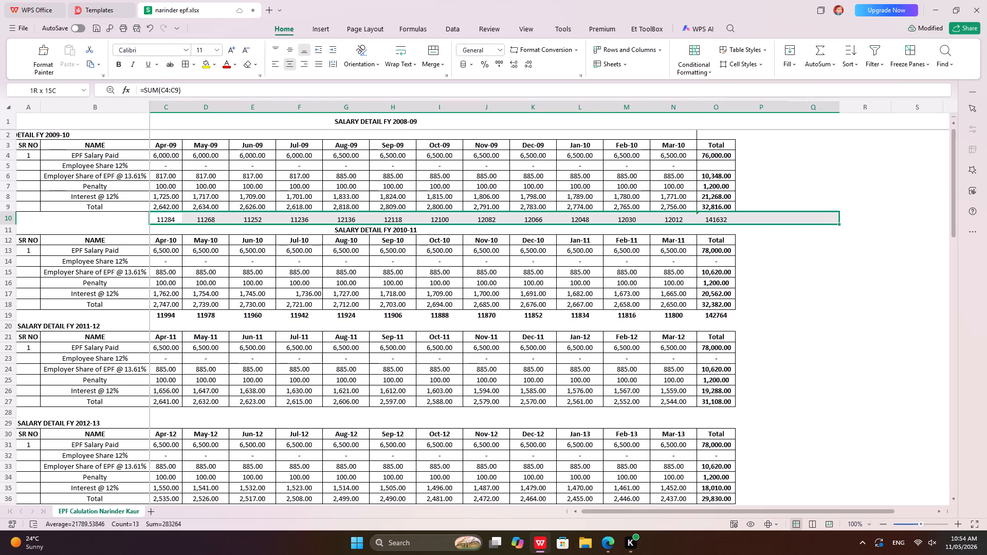
pyautogui.moveTo(735, 219); pyautogui.dragTo(729, 217)
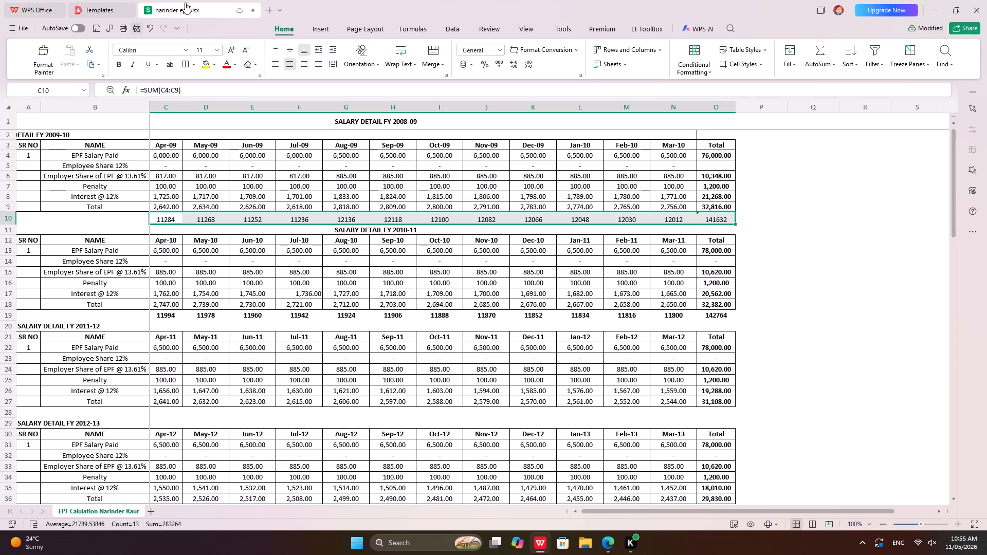
pyautogui.click(115, 61)
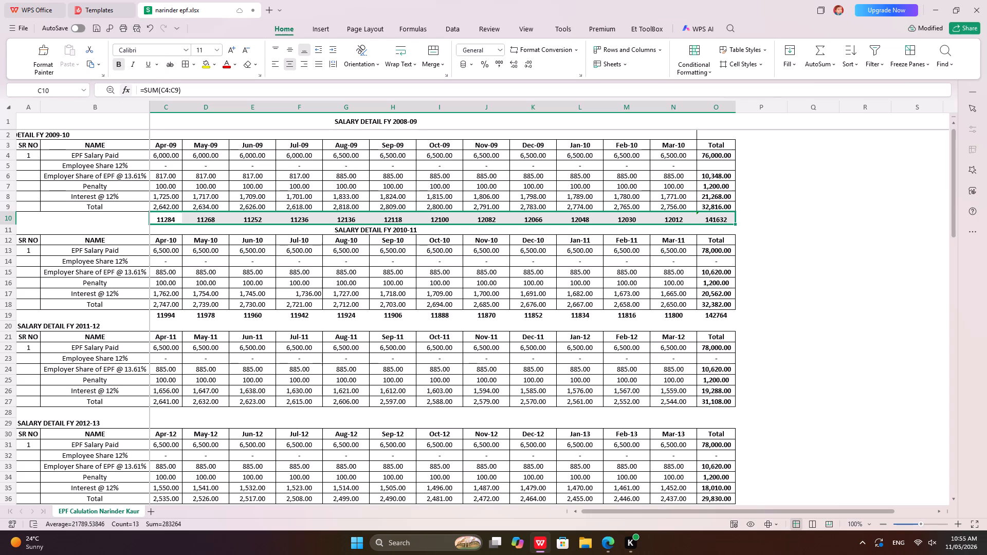
# Delete the whole of row 19, which holds the sums below the FY 2010-11 table.
pyautogui.click(161, 309)
pyautogui.click(149, 316)
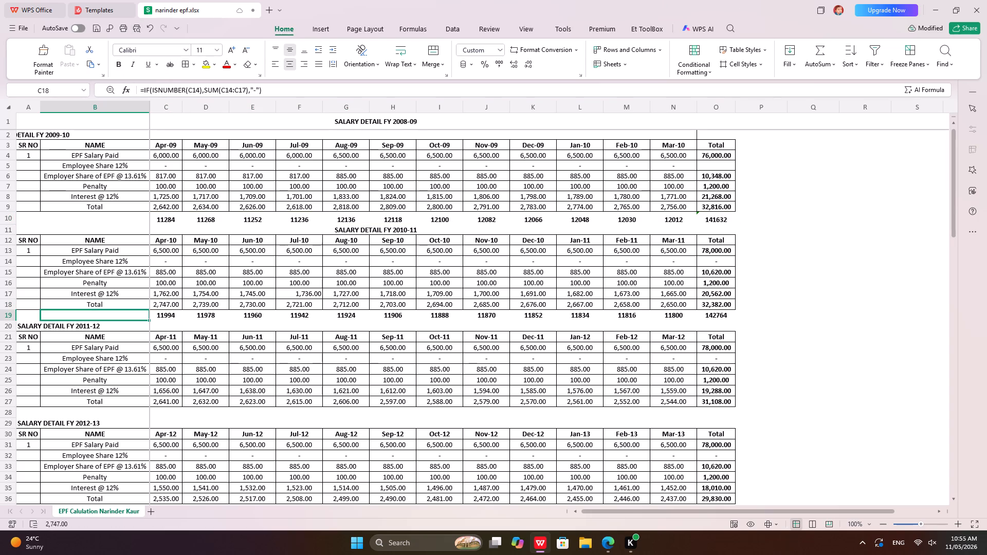
pyautogui.click(4, 316)
pyautogui.press('Menu')
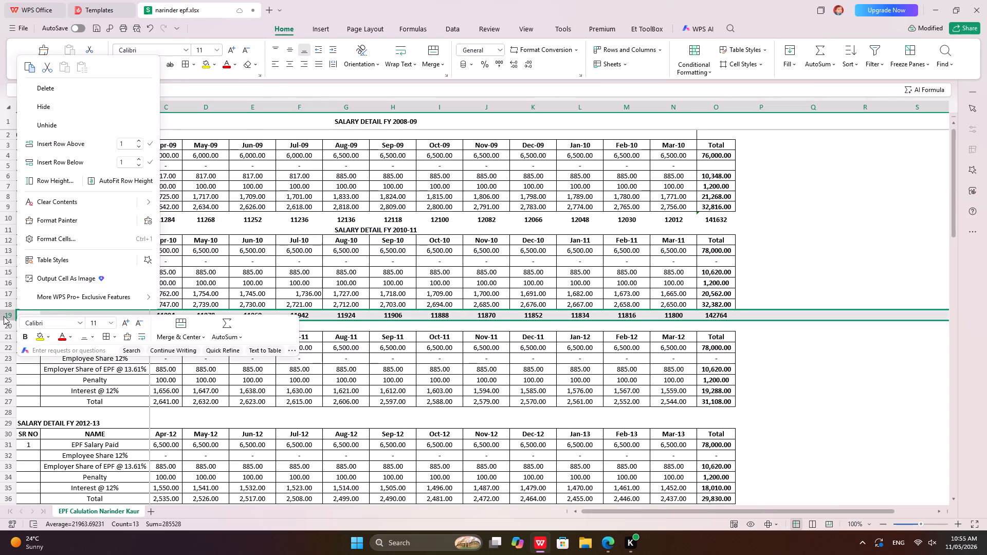
pyautogui.press('d')
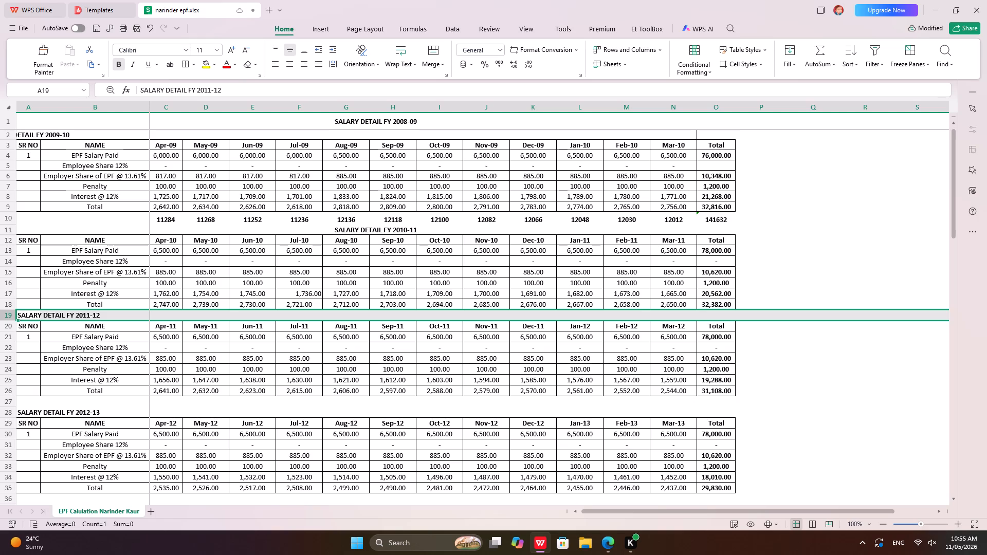
# Delete the whole of row 10, which holds the sums below the FY 2009-10 table.
pyautogui.click(8, 217)
pyautogui.press('Menu')
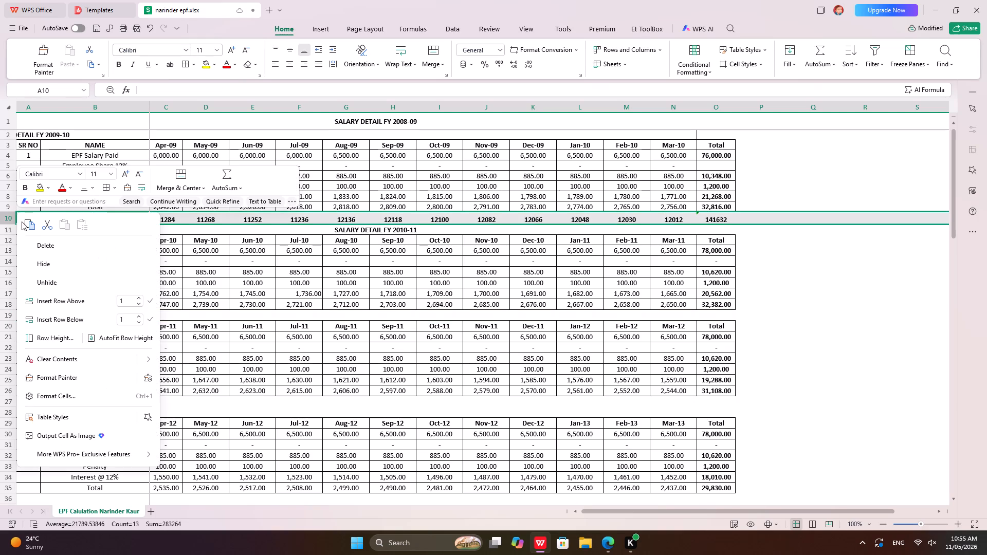
pyautogui.press('d')
pyautogui.click(255, 287)
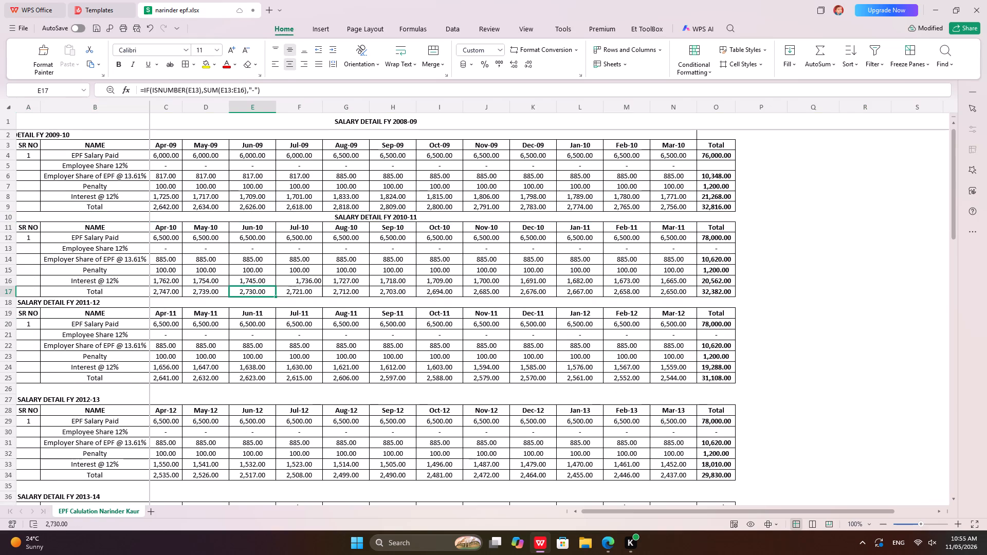
# Merge and center the SALARY DETAIL FY 2011-12 title across A18:O18, like the FY 2010-11 title.
pyautogui.click(350, 117)
pyautogui.click(360, 214)
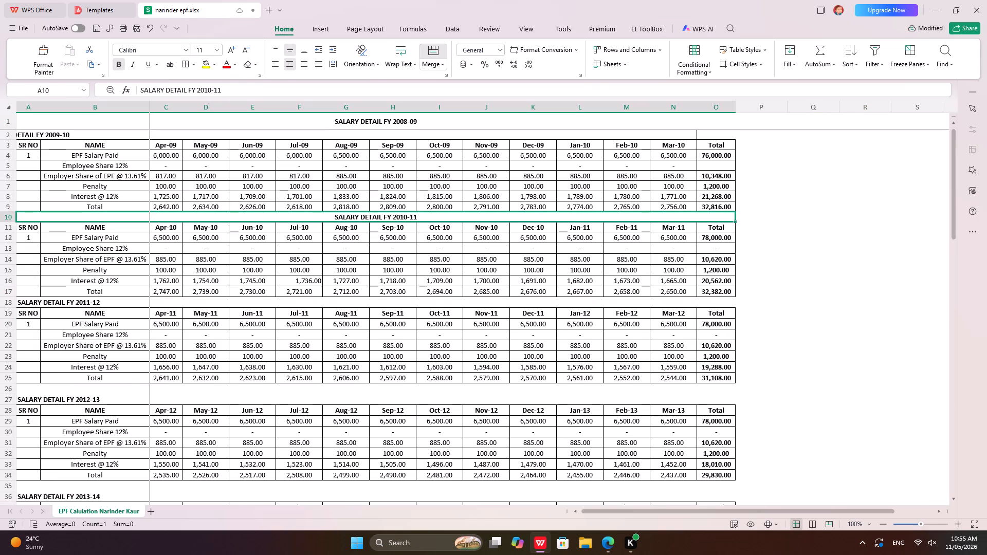
pyautogui.moveTo(30, 300); pyautogui.dragTo(174, 304)
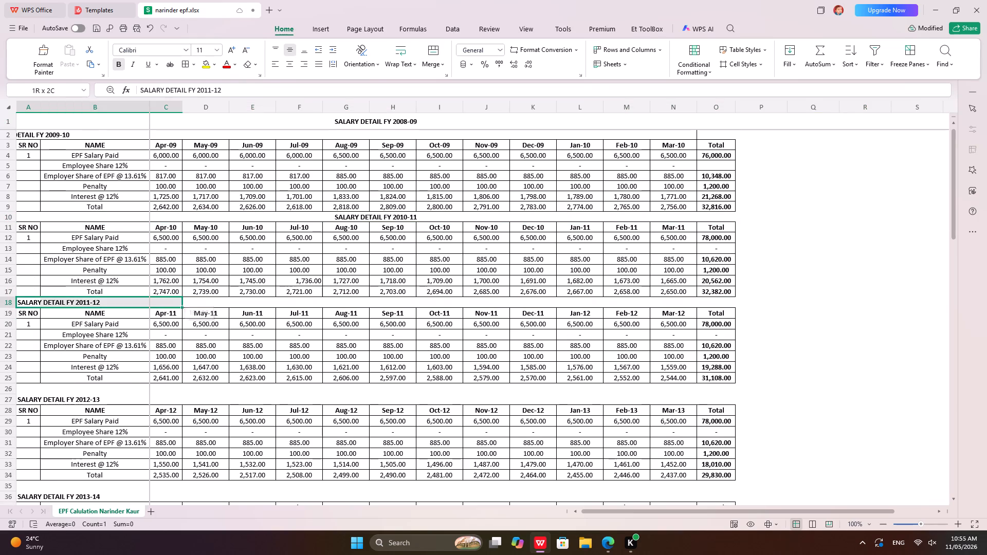
pyautogui.moveTo(174, 304); pyautogui.dragTo(712, 305)
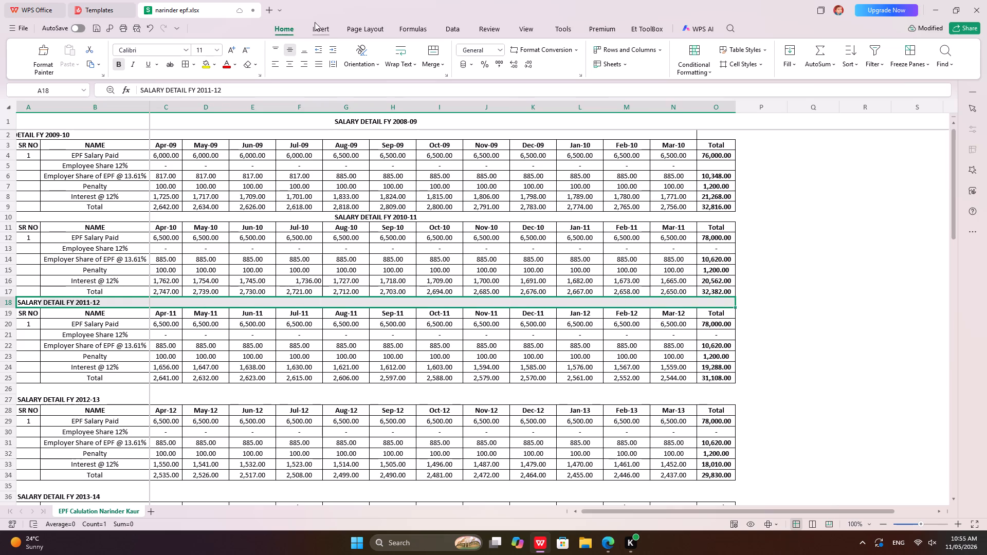
pyautogui.click(432, 65)
pyautogui.click(466, 94)
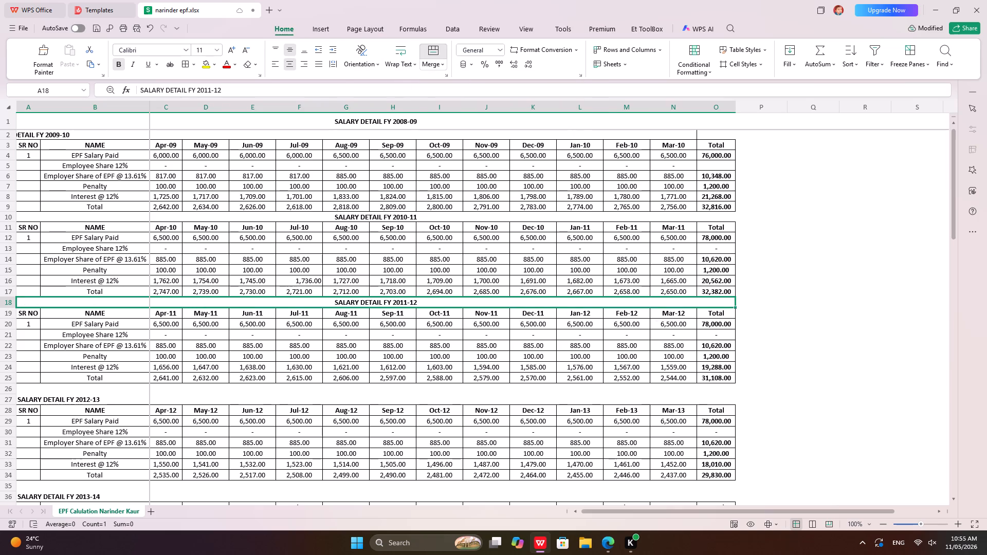
# Merge and center the SALARY DETAIL FY 2012-13 title across A27:O27.
pyautogui.moveTo(37, 397); pyautogui.dragTo(419, 423)
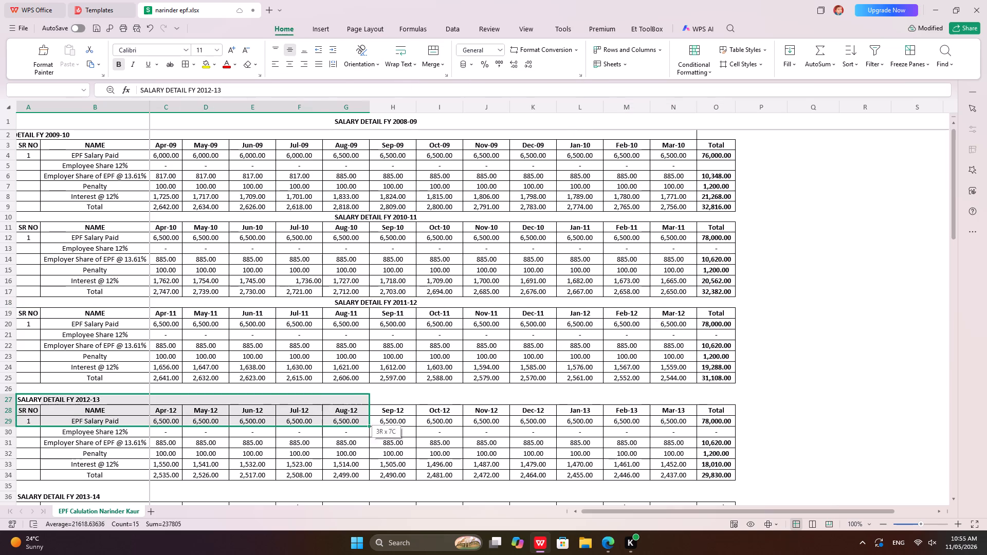
pyautogui.moveTo(419, 423); pyautogui.dragTo(727, 398)
pyautogui.click(397, 62)
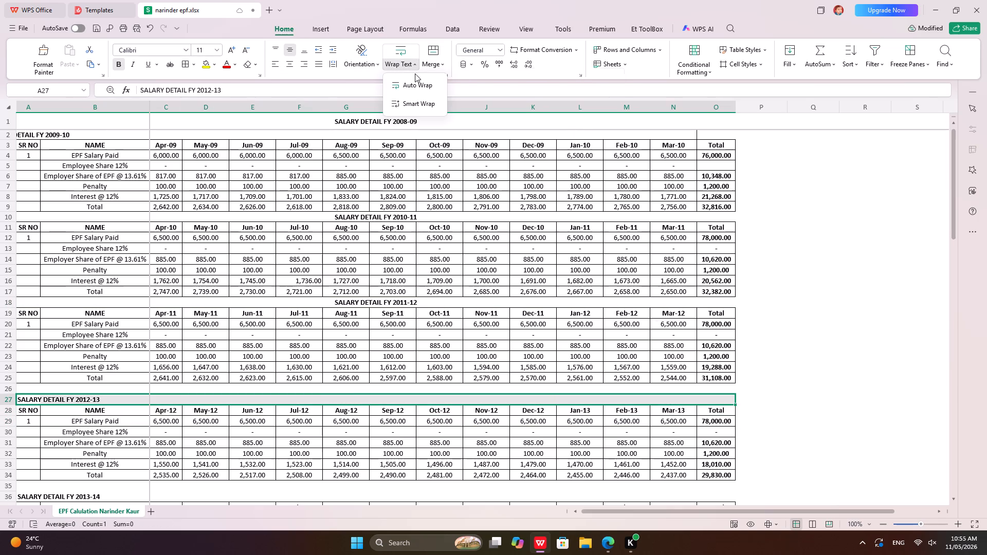
pyautogui.moveTo(424, 84); pyautogui.dragTo(432, 48)
pyautogui.click(432, 48)
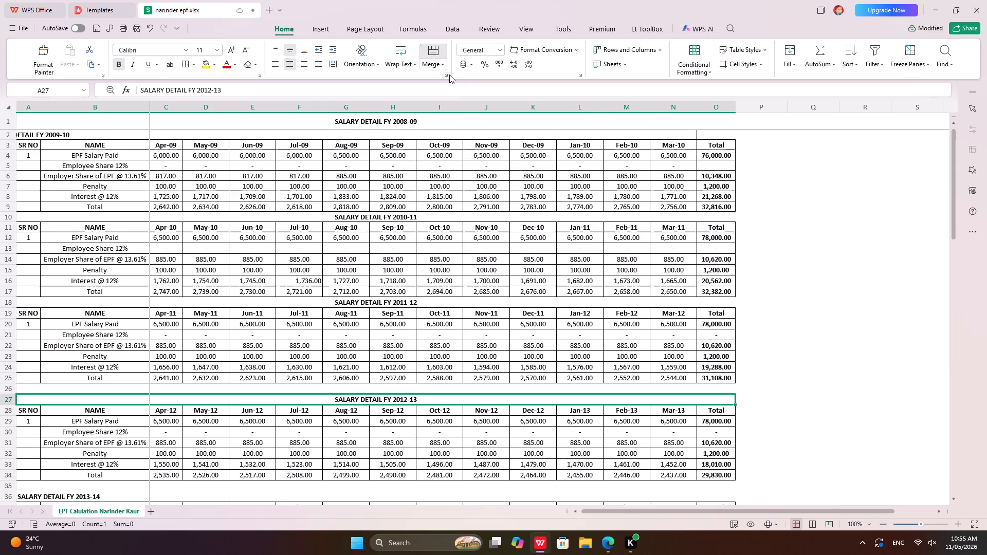
# Merge and center the SALARY DETAIL FY 2013-14 title across A36:O36.
pyautogui.scroll(-6, 427, 87)
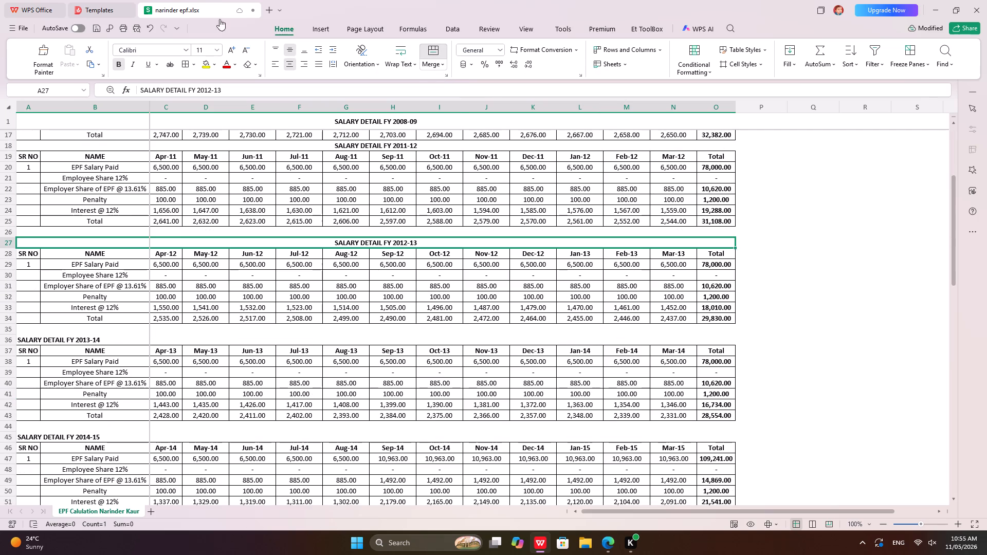
pyautogui.moveTo(17, 338); pyautogui.dragTo(518, 340)
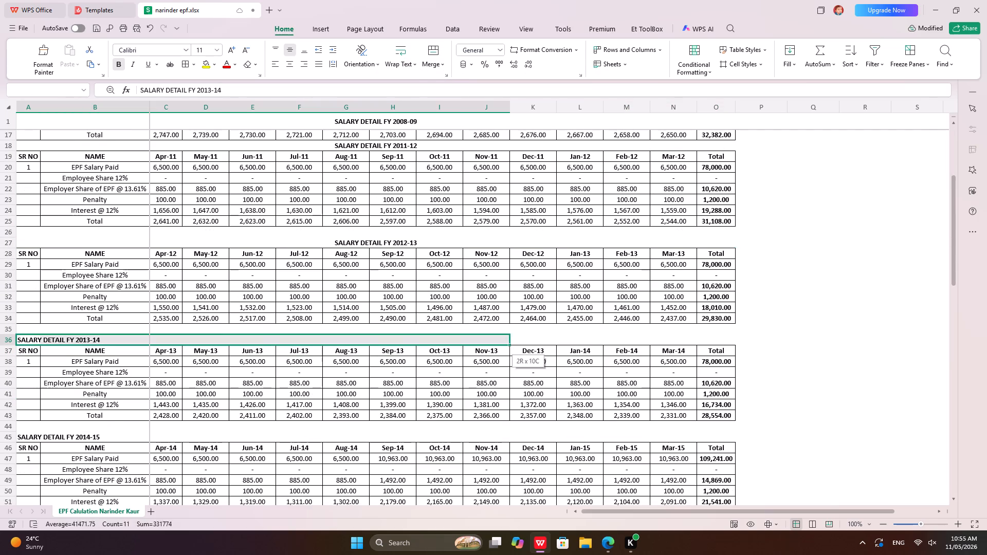
pyautogui.moveTo(518, 340); pyautogui.dragTo(714, 340)
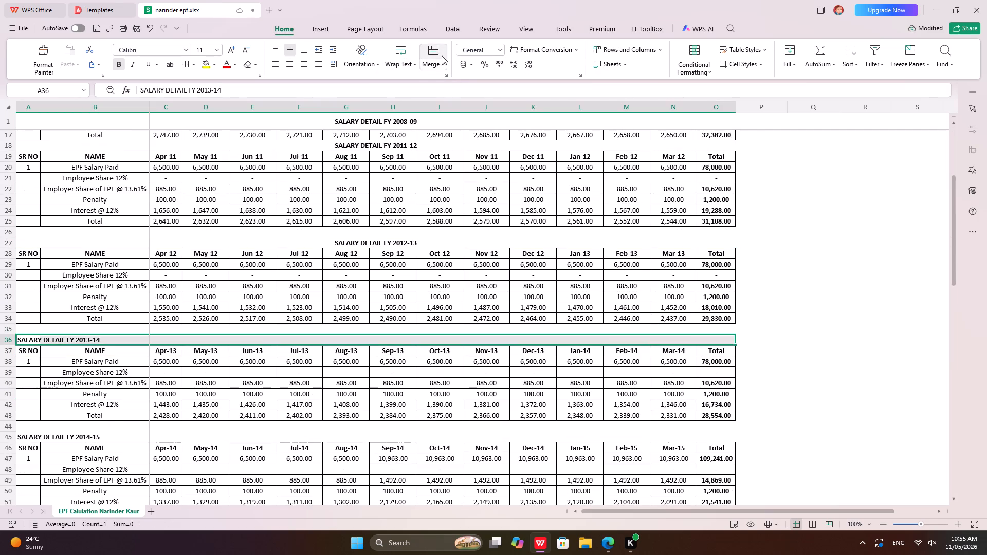
pyautogui.click(442, 55)
# Merge and center the SALARY DETAIL FY 2014-15 title across A45:O45.
pyautogui.scroll(-5, 357, 368)
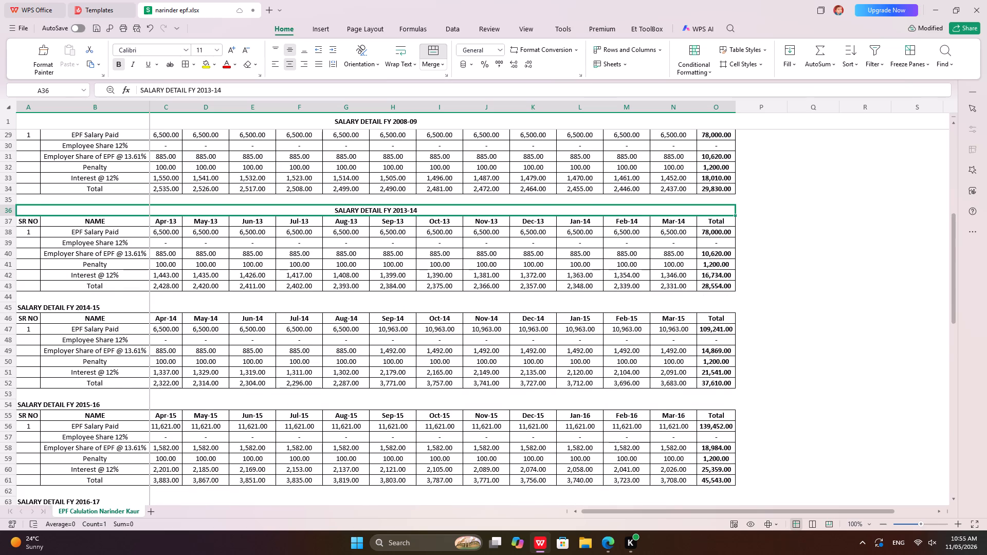
pyautogui.moveTo(34, 271); pyautogui.dragTo(719, 275)
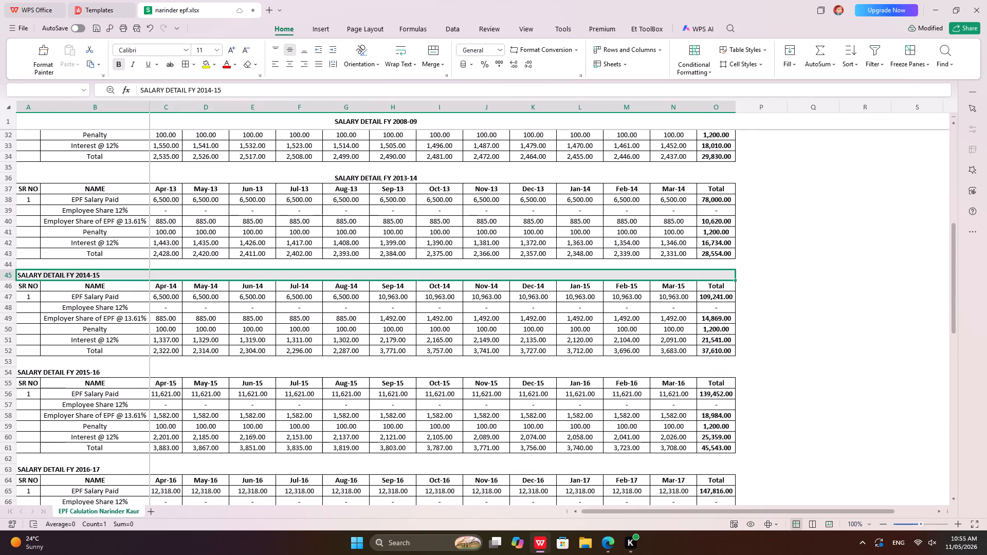
pyautogui.click(430, 62)
pyautogui.click(460, 91)
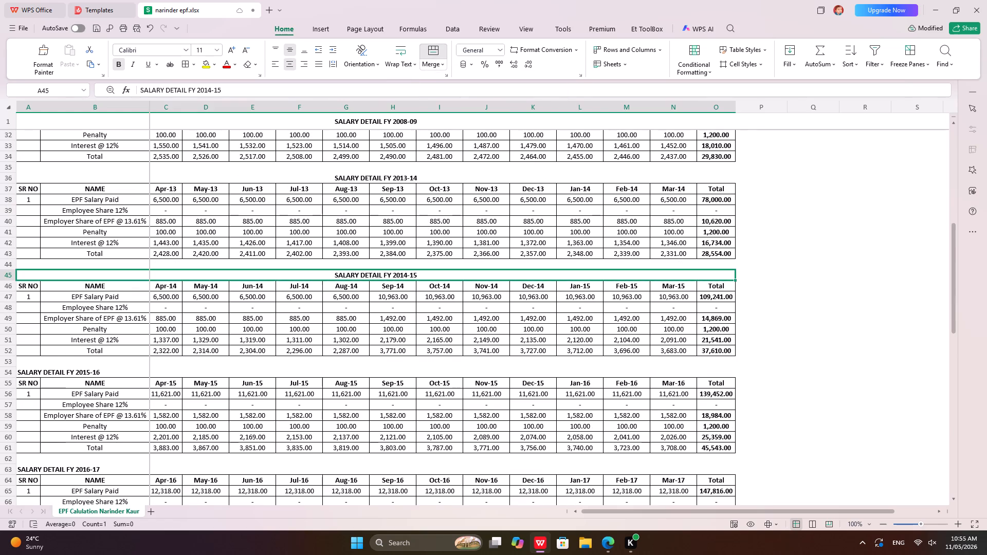
# Merge and center the SALARY DETAIL FY 2015-16 title across A54:O54.
pyautogui.scroll(-2, 93, 375)
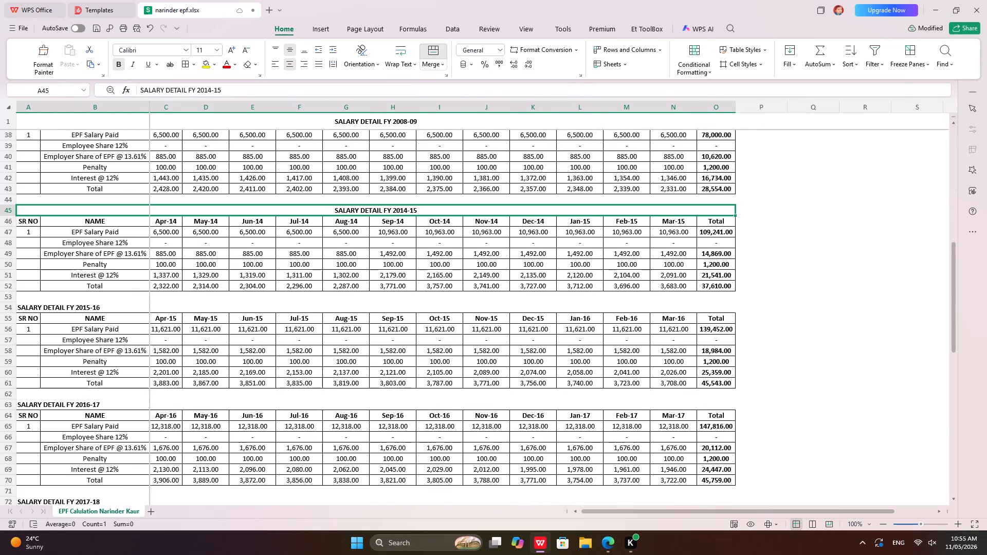
pyautogui.moveTo(22, 307); pyautogui.dragTo(708, 300)
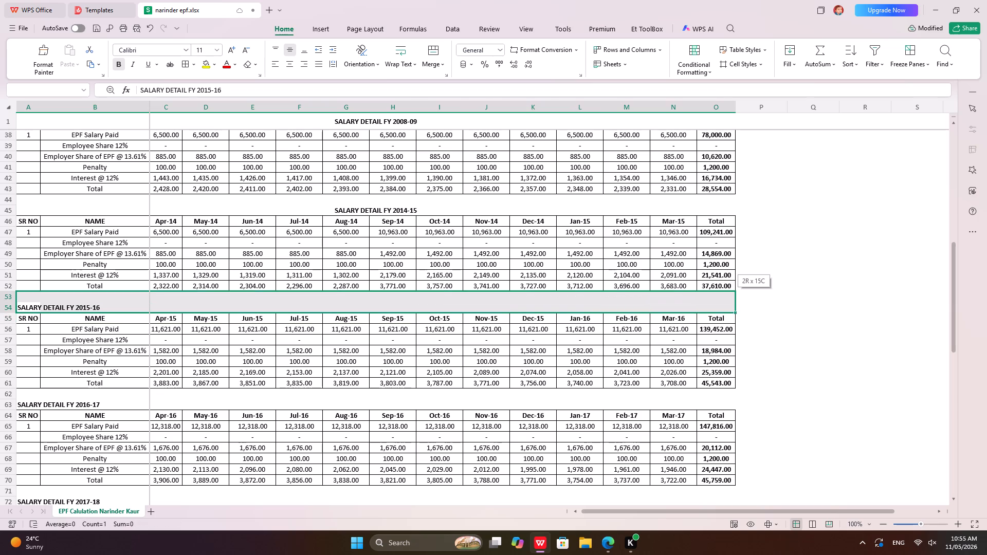
pyautogui.moveTo(708, 300); pyautogui.dragTo(713, 304)
pyautogui.click(434, 68)
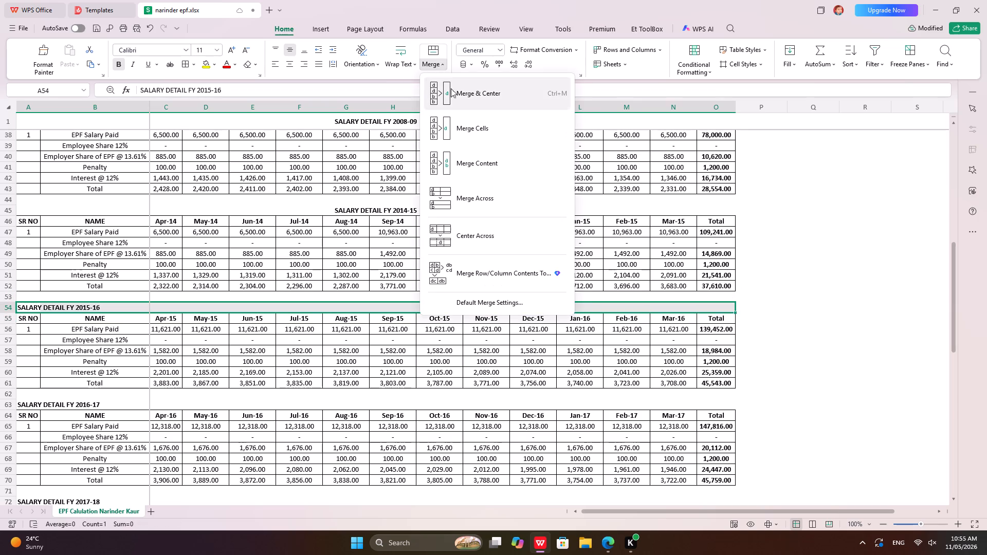
pyautogui.click(459, 101)
pyautogui.moveTo(83, 200); pyautogui.dragTo(146, 315, button='right')
pyautogui.scroll(-3, 133, 281)
pyautogui.click(337, 366)
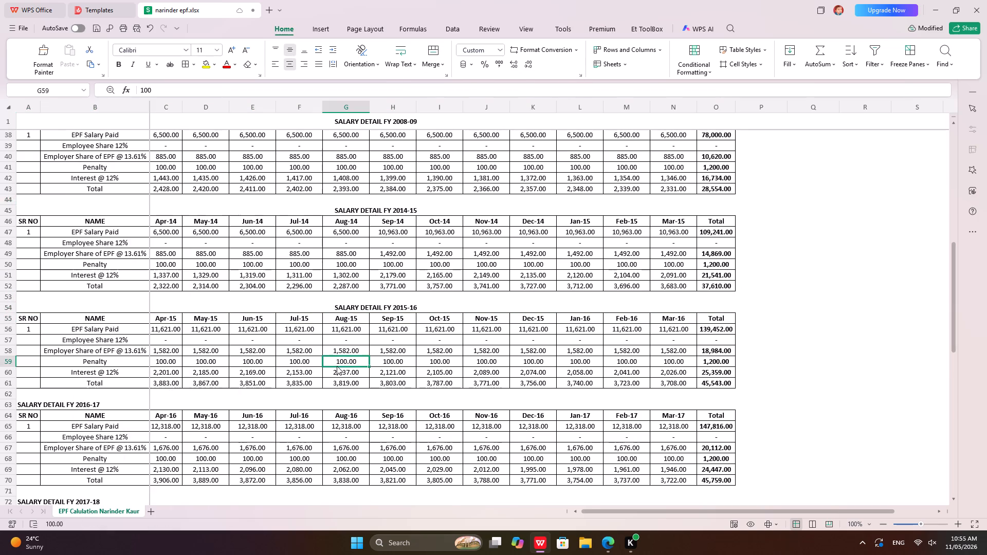
# Merge and center the SALARY DETAIL FY 2016-17 title across A63:O63.
pyautogui.scroll(-3, 242, 366)
pyautogui.moveTo(78, 311); pyautogui.dragTo(163, 313)
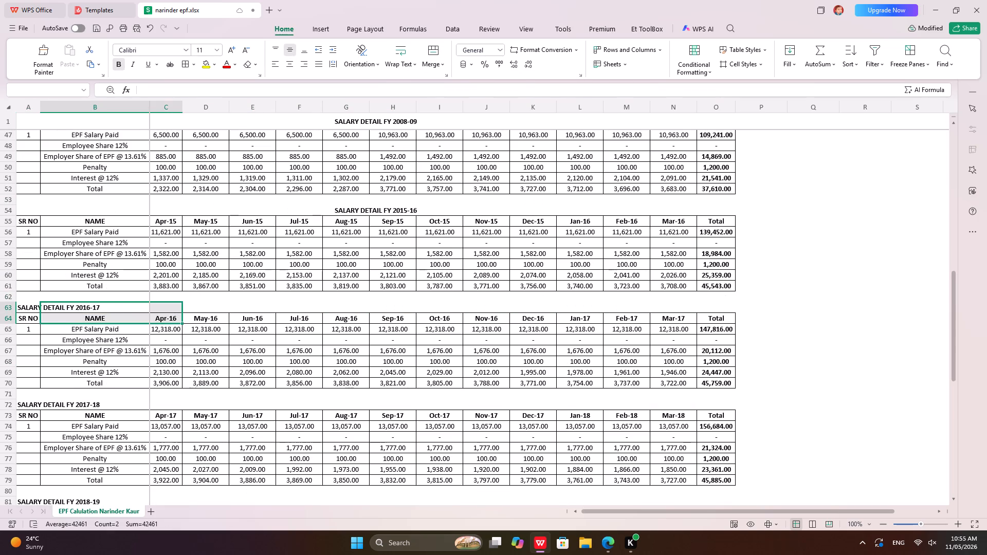
pyautogui.moveTo(26, 307); pyautogui.dragTo(752, 315)
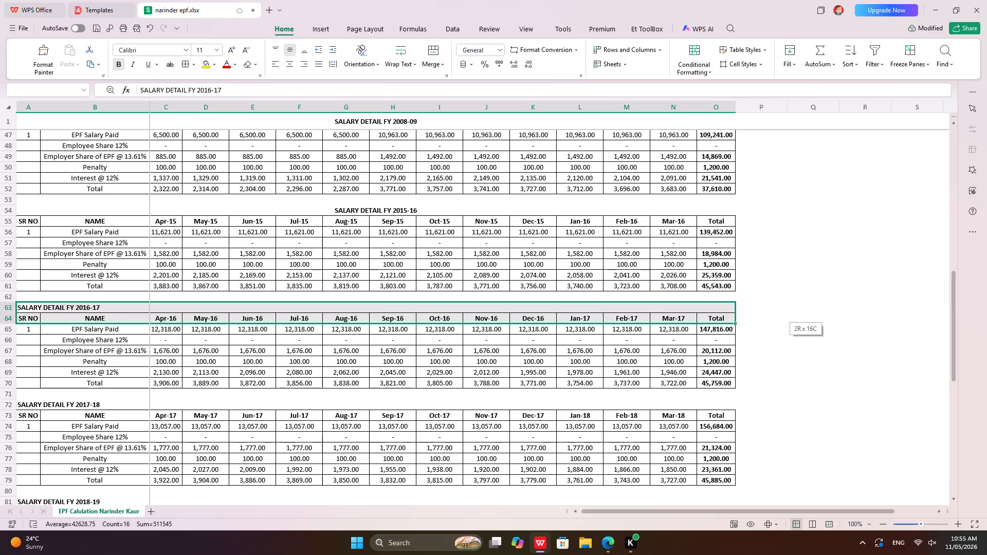
pyautogui.moveTo(752, 315); pyautogui.dragTo(718, 306)
pyautogui.click(399, 62)
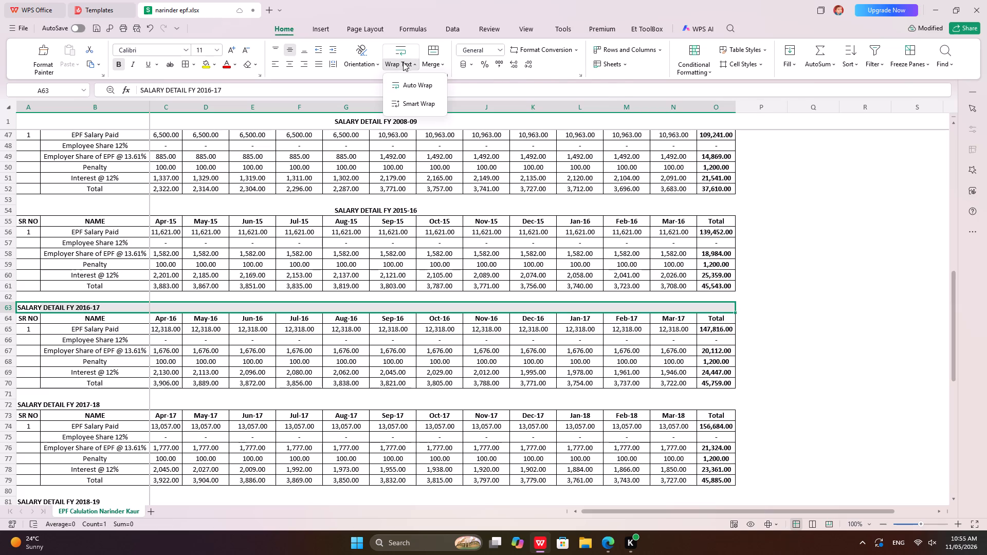
pyautogui.click(428, 53)
pyautogui.click(433, 61)
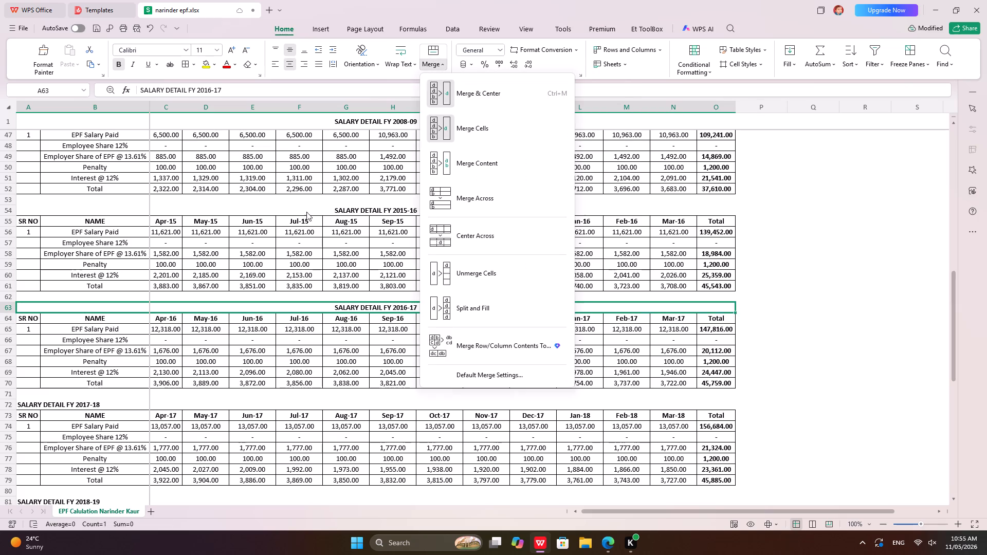
pyautogui.click(70, 422)
# Merge and center the SALARY DETAIL FY 2017-18 title across A72:O72.
pyautogui.moveTo(21, 404); pyautogui.dragTo(616, 404)
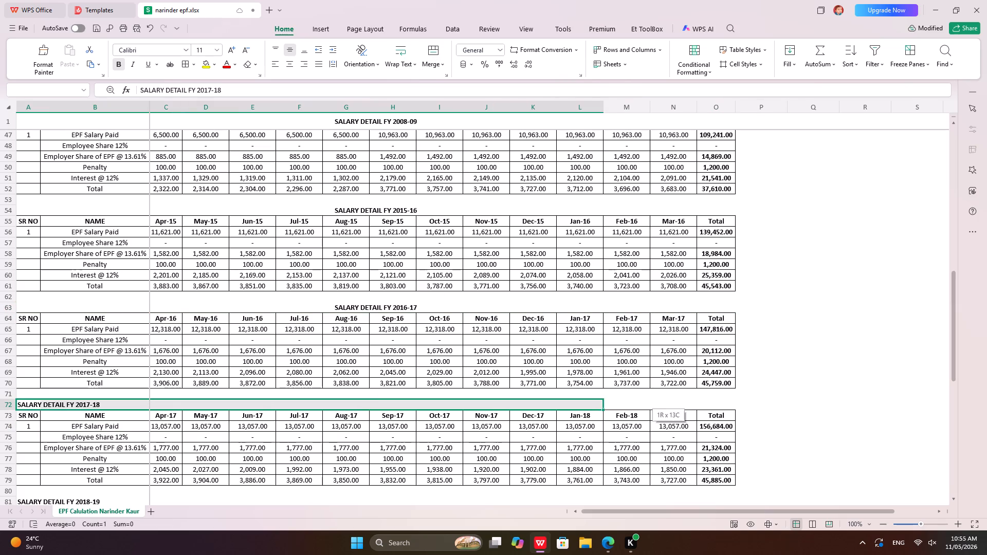
pyautogui.moveTo(616, 404); pyautogui.dragTo(718, 410)
pyautogui.click(428, 63)
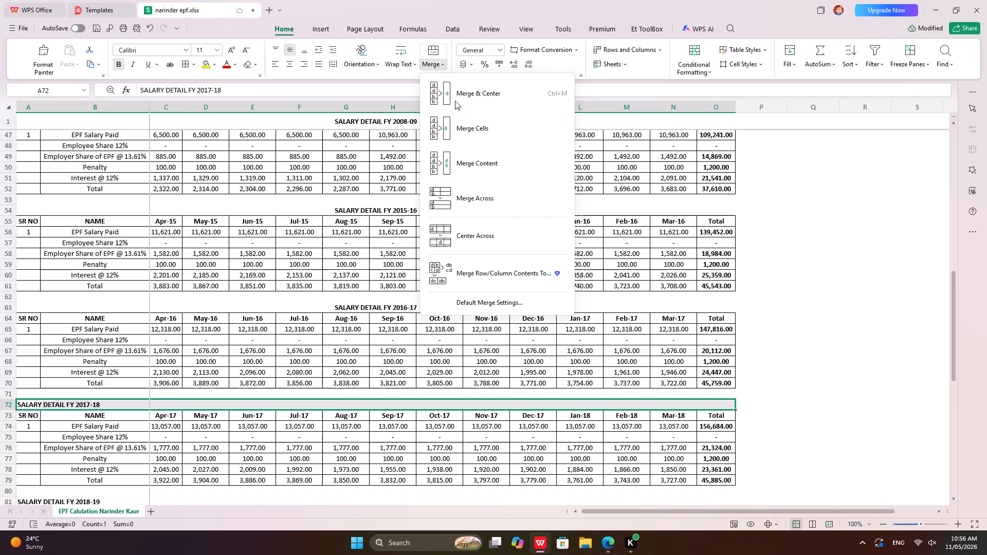
pyautogui.click(465, 99)
# Merge and center the SALARY DETAIL FY 2018-19 title across A81:O81.
pyautogui.scroll(-5, 194, 320)
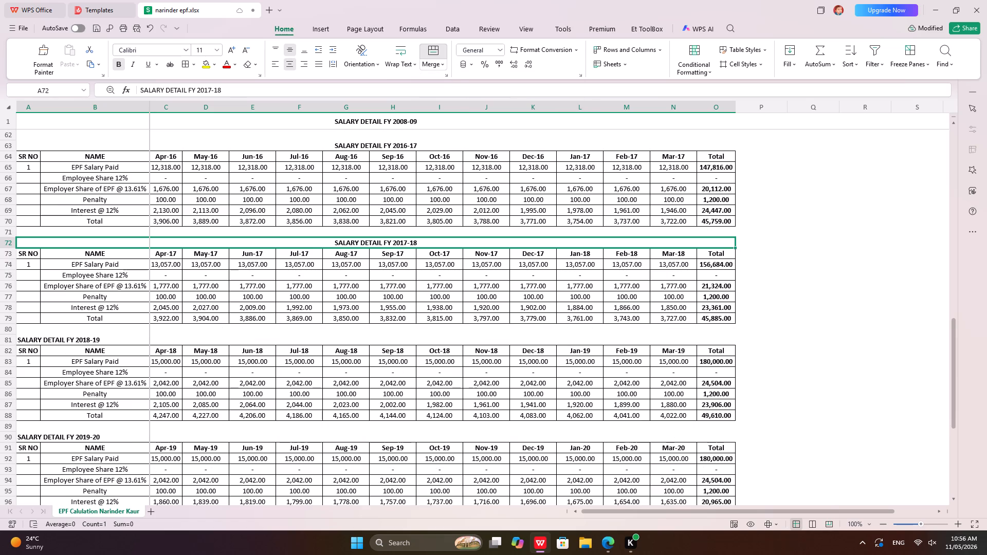
pyautogui.moveTo(24, 340); pyautogui.dragTo(547, 339)
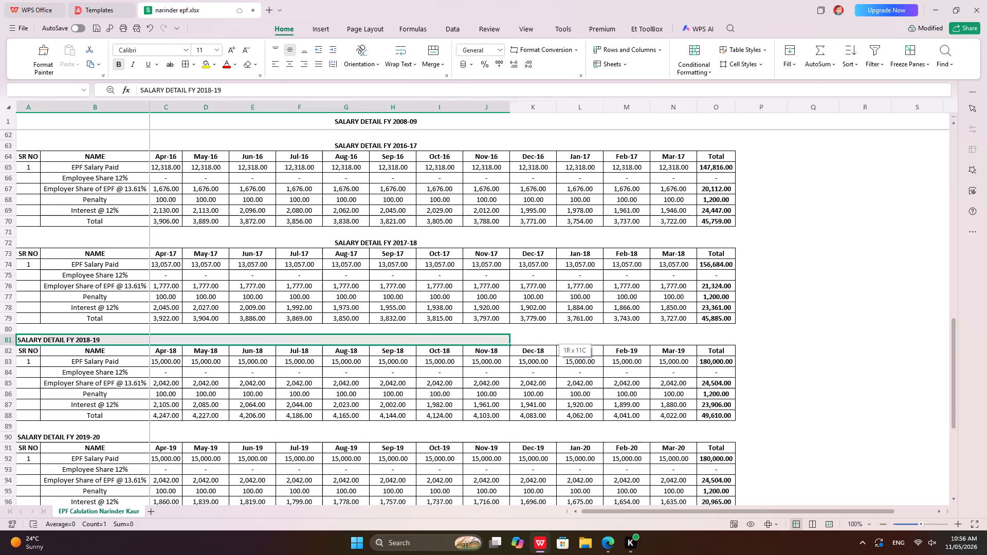
pyautogui.moveTo(547, 339); pyautogui.dragTo(730, 339)
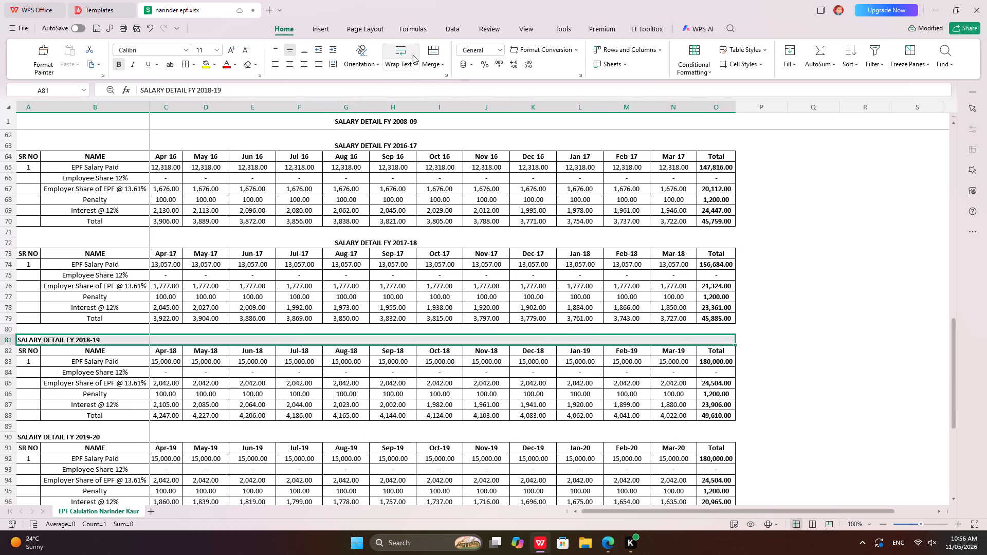
pyautogui.click(428, 62)
pyautogui.click(473, 91)
# Wrap the SALARY DETAIL FY 2019-20 title and merge and center it across A90:O90.
pyautogui.scroll(-4, 302, 339)
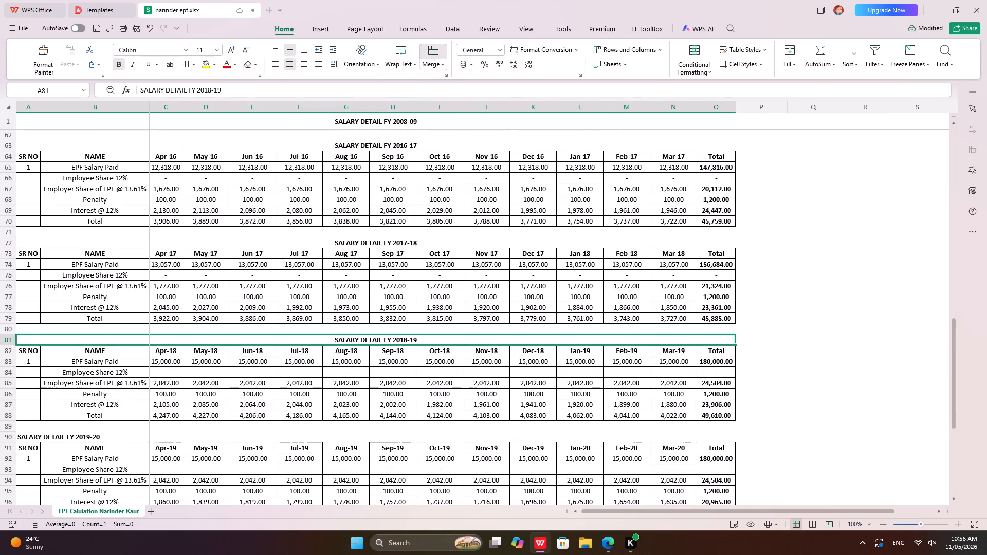
pyautogui.moveTo(28, 307); pyautogui.dragTo(222, 303)
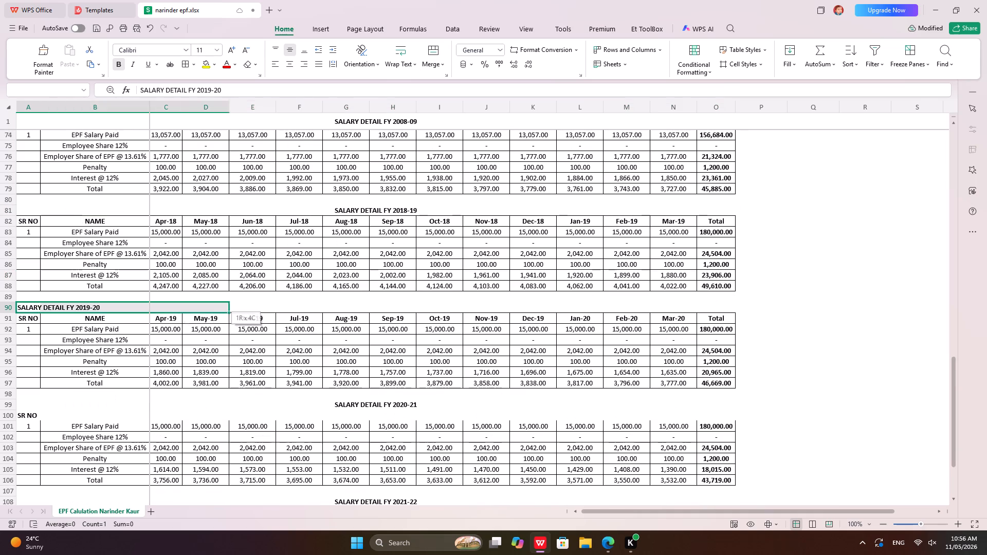
pyautogui.moveTo(222, 303); pyautogui.dragTo(710, 311)
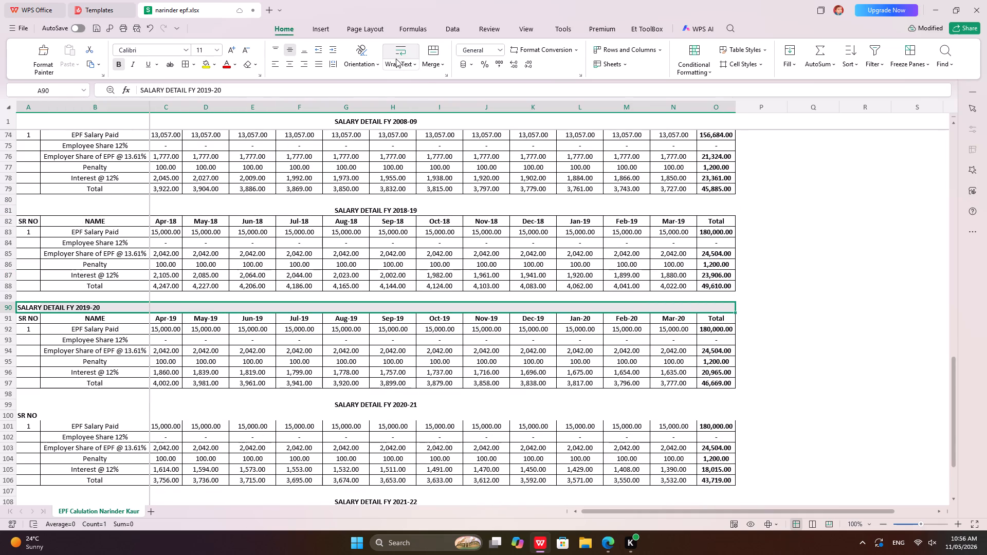
pyautogui.click(395, 58)
pyautogui.click(422, 66)
pyautogui.click(472, 92)
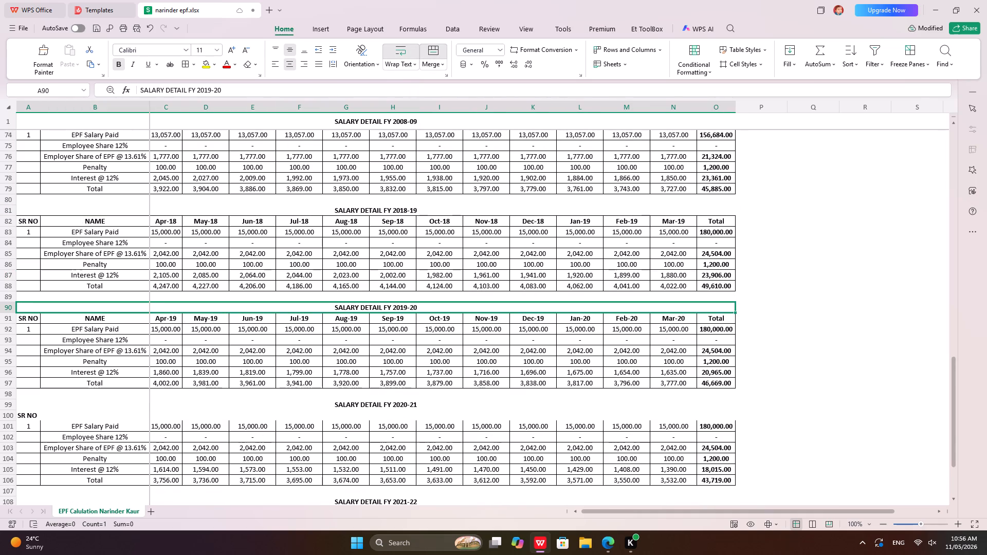
# Select the whole of row 99 and unmerge the SALARY DETAIL FY 2020-21 title.
pyautogui.click(7, 403)
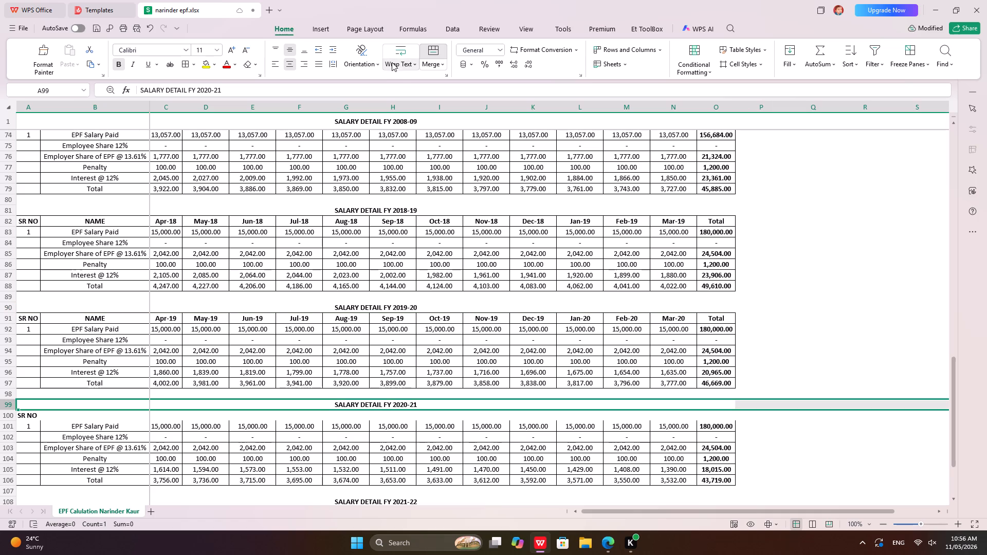
pyautogui.click(433, 63)
pyautogui.click(464, 89)
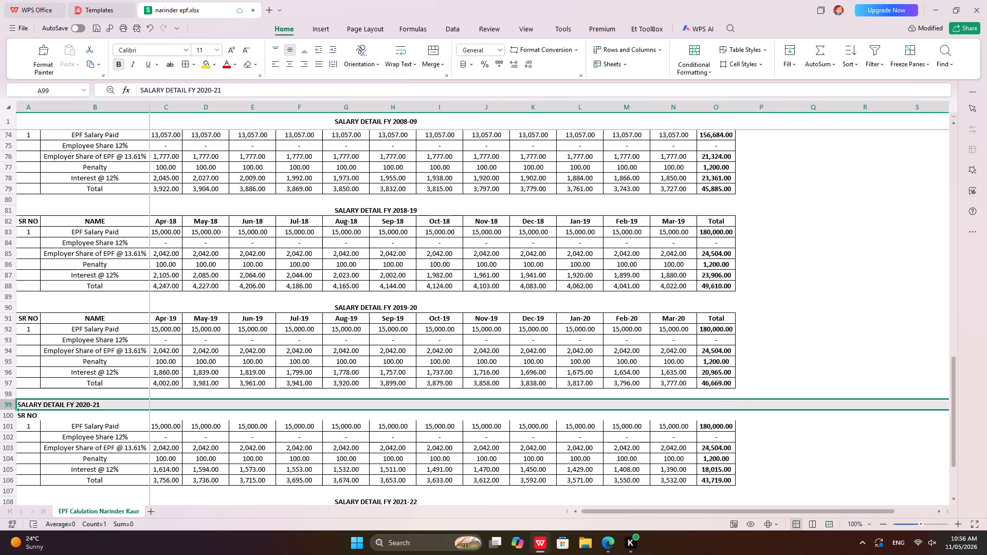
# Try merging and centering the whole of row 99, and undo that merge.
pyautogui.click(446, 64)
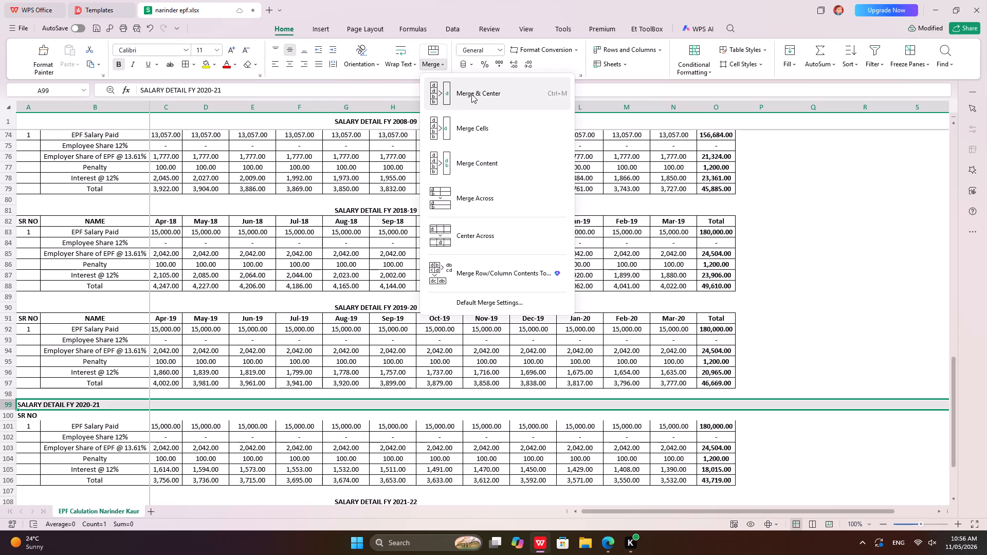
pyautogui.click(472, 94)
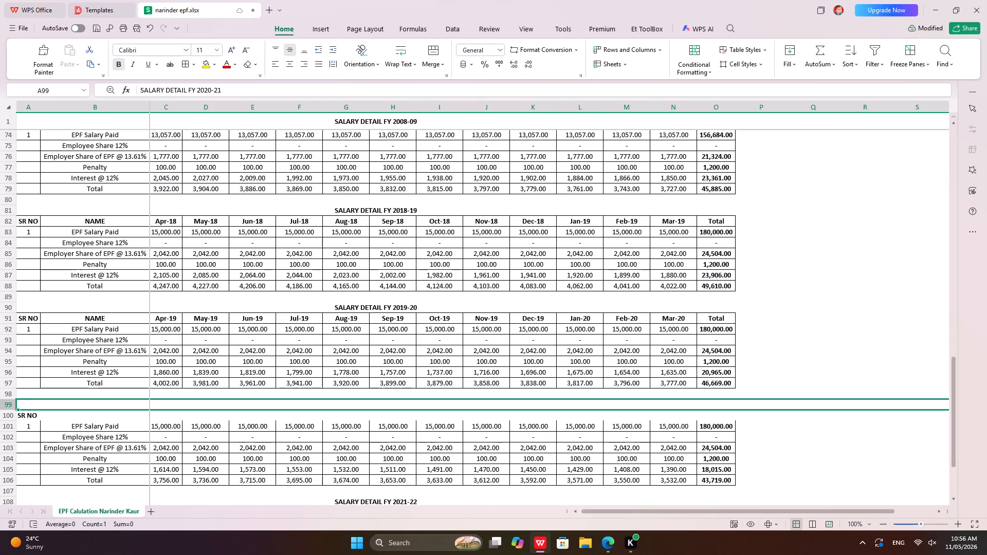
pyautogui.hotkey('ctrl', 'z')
# Merge and center the SALARY DETAIL FY 2020-21 title across A99:O99.
pyautogui.click(126, 436)
pyautogui.moveTo(24, 406); pyautogui.dragTo(719, 419)
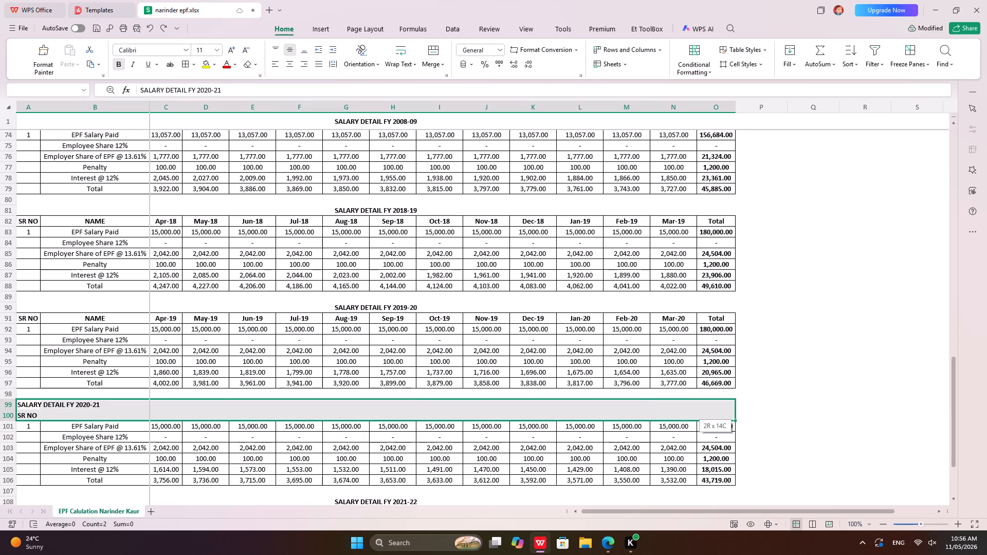
pyautogui.moveTo(719, 419); pyautogui.dragTo(716, 408)
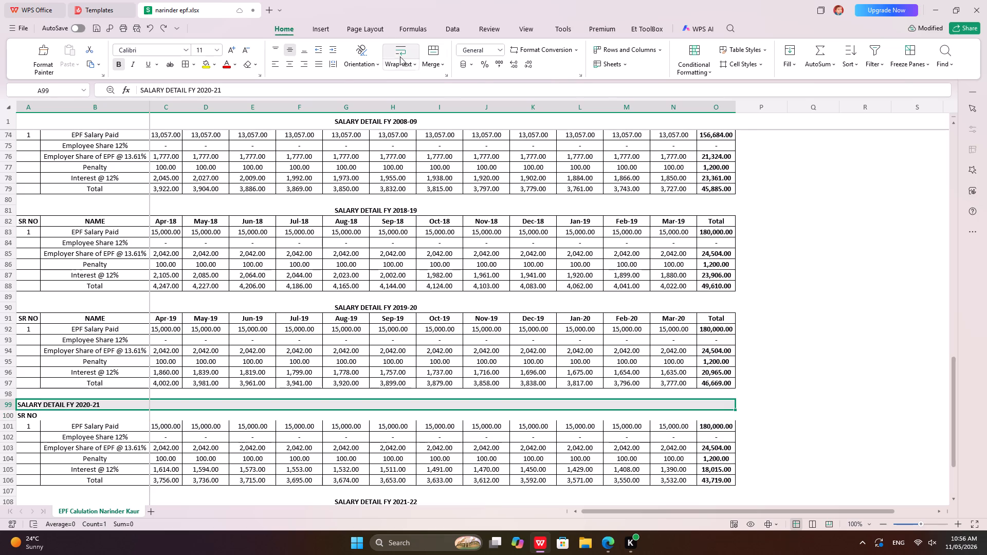
pyautogui.click(432, 64)
pyautogui.click(471, 99)
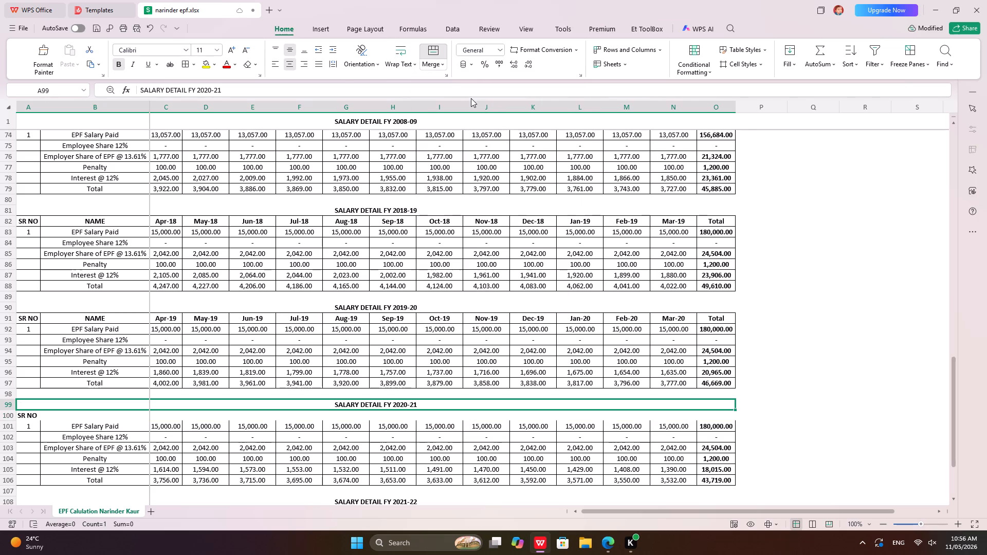
pyautogui.click(322, 400)
pyautogui.click(331, 359)
# Review the yearly title rows from FY 2008-09 to FY 2021-22 for consistent merging and centering above their tables.
pyautogui.scroll(-3, 337, 355)
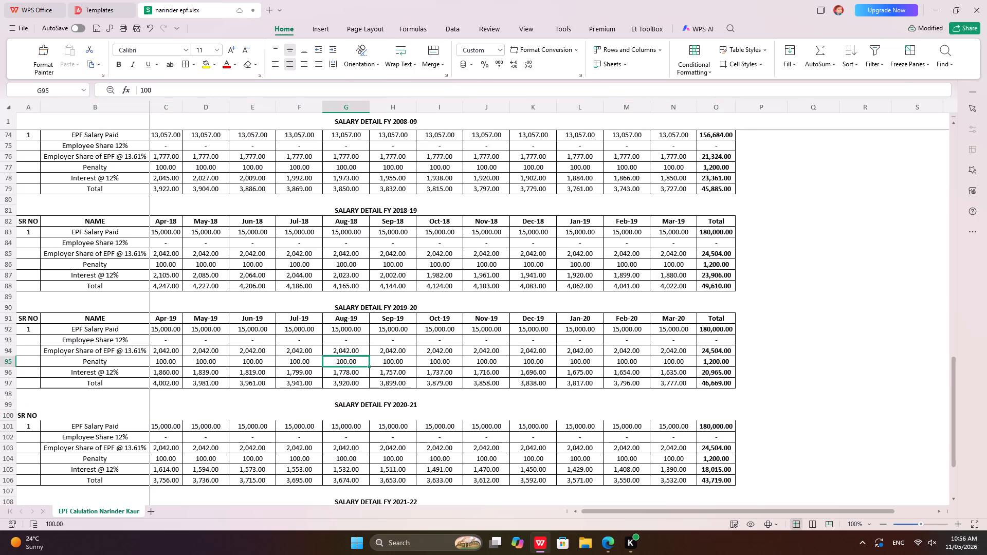
pyautogui.moveTo(20, 403); pyautogui.dragTo(273, 402)
pyautogui.scroll(-5, 304, 333)
pyautogui.scroll(4, 151, 367)
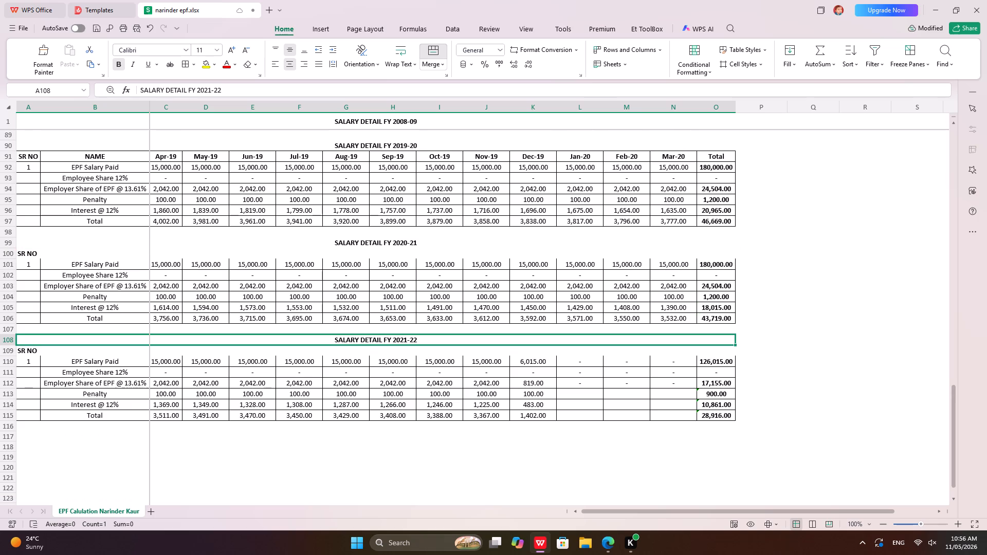
pyautogui.scroll(6, 71, 387)
pyautogui.scroll(5, 165, 368)
pyautogui.scroll(6, 241, 289)
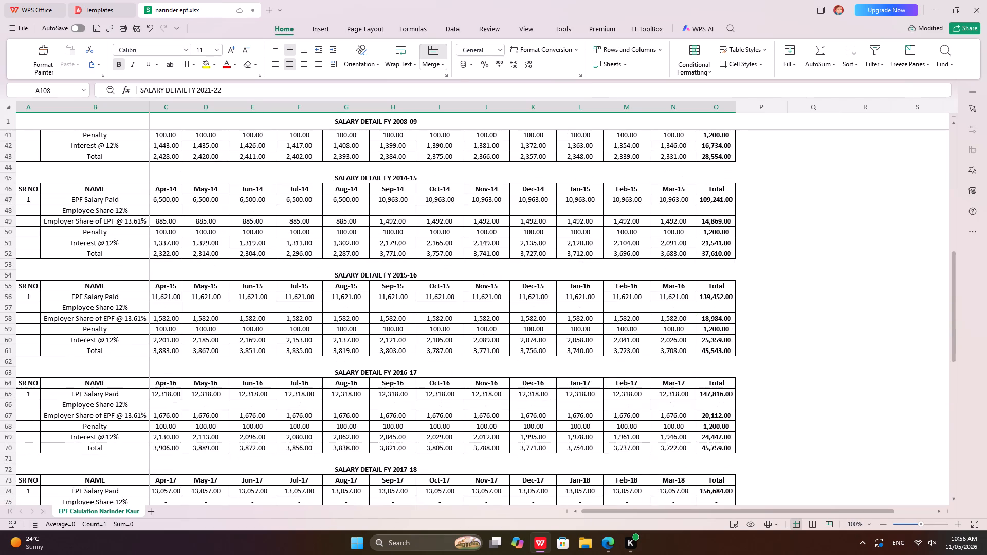
pyautogui.scroll(6, 251, 313)
pyautogui.click(335, 243)
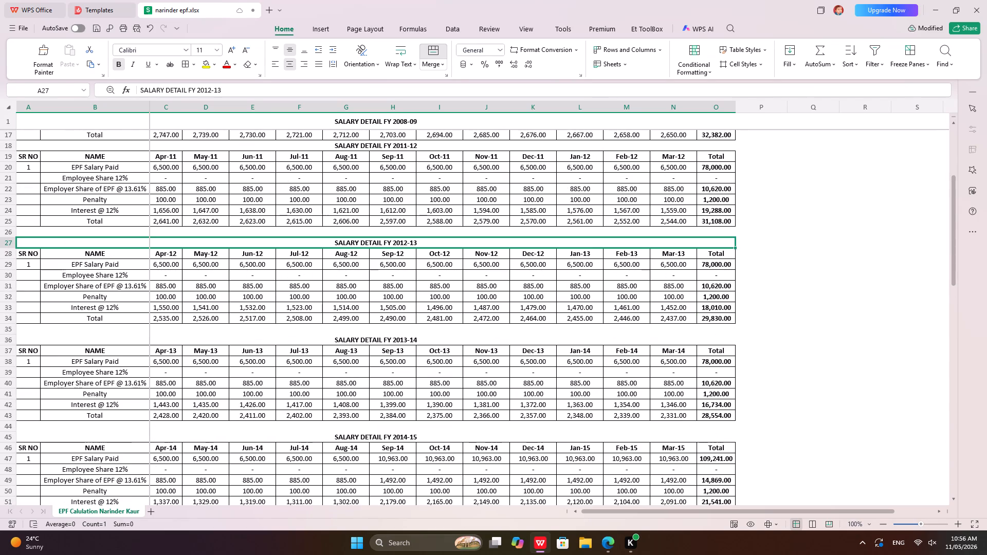
pyautogui.click(352, 121)
pyautogui.scroll(-4, 207, 338)
pyautogui.scroll(6, 223, 345)
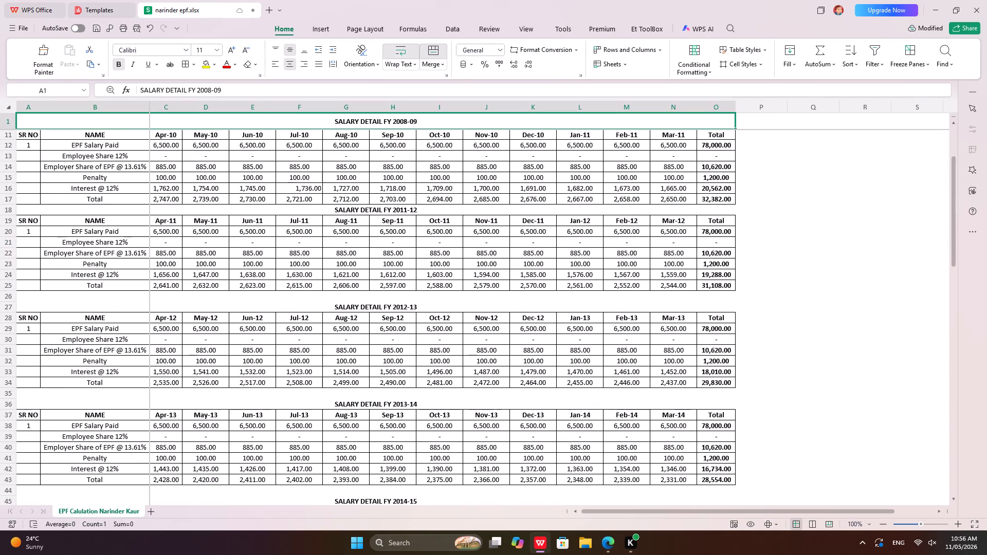
pyautogui.scroll(13, 285, 341)
pyautogui.click(376, 396)
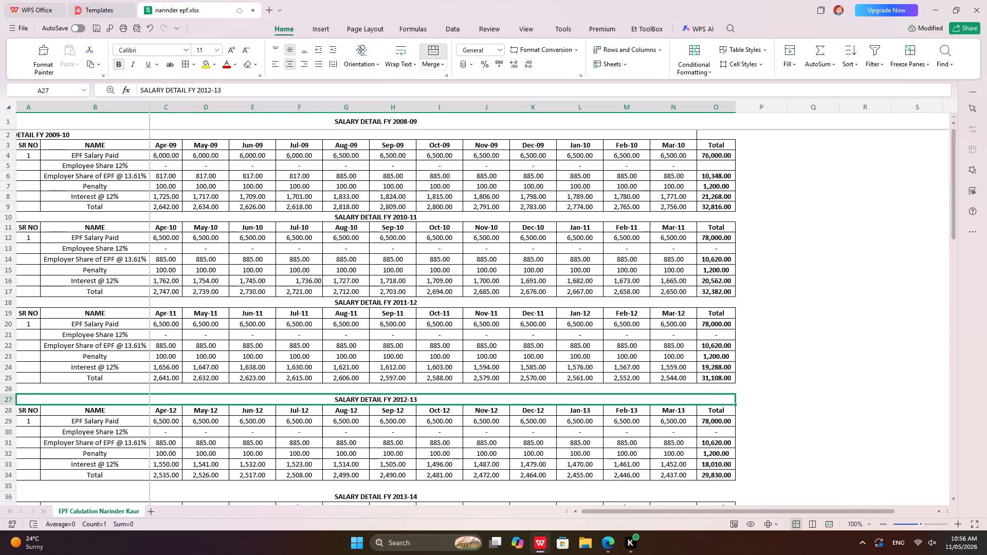
pyautogui.scroll(-11, 336, 405)
pyautogui.scroll(-7, 441, 352)
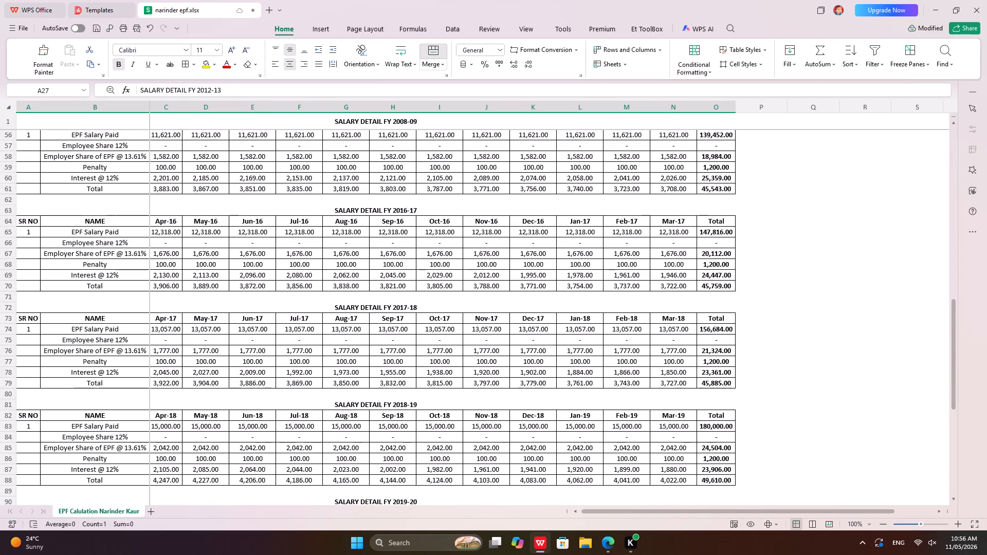
pyautogui.scroll(-12, 377, 380)
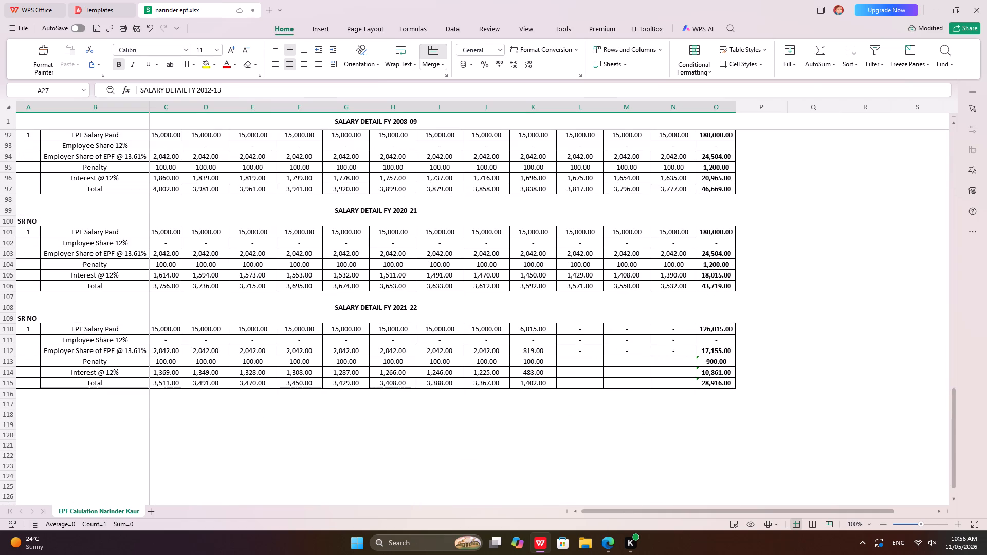
pyautogui.click(3, 305)
pyautogui.click(27, 305)
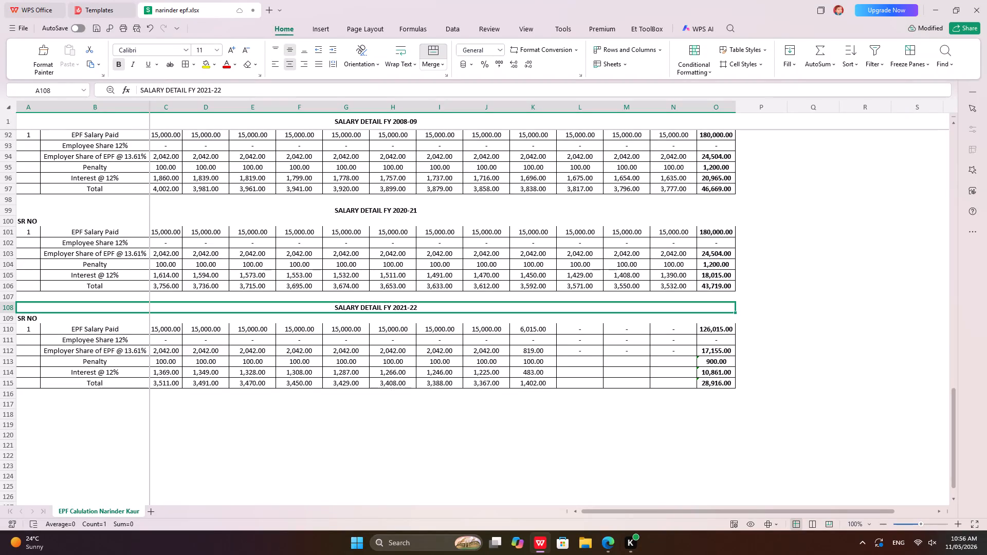
pyautogui.scroll(1, 156, 346)
pyautogui.click(26, 238)
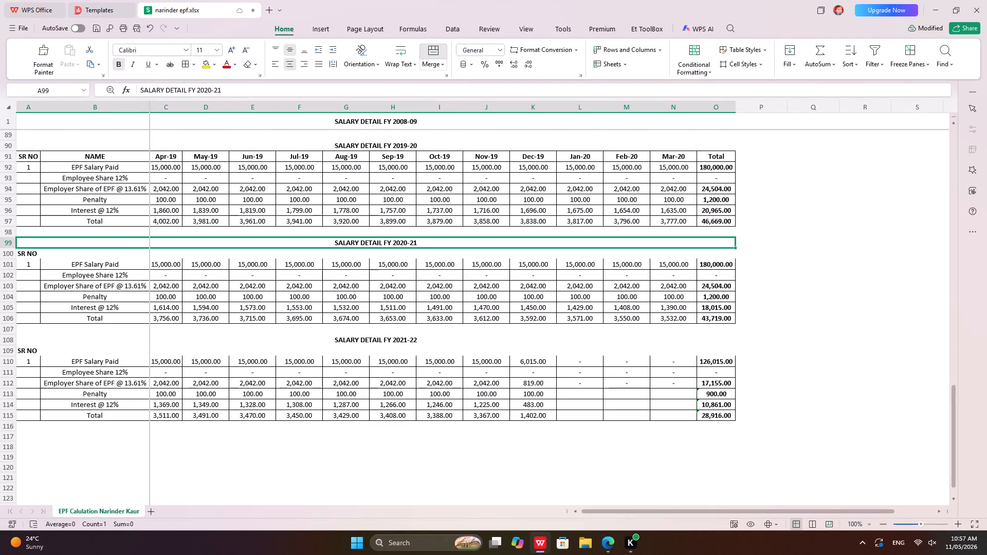
pyautogui.click(23, 336)
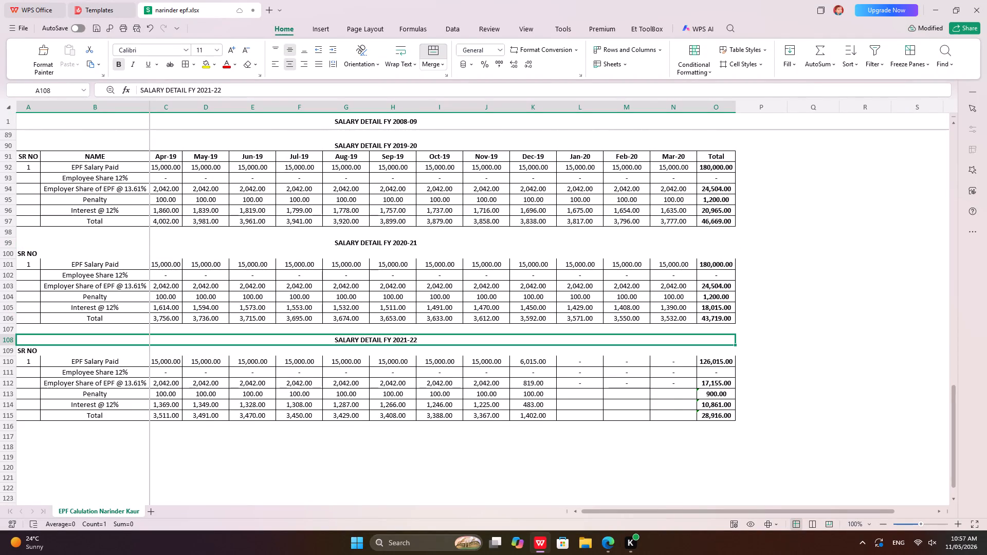
# Select title rows 1, 10, 18, 27, 36, 45, 54, 63, 72, 81, 90, 99 and 108 together and toggle bold on them.
pyautogui.click(4, 340)
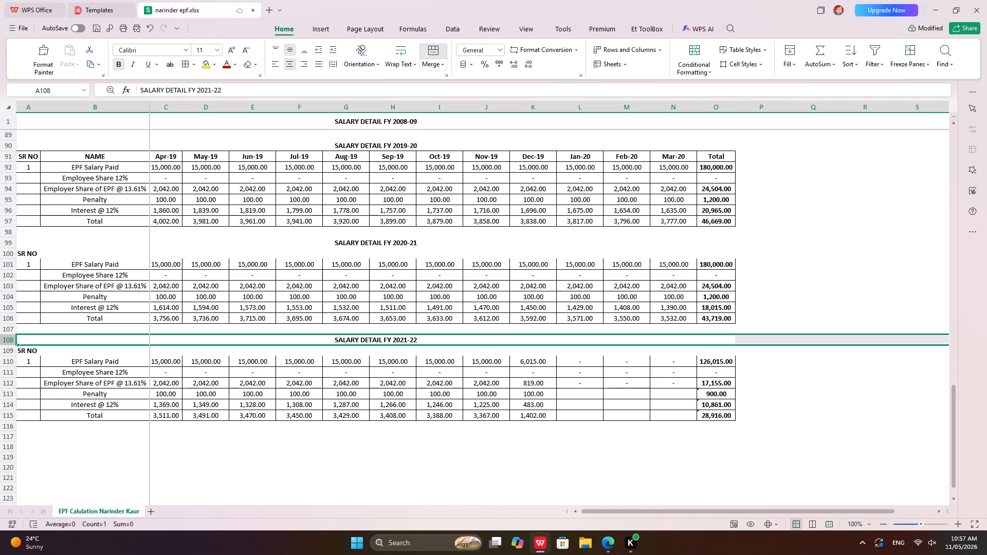
pyautogui.keyDown('ctrl'); pyautogui.click(7, 245); pyautogui.keyUp('ctrl')
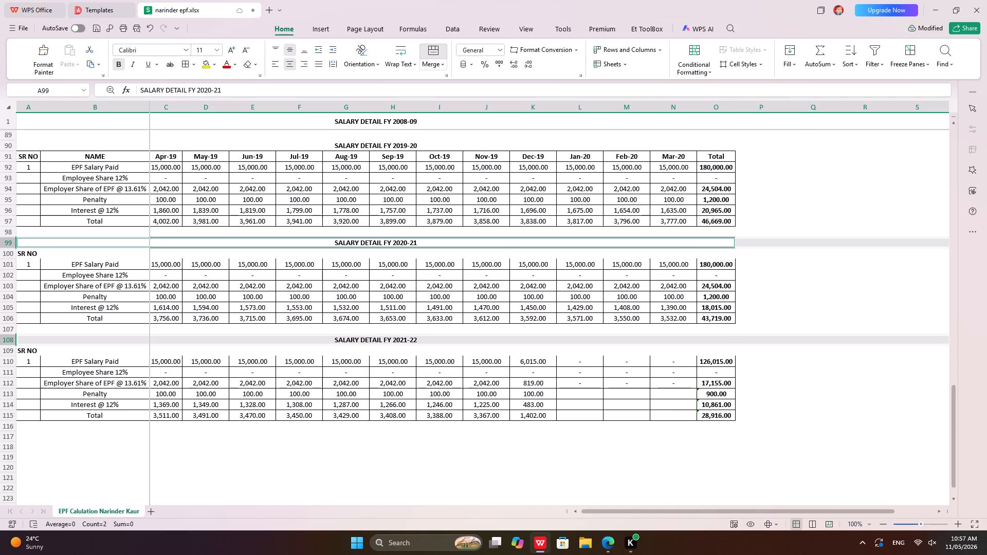
pyautogui.scroll(4, 61, 309)
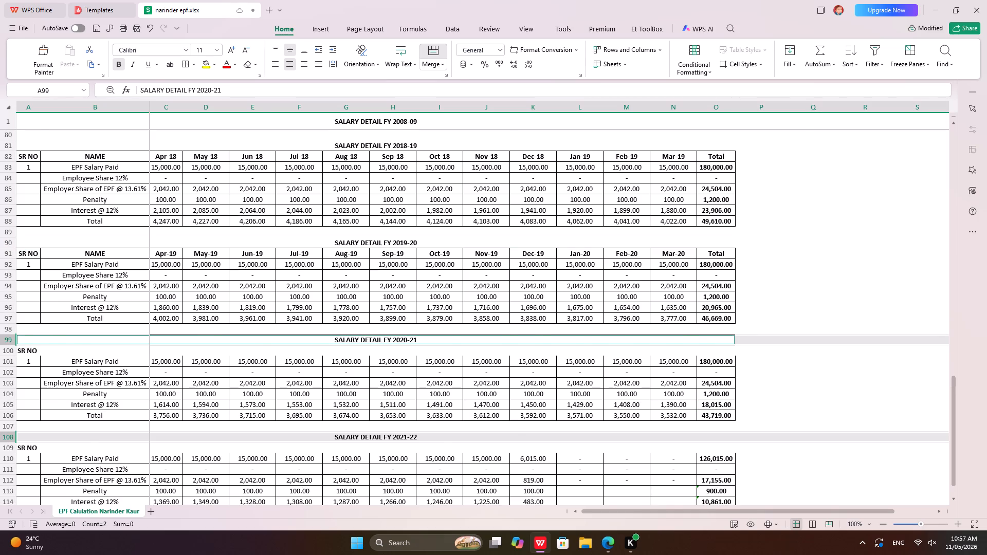
pyautogui.keyDown('ctrl'); pyautogui.click(3, 267); pyautogui.keyUp('ctrl')
pyautogui.keyDown('ctrl'); pyautogui.click(12, 273); pyautogui.keyUp('ctrl')
pyautogui.keyDown('ctrl'); pyautogui.click(5, 264); pyautogui.keyUp('ctrl')
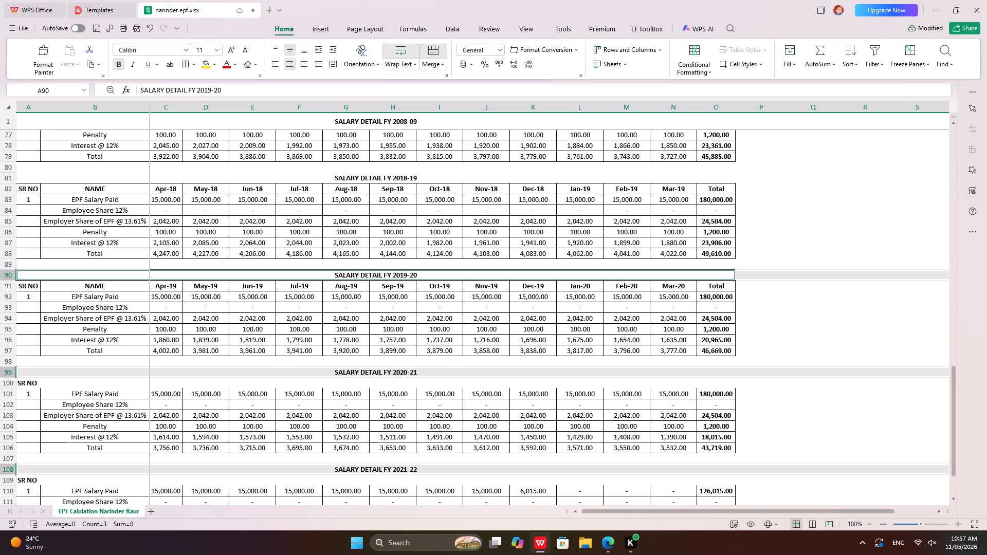
pyautogui.scroll(3, 30, 262)
pyautogui.keyDown('ctrl'); pyautogui.click(2, 275); pyautogui.keyUp('ctrl')
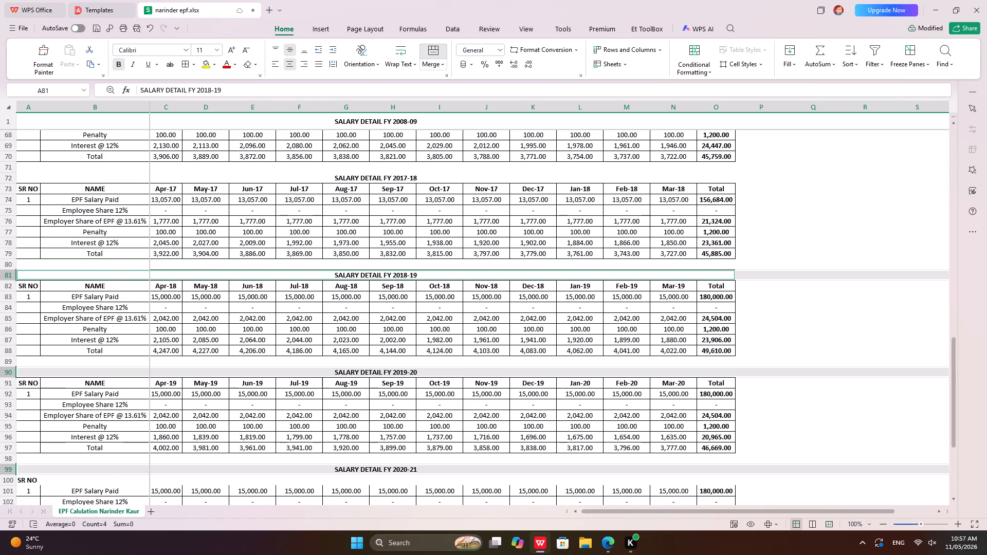
pyautogui.scroll(3, 34, 253)
pyautogui.keyDown('ctrl'); pyautogui.click(6, 273); pyautogui.keyUp('ctrl')
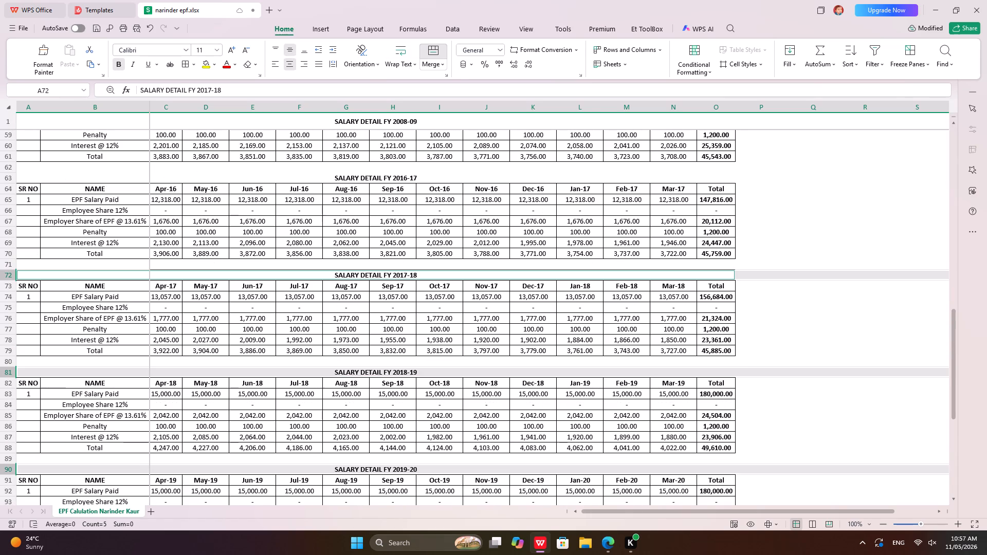
pyautogui.keyDown('ctrl'); pyautogui.click(2, 173); pyautogui.keyUp('ctrl')
pyautogui.keyDown('ctrl'); pyautogui.click(8, 176); pyautogui.keyUp('ctrl')
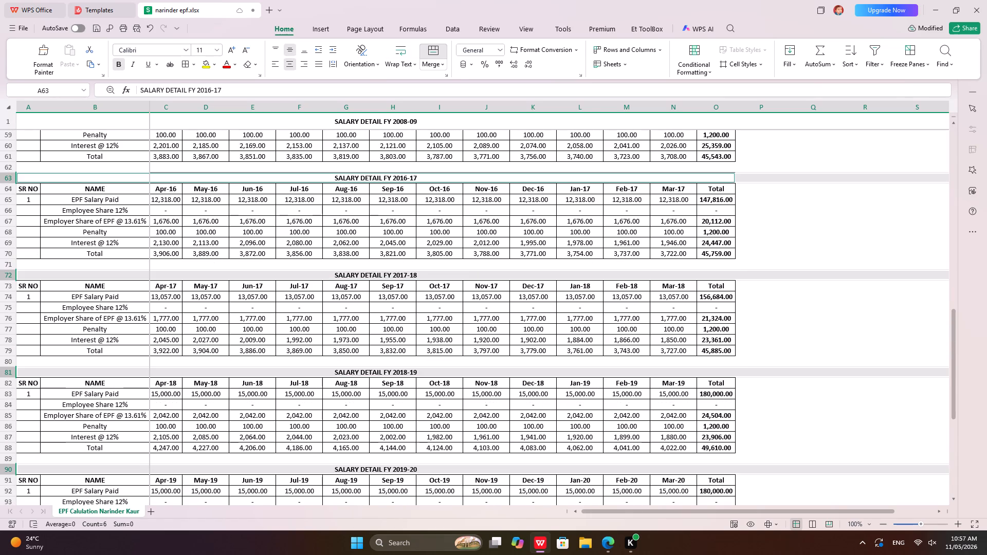
pyautogui.scroll(2, 42, 268)
pyautogui.scroll(3, 78, 288)
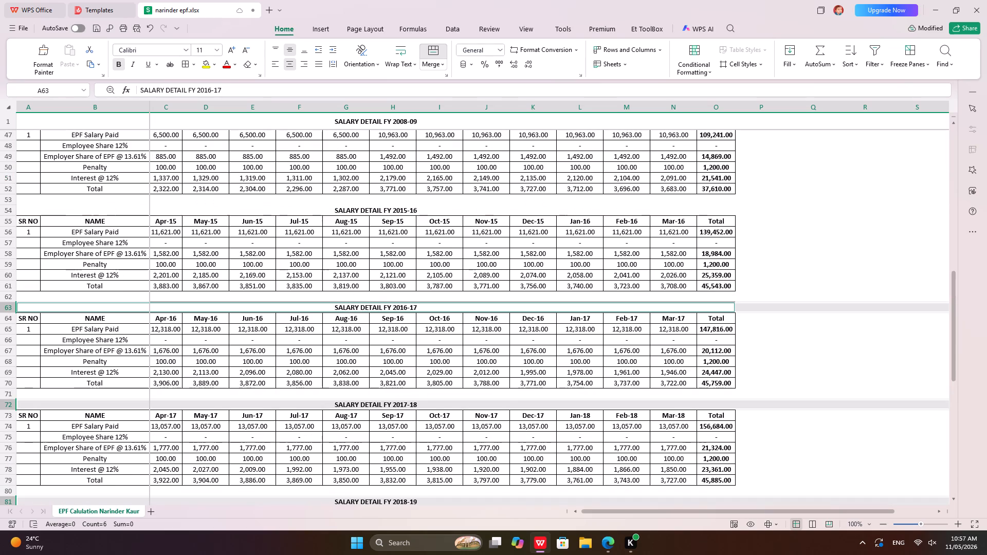
pyautogui.keyDown('ctrl'); pyautogui.click(7, 243); pyautogui.keyUp('ctrl')
pyautogui.scroll(4, 57, 283)
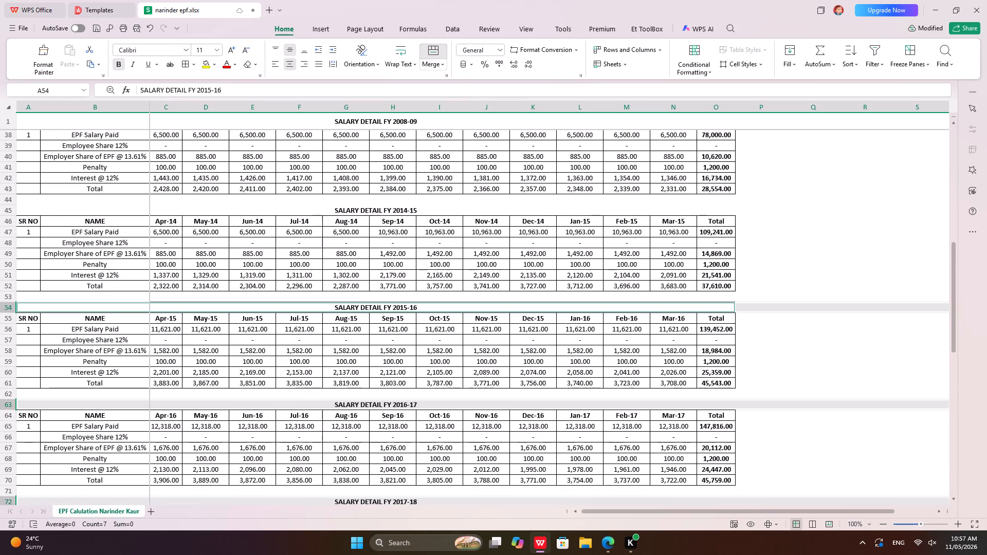
pyautogui.keyDown('ctrl'); pyautogui.click(7, 271); pyautogui.keyUp('ctrl')
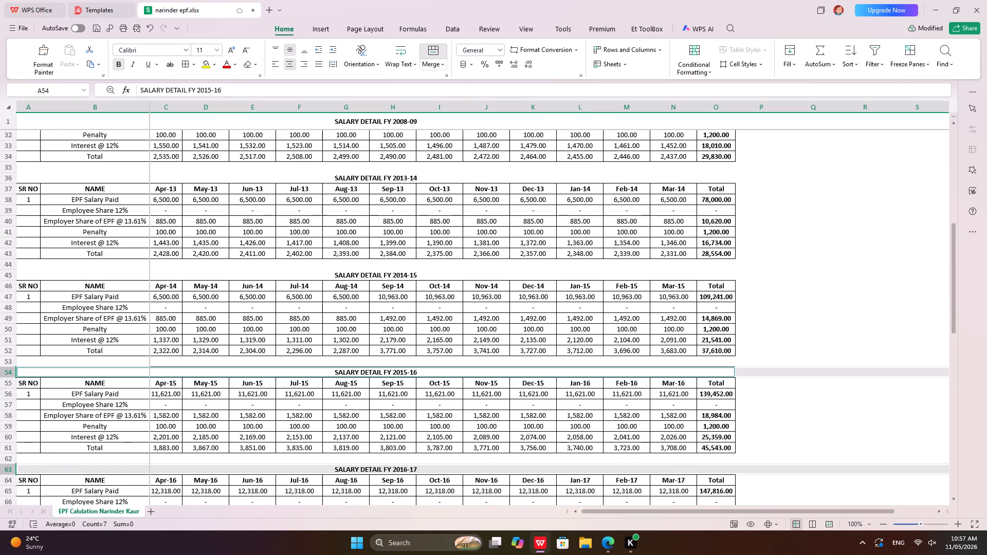
pyautogui.keyDown('ctrl'); pyautogui.click(9, 274); pyautogui.keyUp('ctrl')
pyautogui.scroll(2, 31, 288)
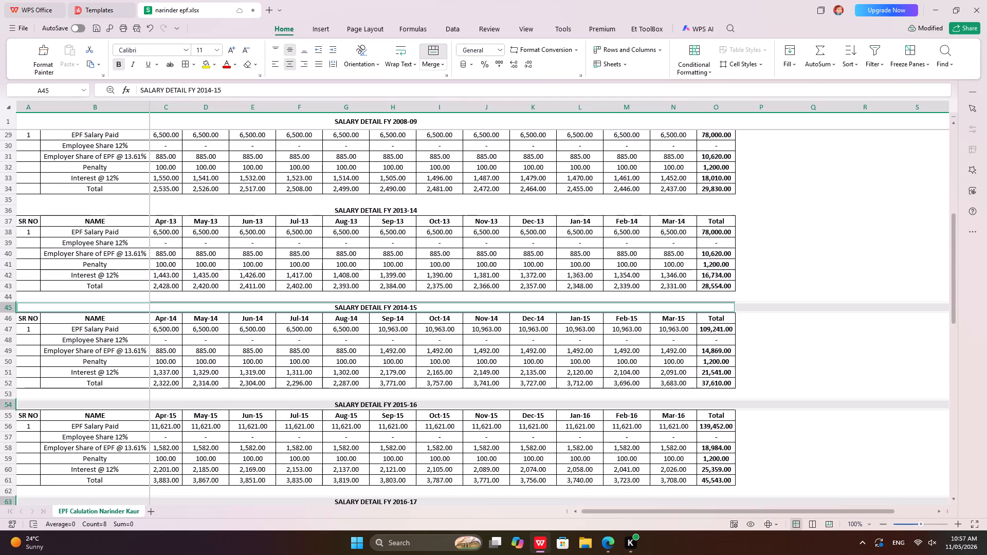
pyautogui.keyDown('ctrl'); pyautogui.click(6, 242); pyautogui.keyUp('ctrl')
pyautogui.scroll(4, 67, 300)
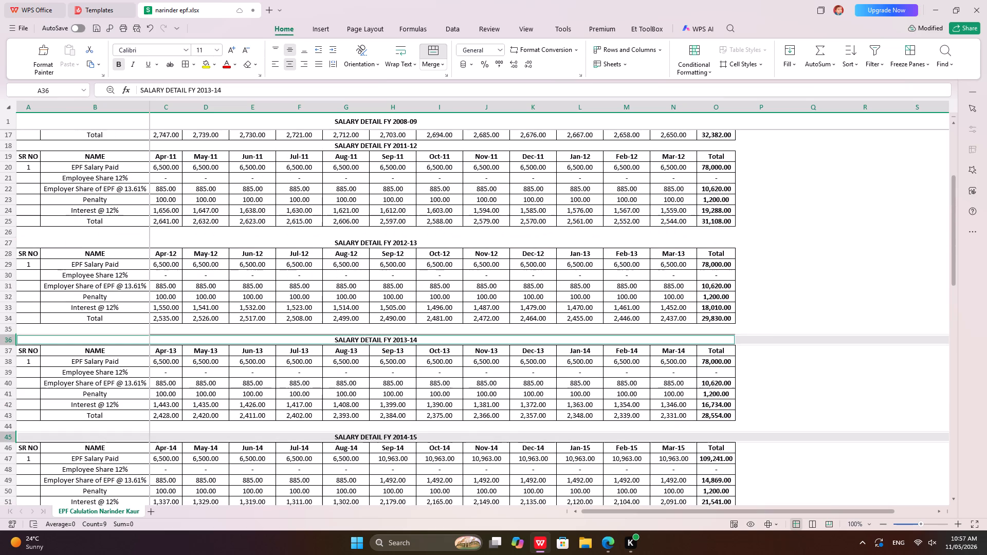
pyautogui.keyDown('ctrl'); pyautogui.click(11, 276); pyautogui.keyUp('ctrl')
pyautogui.scroll(3, 31, 291)
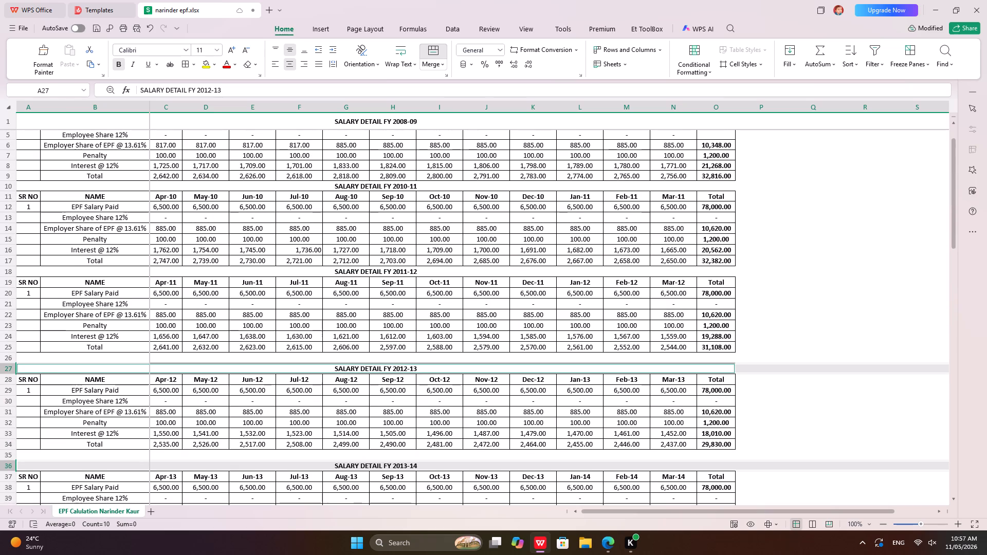
pyautogui.keyDown('ctrl'); pyautogui.click(5, 271); pyautogui.keyUp('ctrl')
pyautogui.scroll(4, 173, 339)
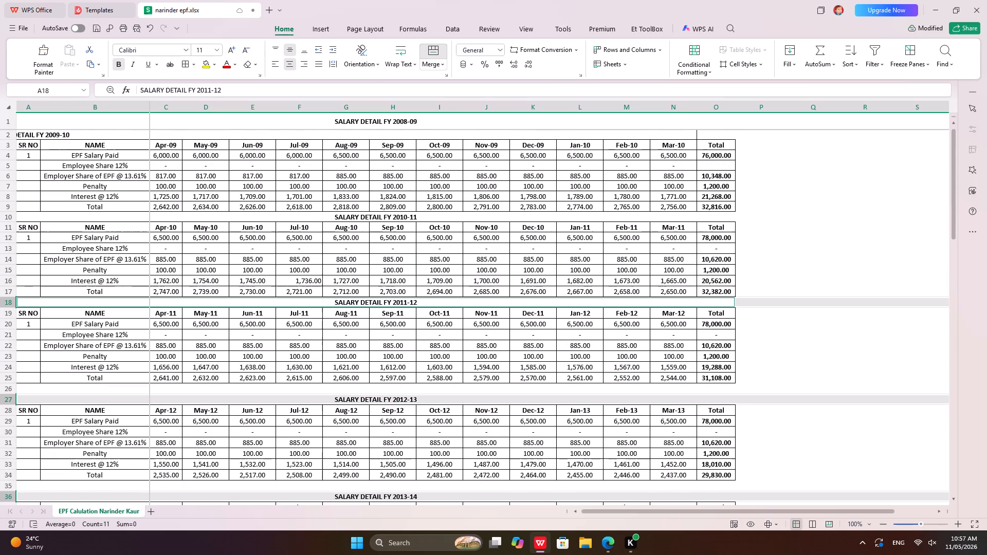
pyautogui.keyDown('ctrl'); pyautogui.click(4, 219); pyautogui.keyUp('ctrl')
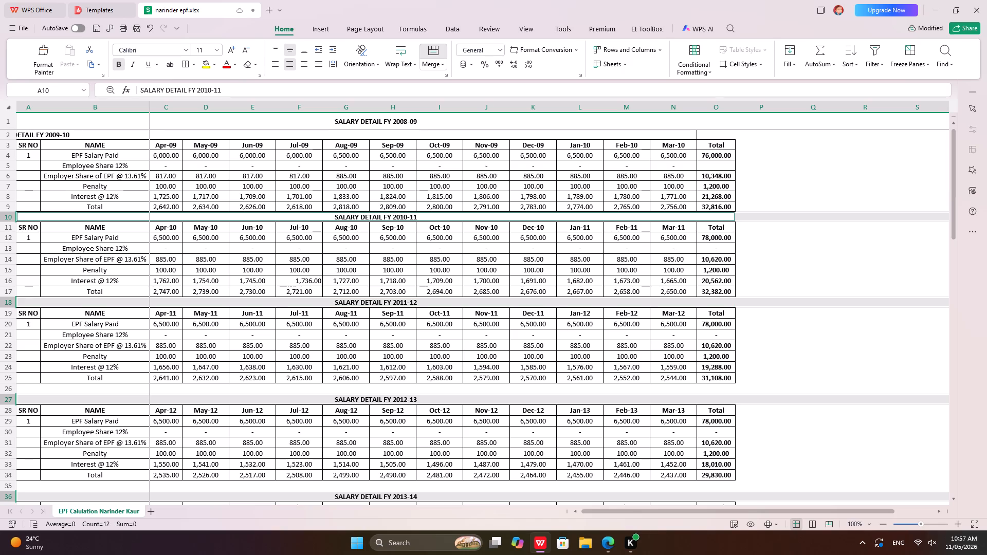
pyautogui.scroll(4, 119, 296)
pyautogui.keyDown('ctrl'); pyautogui.click(9, 126); pyautogui.keyUp('ctrl')
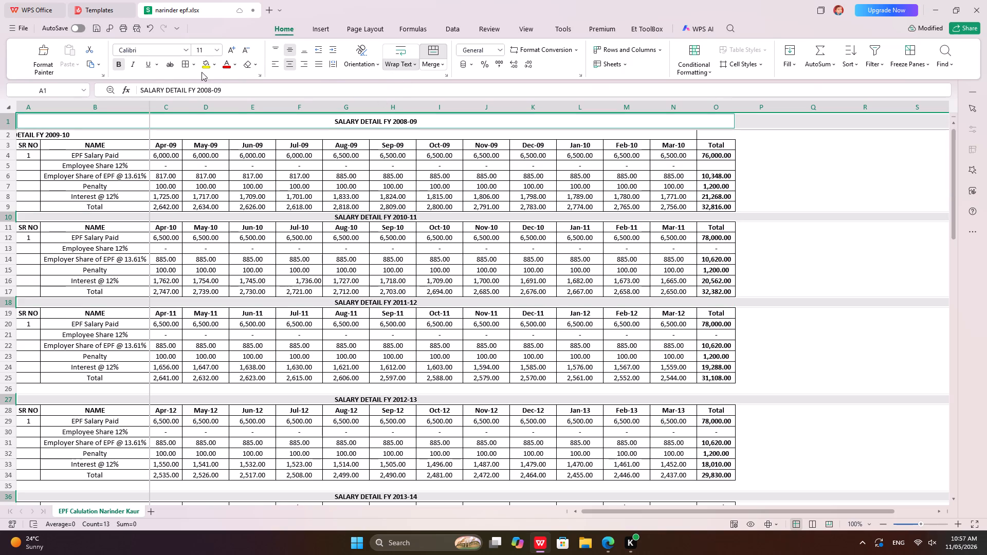
pyautogui.click(117, 64)
pyautogui.click(117, 64)
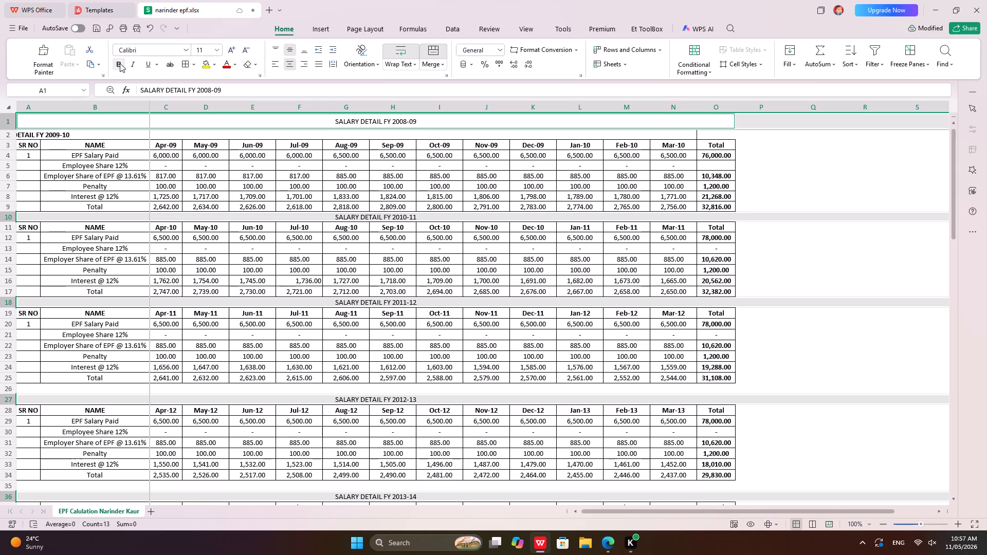
# Apply yellow fill and red font to the selected yearly title rows, and check them down to SALARY DETAIL FY 2021-22.
pyautogui.click(199, 69)
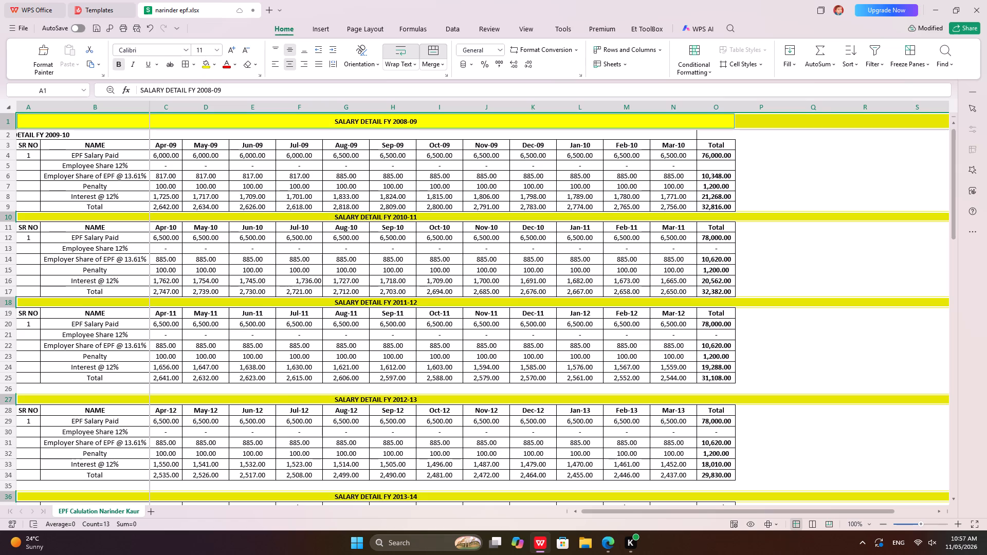
pyautogui.click(228, 69)
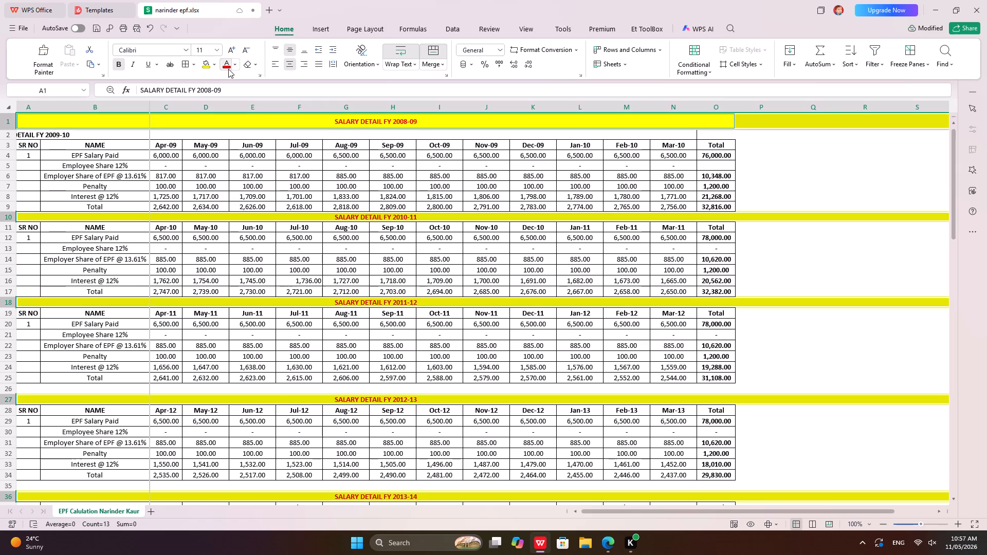
pyautogui.scroll(-6, 287, 199)
pyautogui.scroll(-7, 348, 283)
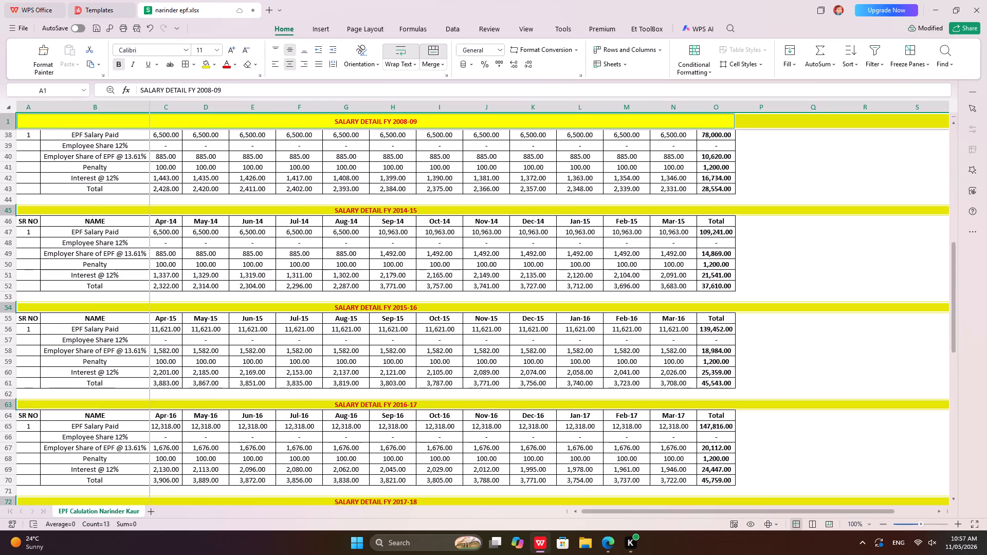
pyautogui.scroll(-20, 352, 293)
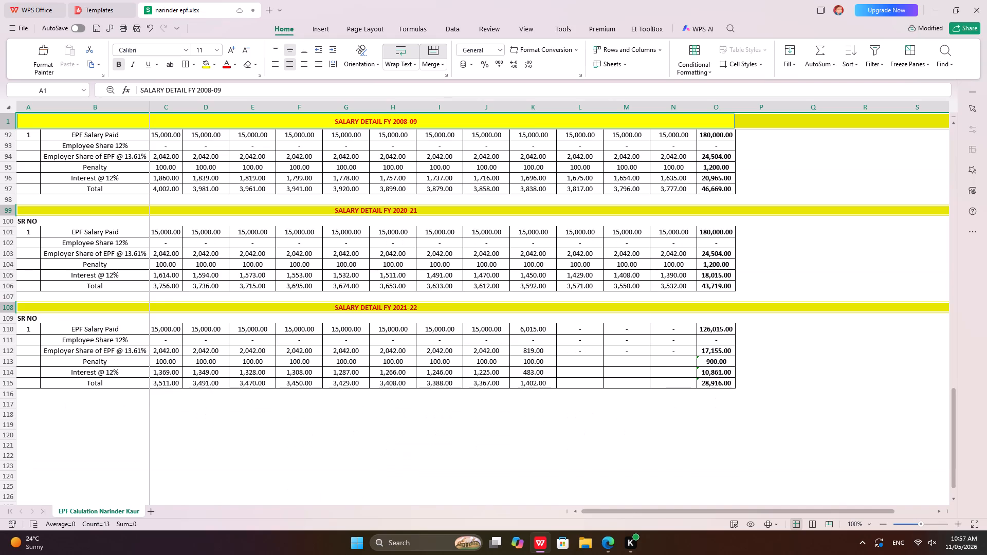
pyautogui.click(405, 416)
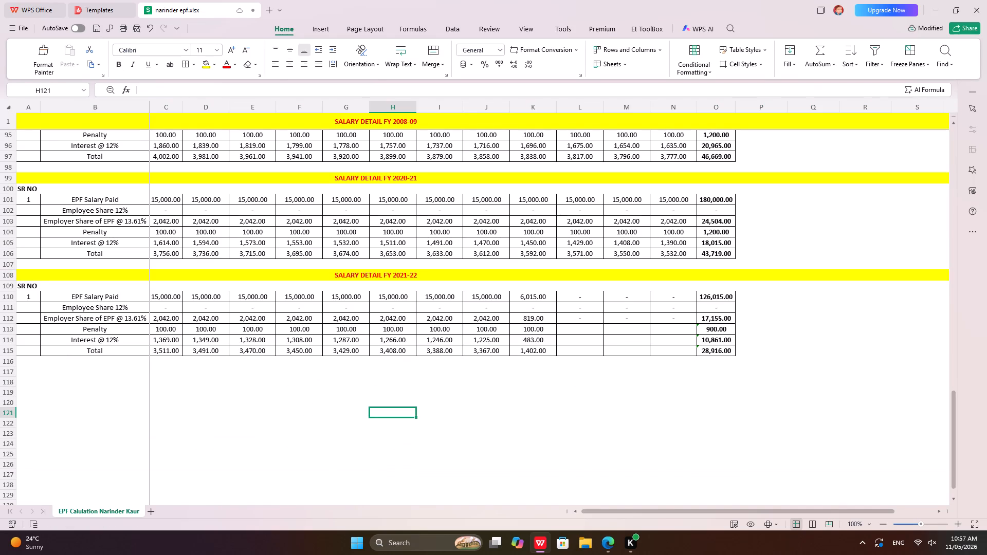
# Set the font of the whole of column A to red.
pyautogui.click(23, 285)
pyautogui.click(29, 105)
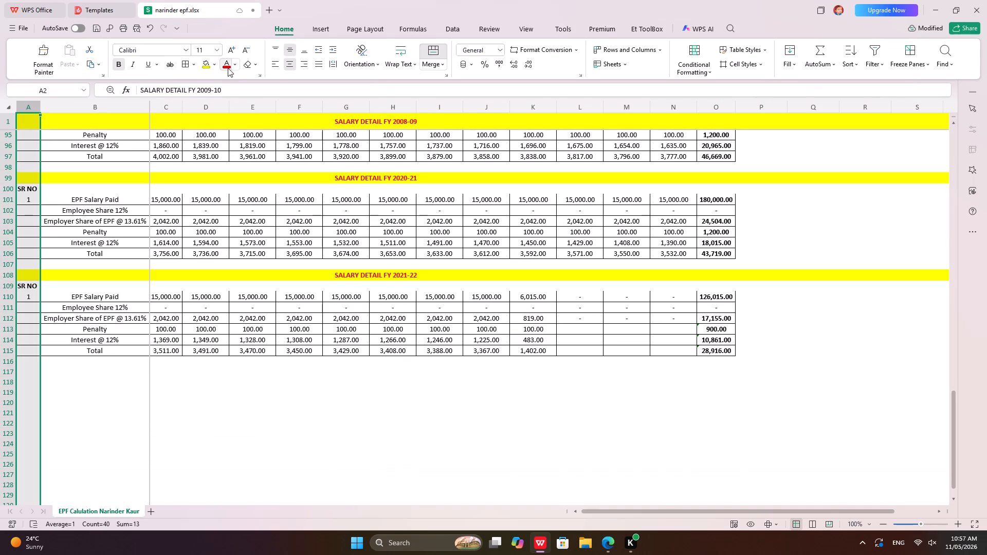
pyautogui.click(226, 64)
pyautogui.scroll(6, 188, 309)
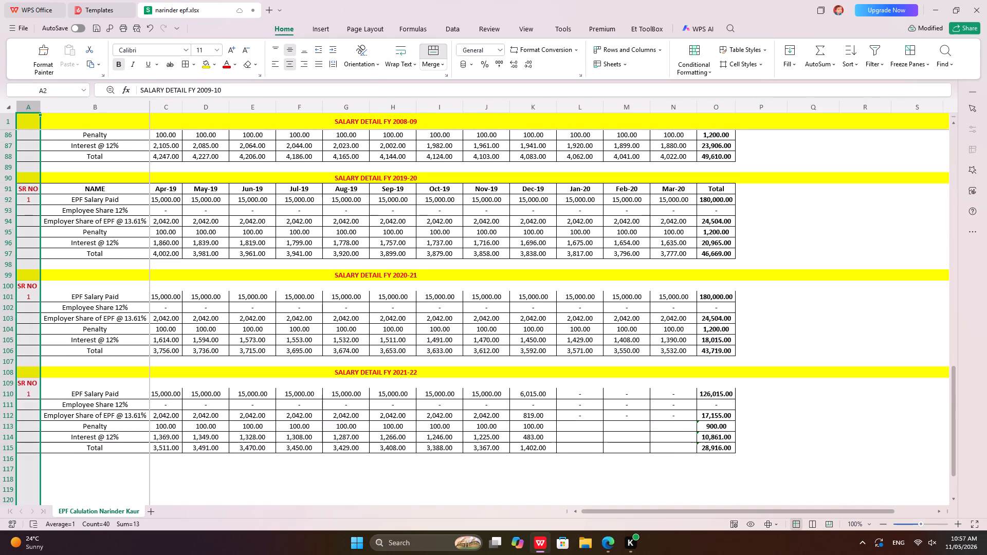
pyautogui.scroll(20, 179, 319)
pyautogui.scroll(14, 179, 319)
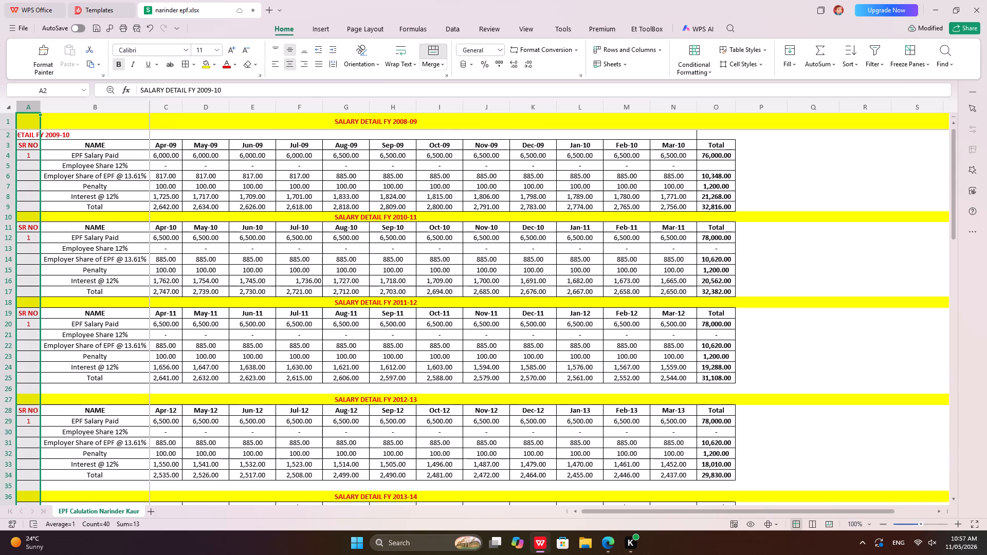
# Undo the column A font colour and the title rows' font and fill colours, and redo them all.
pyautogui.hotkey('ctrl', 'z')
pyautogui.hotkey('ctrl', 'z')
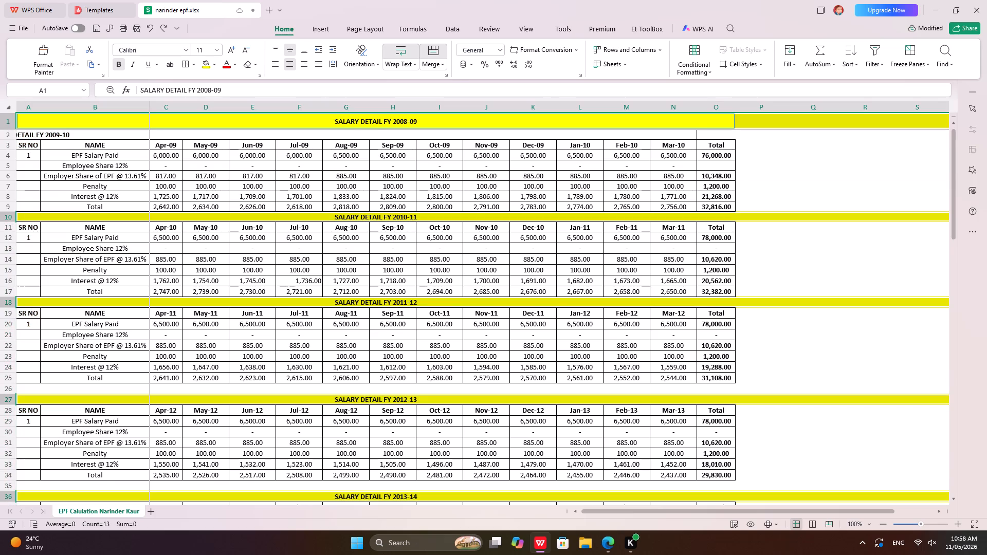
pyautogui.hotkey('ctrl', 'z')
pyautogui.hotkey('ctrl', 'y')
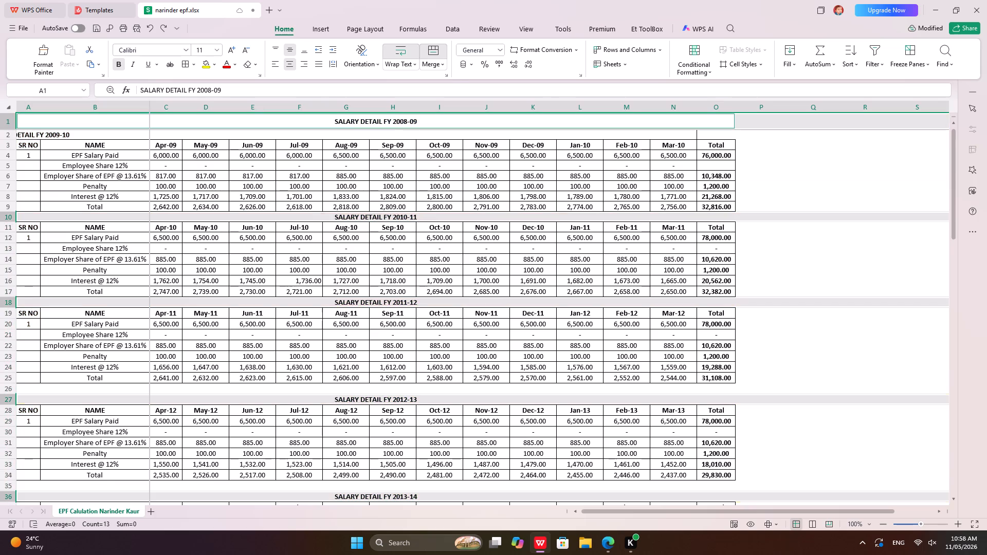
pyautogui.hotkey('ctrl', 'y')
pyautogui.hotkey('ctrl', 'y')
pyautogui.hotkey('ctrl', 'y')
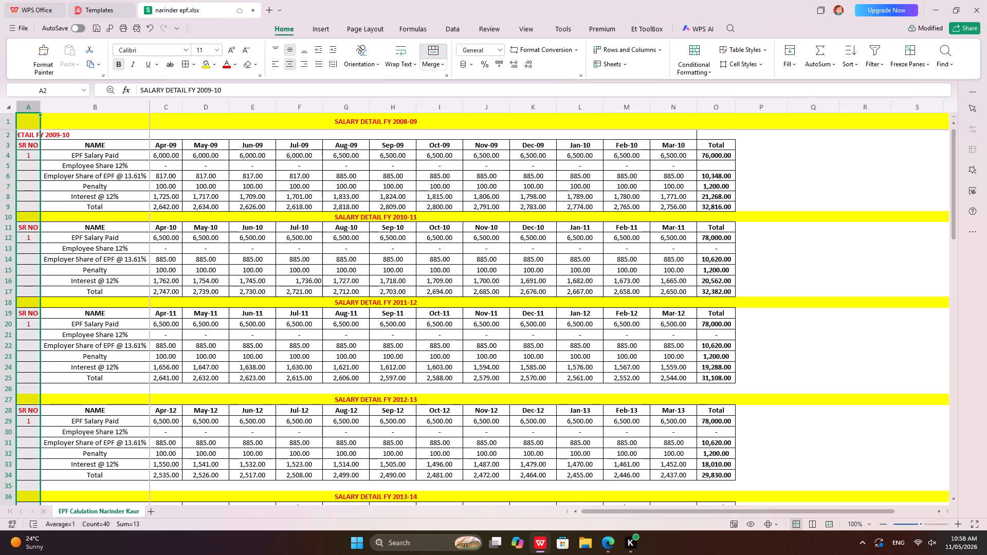
# Recolour the text of column A, including the merged yearly titles, with a dark neutral font colour.
pyautogui.click(237, 65)
pyautogui.click(275, 124)
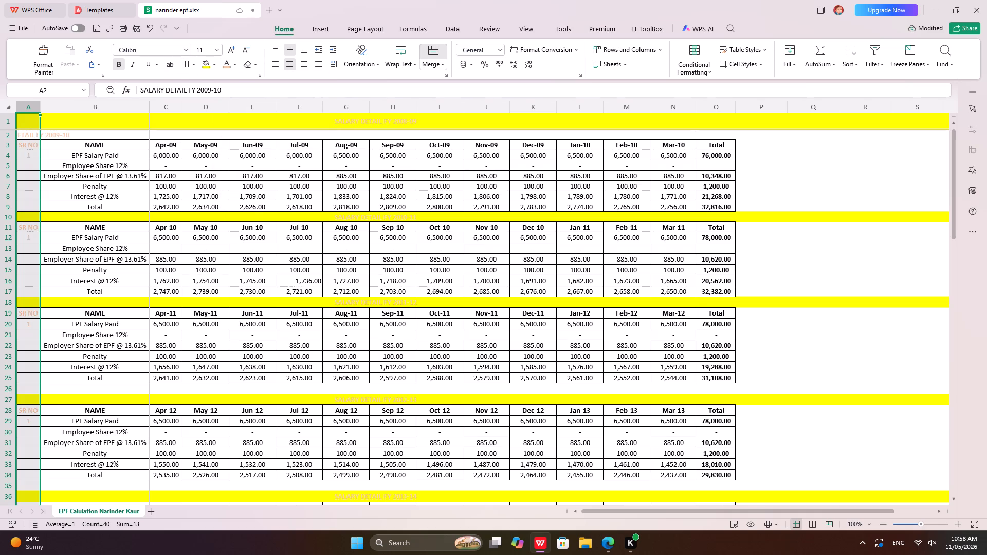
pyautogui.click(236, 62)
pyautogui.click(239, 127)
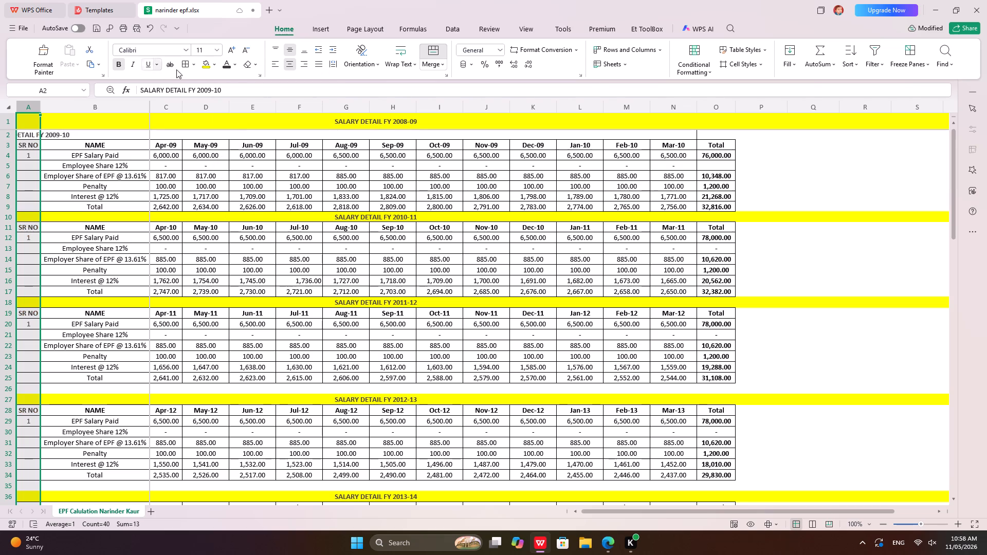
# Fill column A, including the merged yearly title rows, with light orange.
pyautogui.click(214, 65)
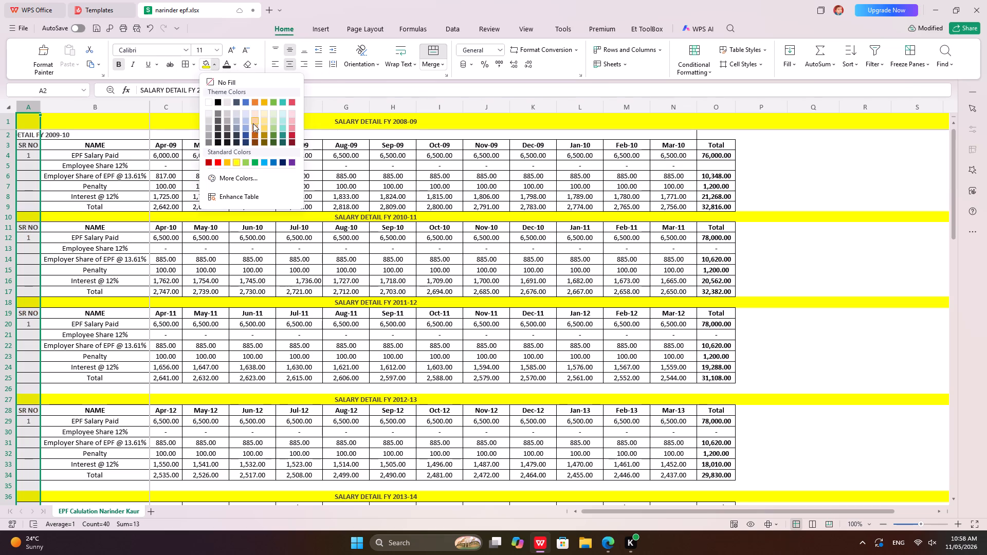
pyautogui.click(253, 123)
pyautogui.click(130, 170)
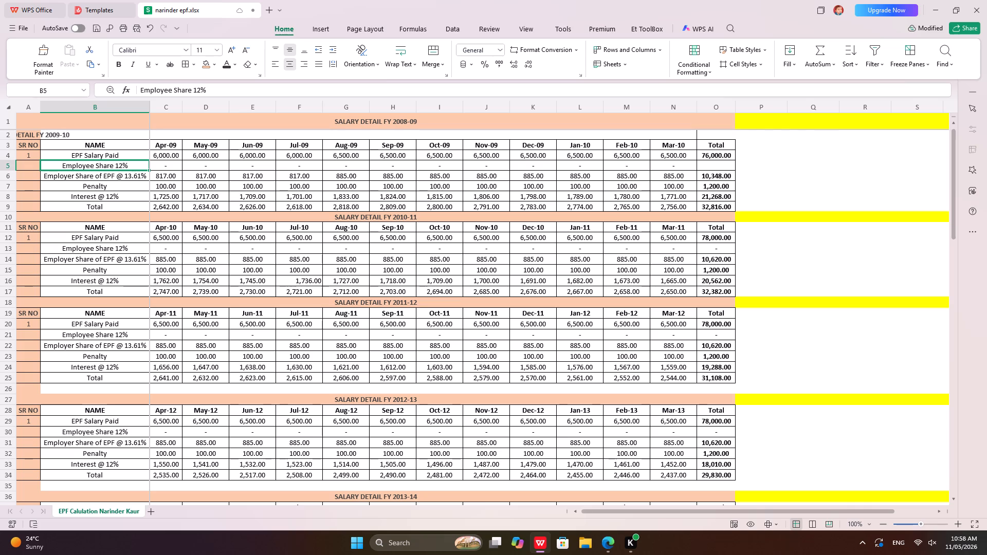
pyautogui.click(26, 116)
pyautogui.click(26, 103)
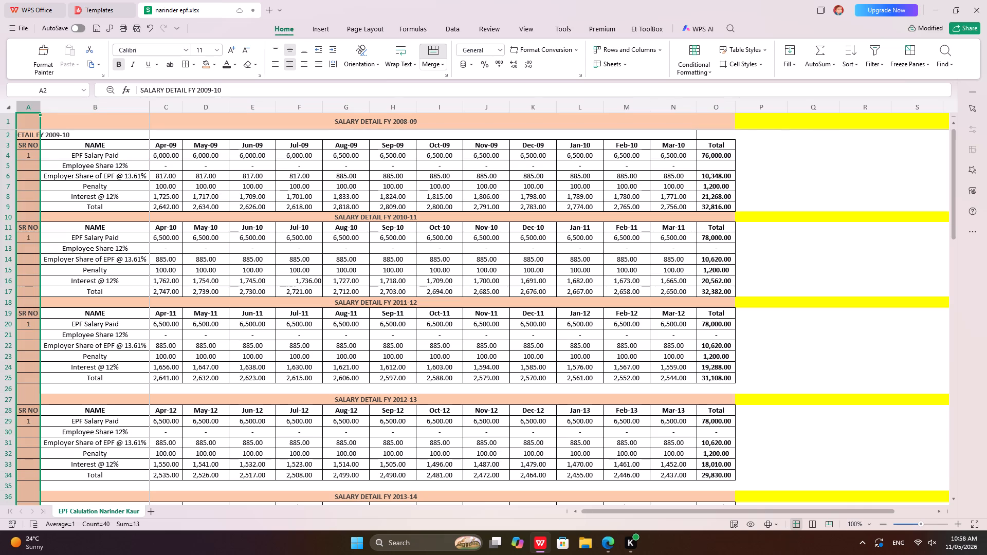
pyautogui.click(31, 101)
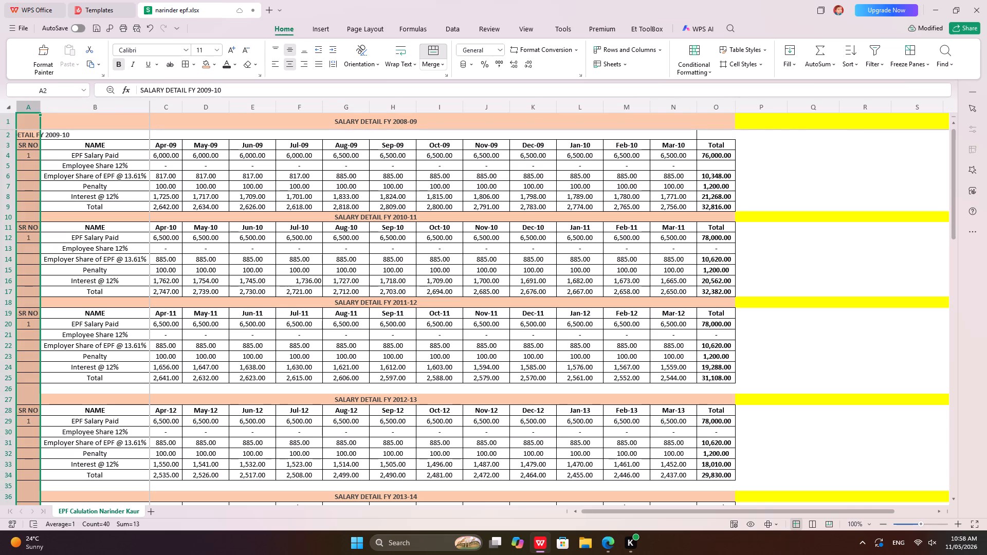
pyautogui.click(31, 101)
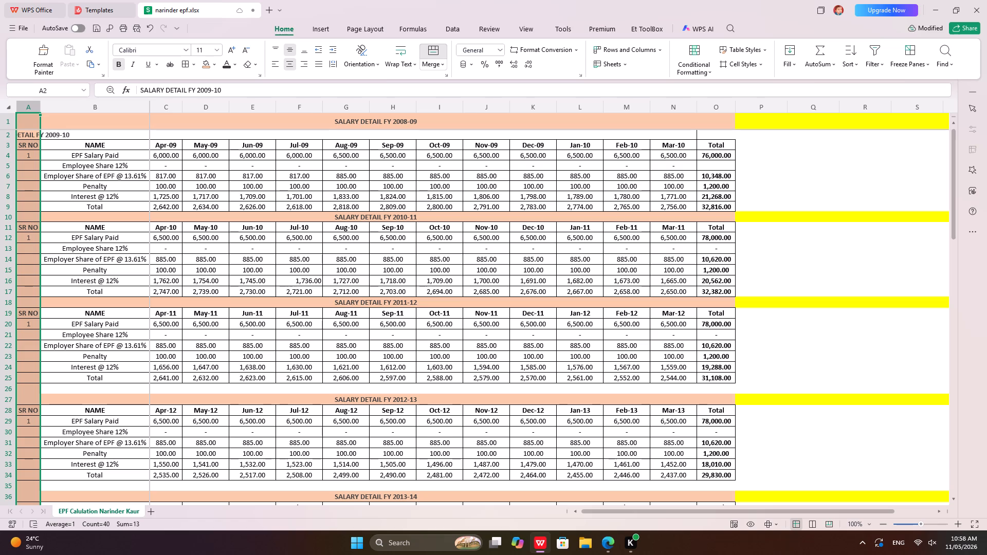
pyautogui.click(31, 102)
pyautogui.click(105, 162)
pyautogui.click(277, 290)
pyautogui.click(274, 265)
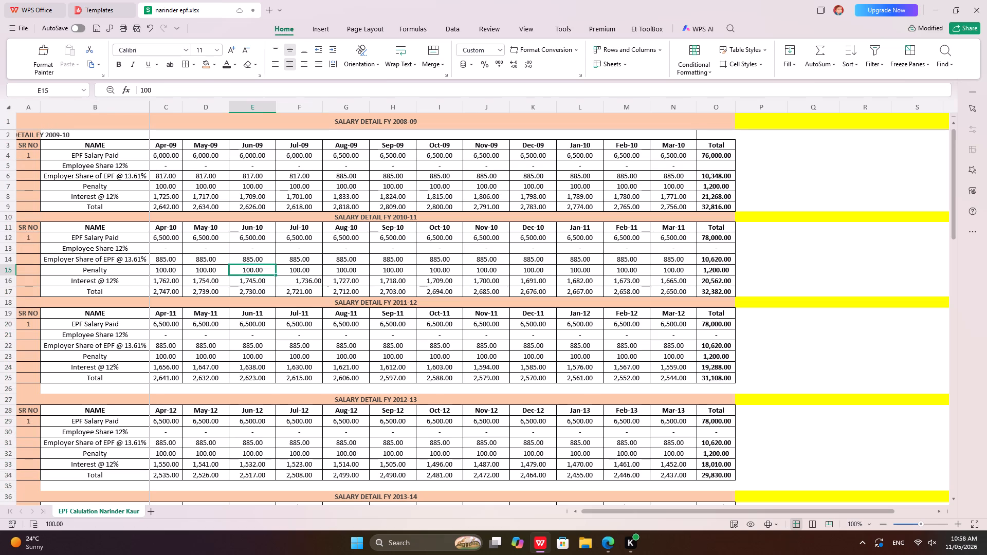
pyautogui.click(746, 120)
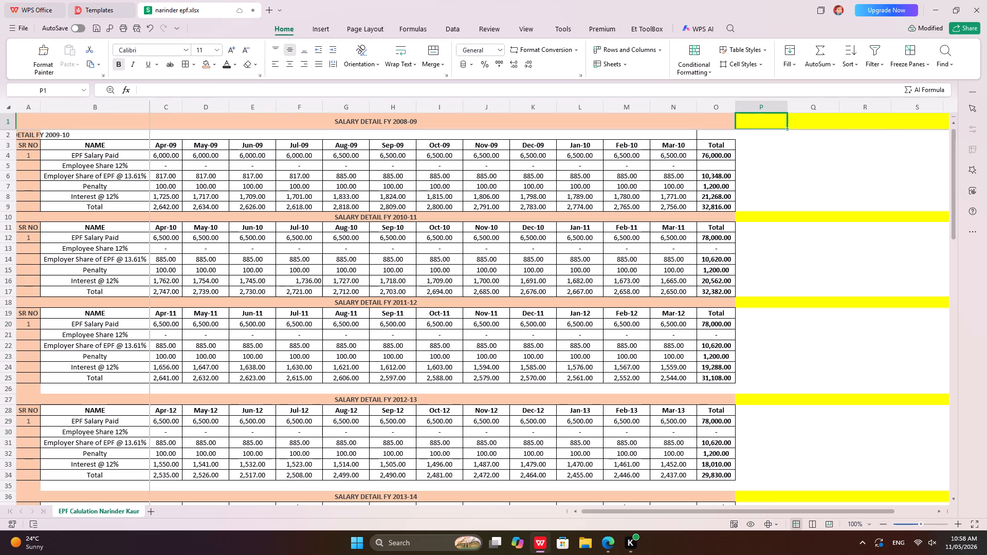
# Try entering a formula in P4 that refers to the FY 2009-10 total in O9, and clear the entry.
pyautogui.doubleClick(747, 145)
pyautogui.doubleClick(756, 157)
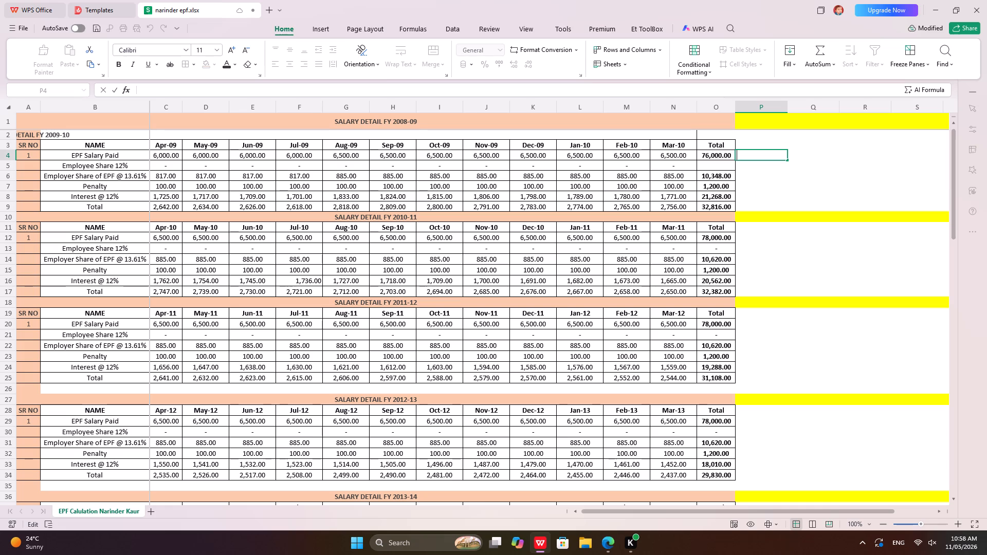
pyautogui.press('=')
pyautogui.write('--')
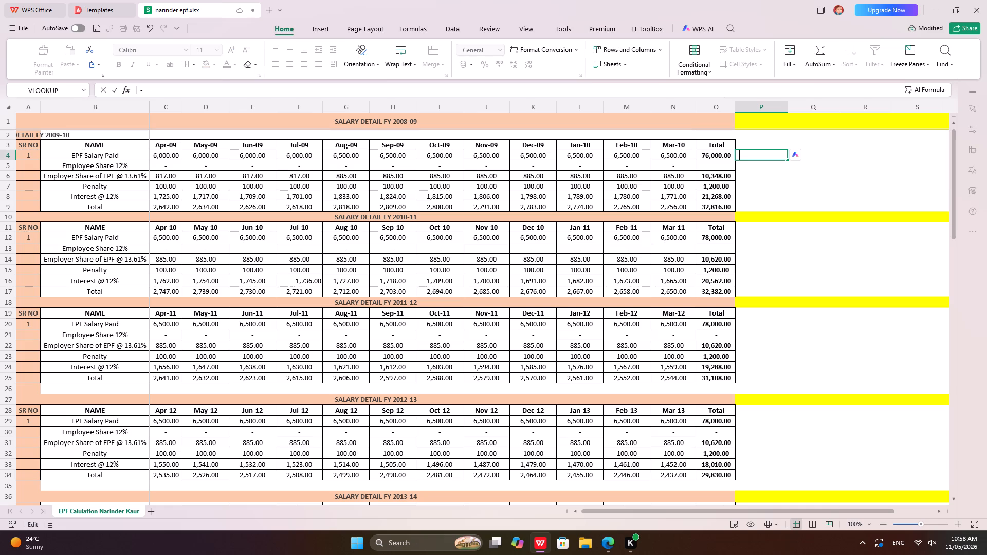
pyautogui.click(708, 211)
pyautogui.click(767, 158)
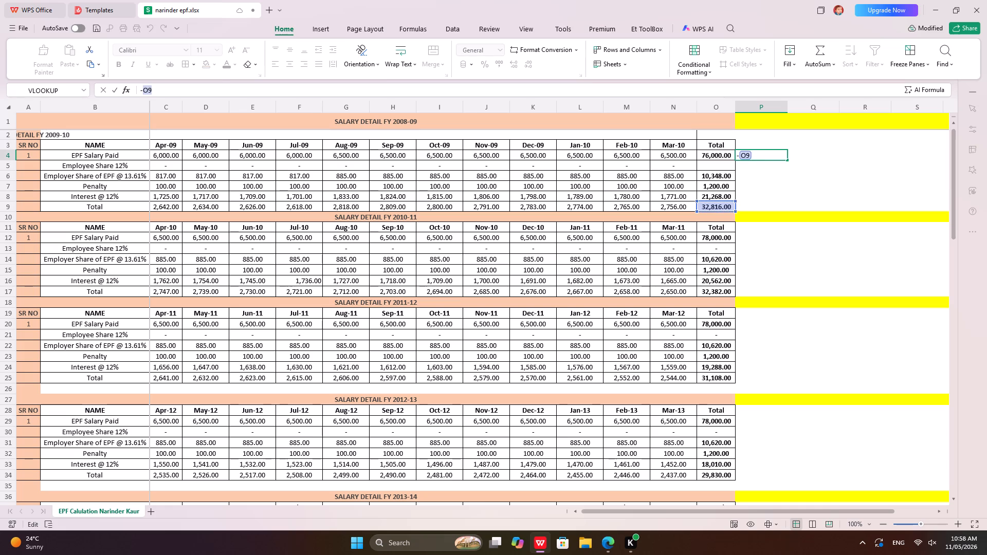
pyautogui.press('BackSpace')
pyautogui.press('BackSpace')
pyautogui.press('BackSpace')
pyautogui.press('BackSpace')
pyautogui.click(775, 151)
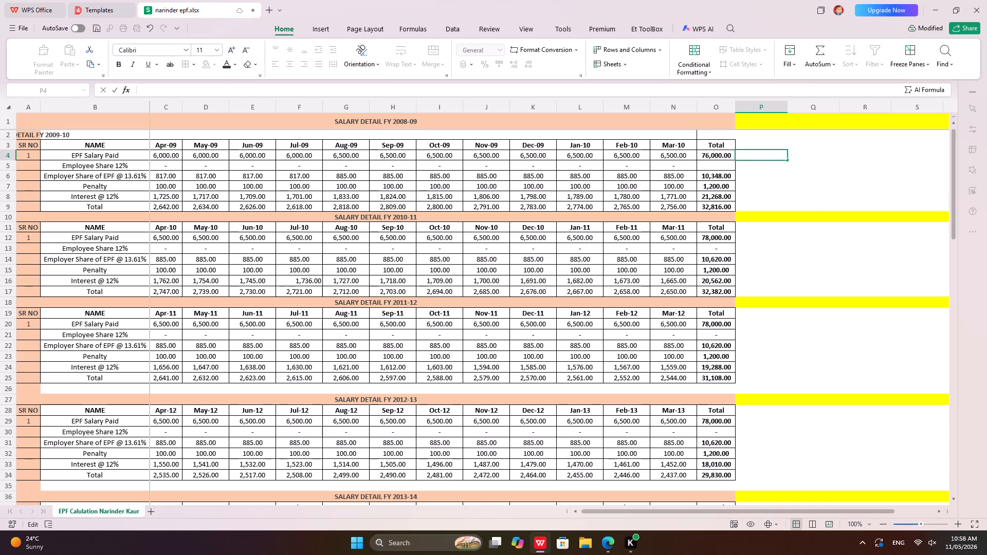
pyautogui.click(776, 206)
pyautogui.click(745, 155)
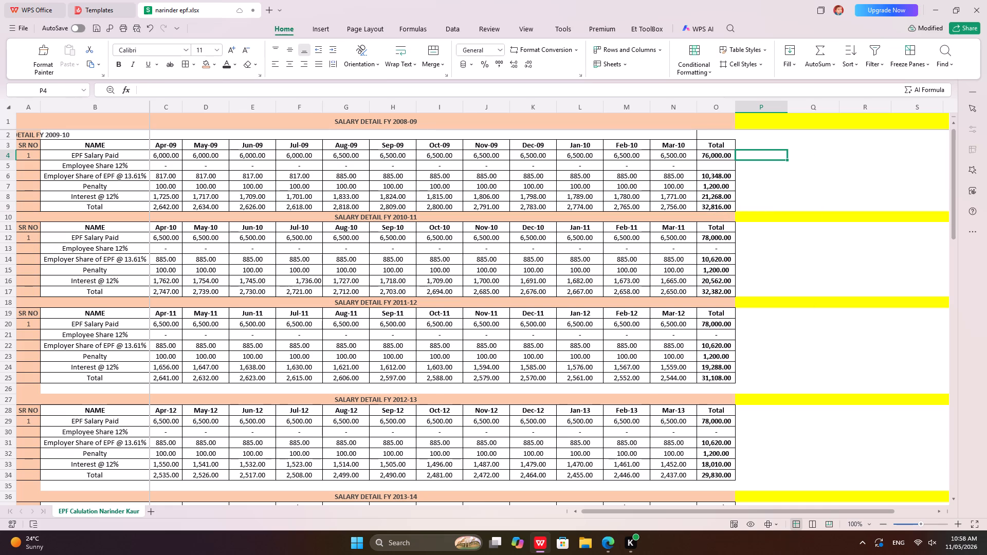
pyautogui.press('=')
# Save the workbook.
pyautogui.click(13, 29)
pyautogui.click(48, 98)
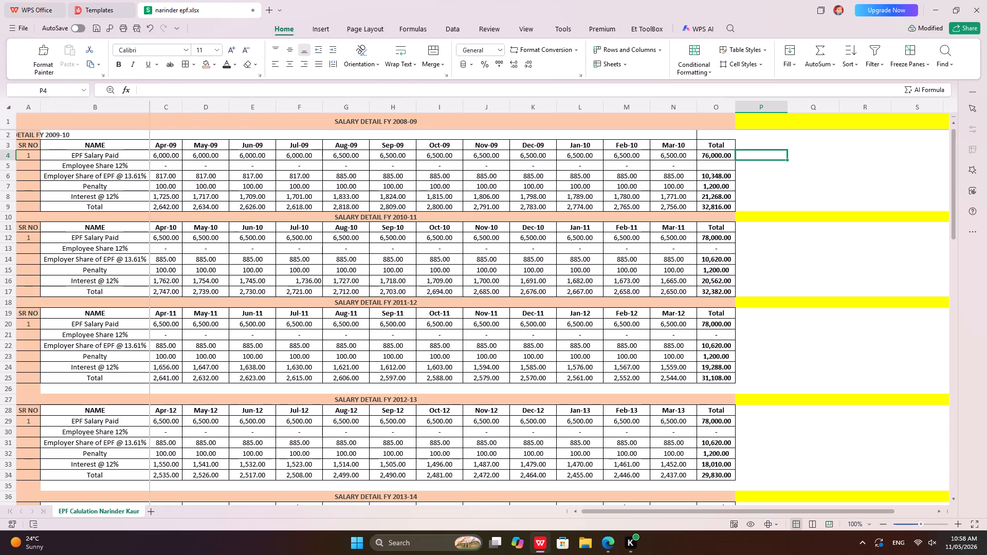
pyautogui.click(159, 299)
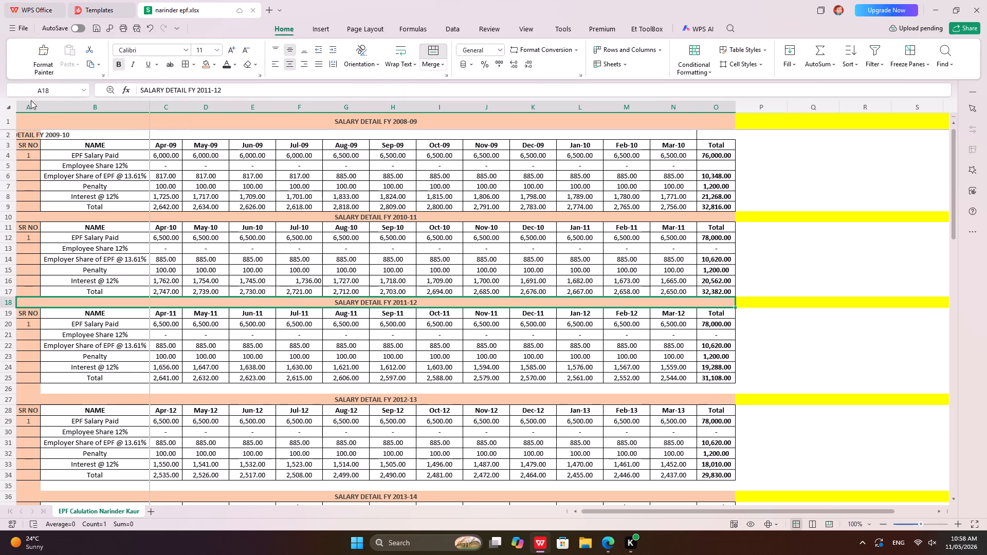
# Fill columns A to O with light grey across all the yearly tables.
pyautogui.moveTo(26, 105); pyautogui.dragTo(734, 151)
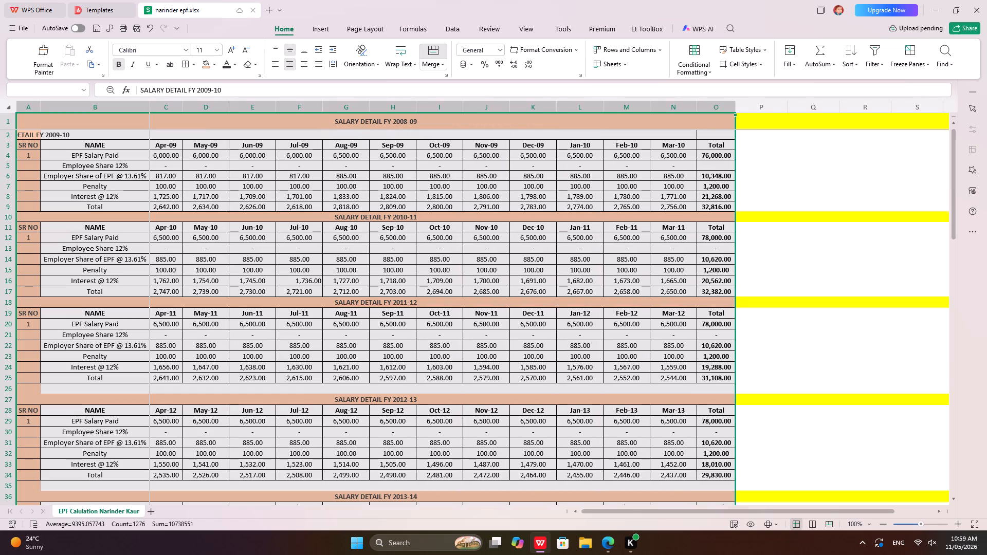
pyautogui.click(212, 66)
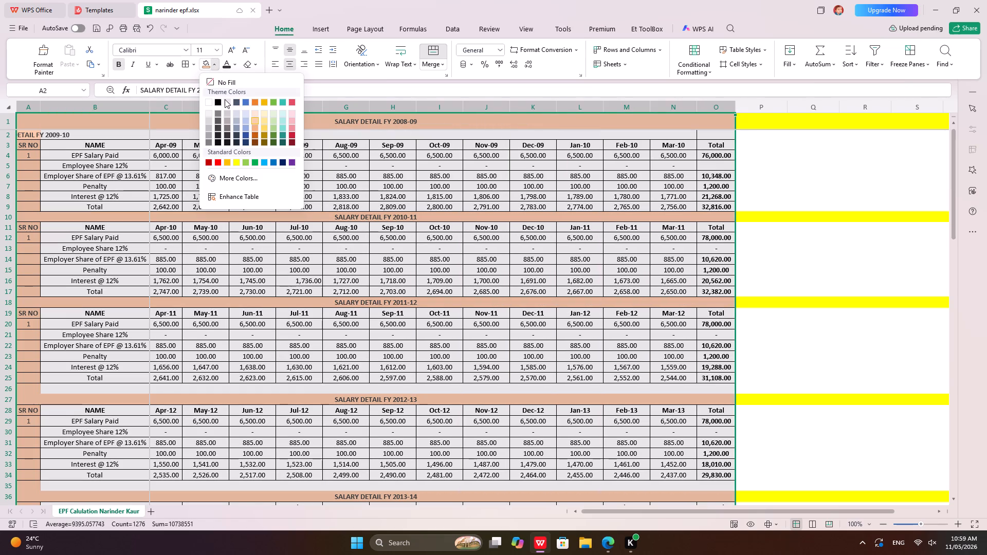
pyautogui.click(225, 99)
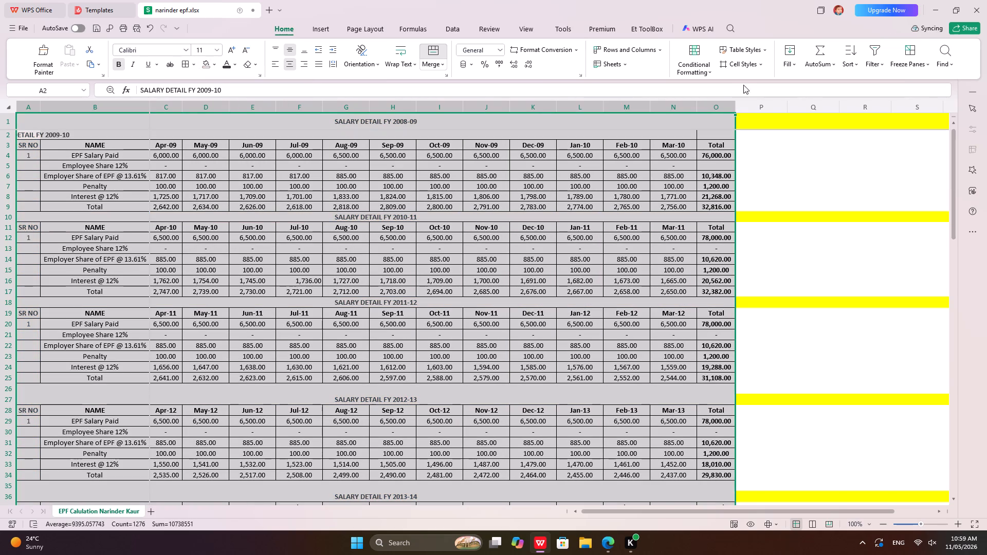
# Change the font colour of the empty columns beside the tables, from column P onward.
pyautogui.moveTo(750, 112); pyautogui.dragTo(986, 110)
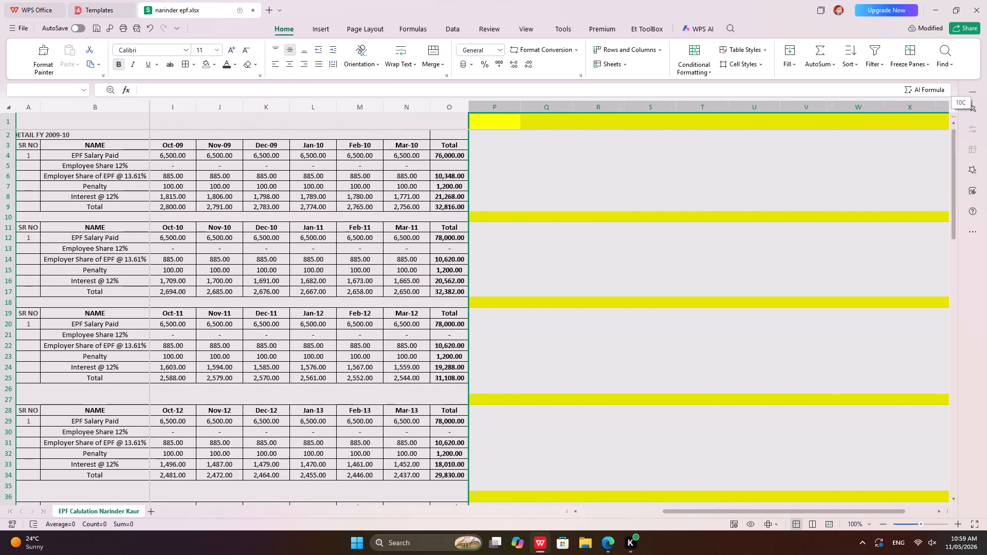
pyautogui.moveTo(986, 110); pyautogui.dragTo(986, 133)
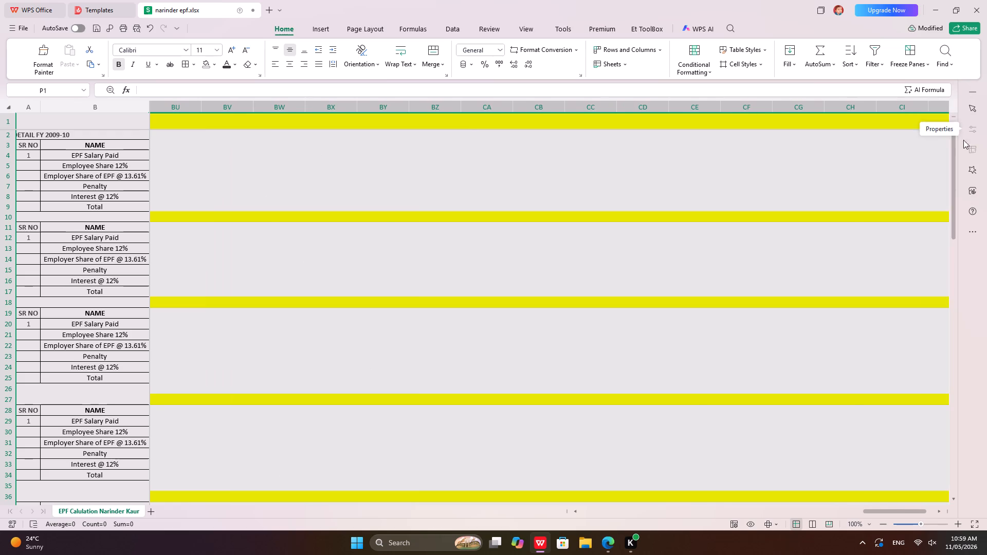
pyautogui.rightClick(849, 186)
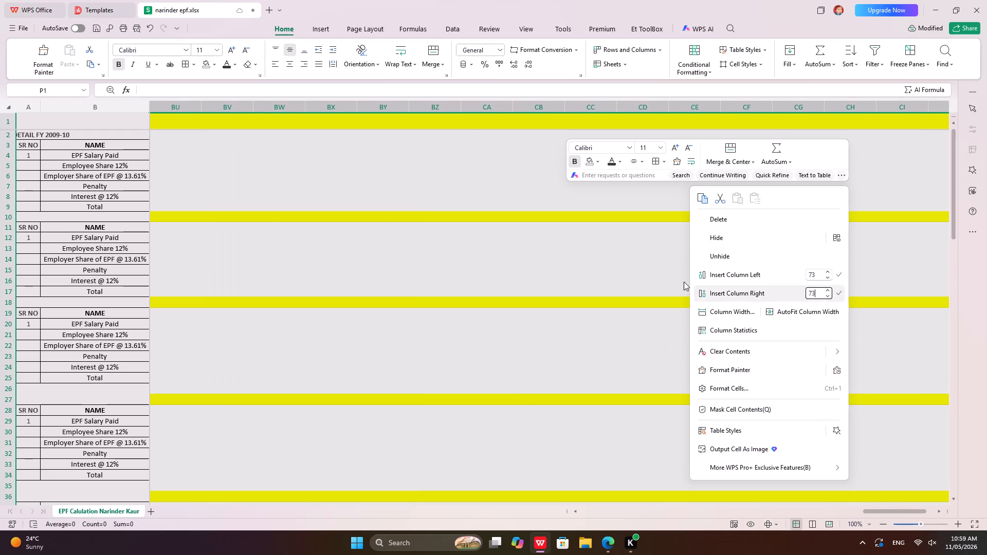
pyautogui.click(619, 162)
pyautogui.click(615, 202)
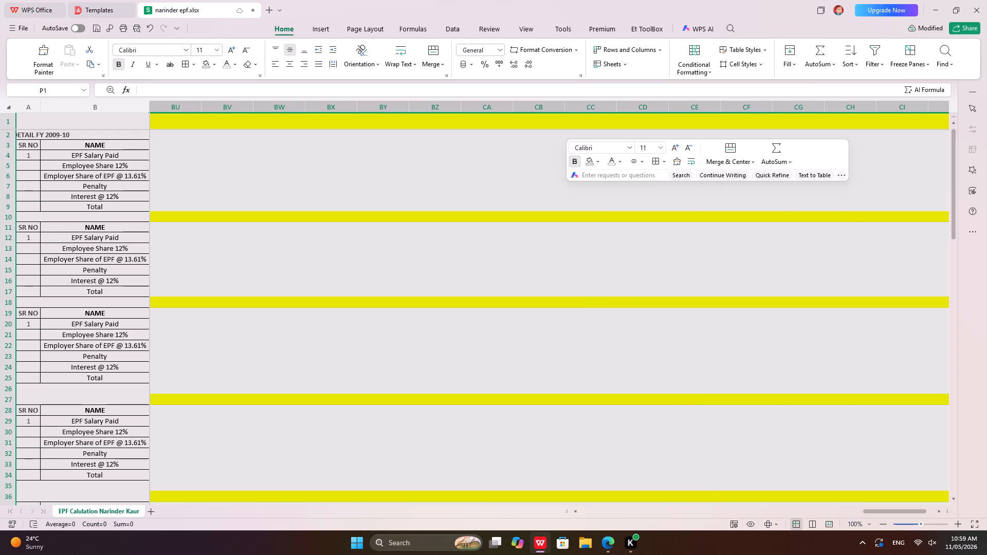
pyautogui.click(880, 516)
pyautogui.click(879, 513)
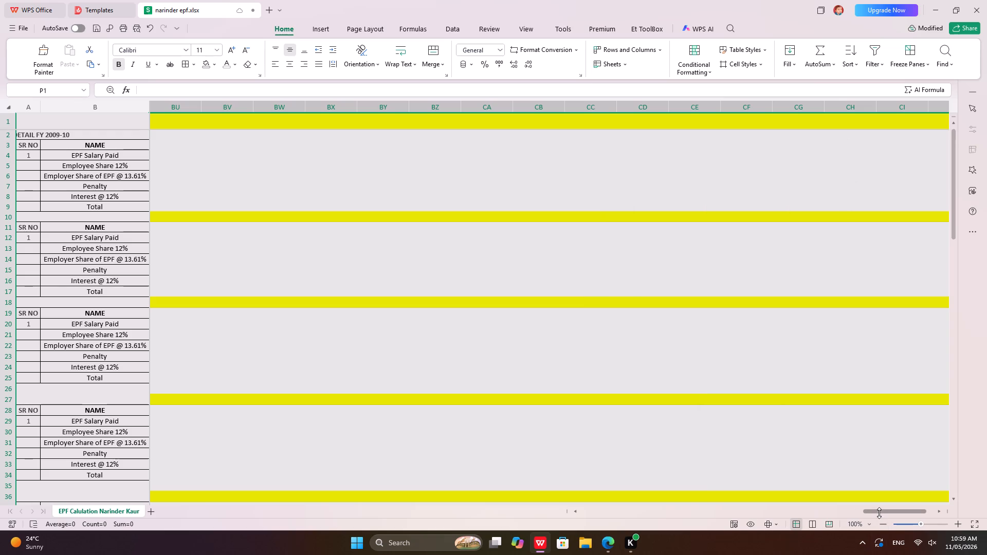
pyautogui.moveTo(884, 514); pyautogui.dragTo(541, 544)
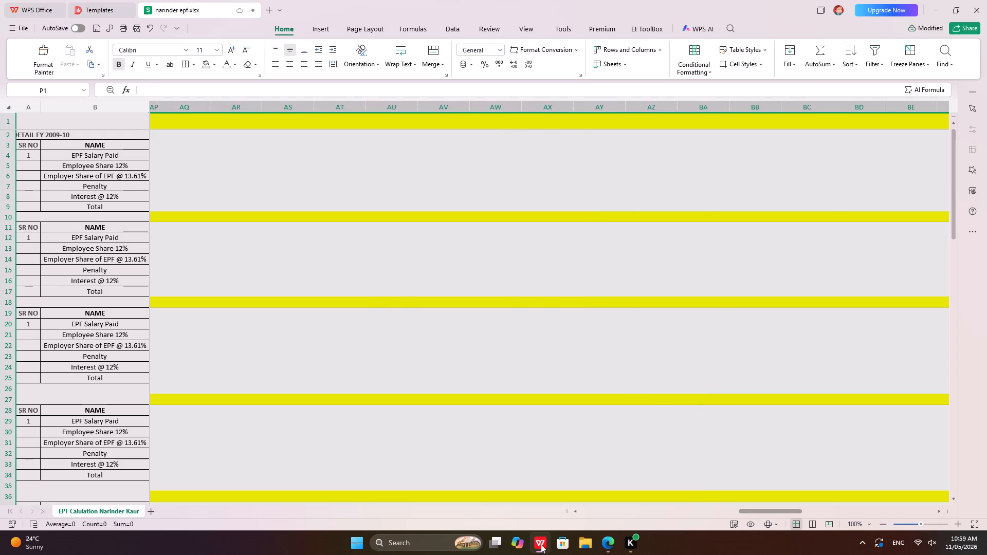
pyautogui.moveTo(541, 544); pyautogui.dragTo(205, 554)
pyautogui.scroll(6, 566, 400)
pyautogui.click(442, 336)
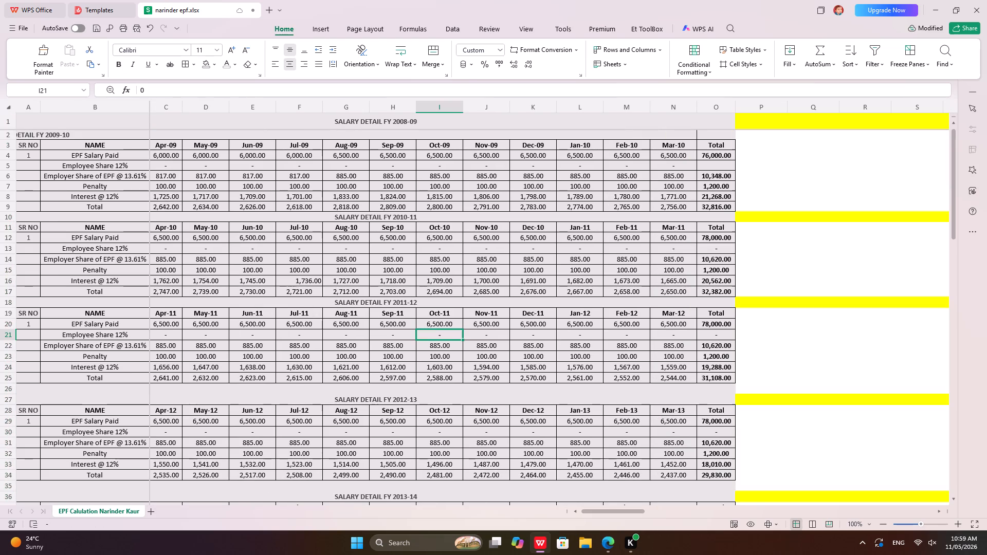
# Review the yearly tables down to the area below FY 2021-22, including the Sep-09 interest formula in H8.
pyautogui.scroll(11, 453, 394)
pyautogui.click(448, 365)
pyautogui.click(264, 291)
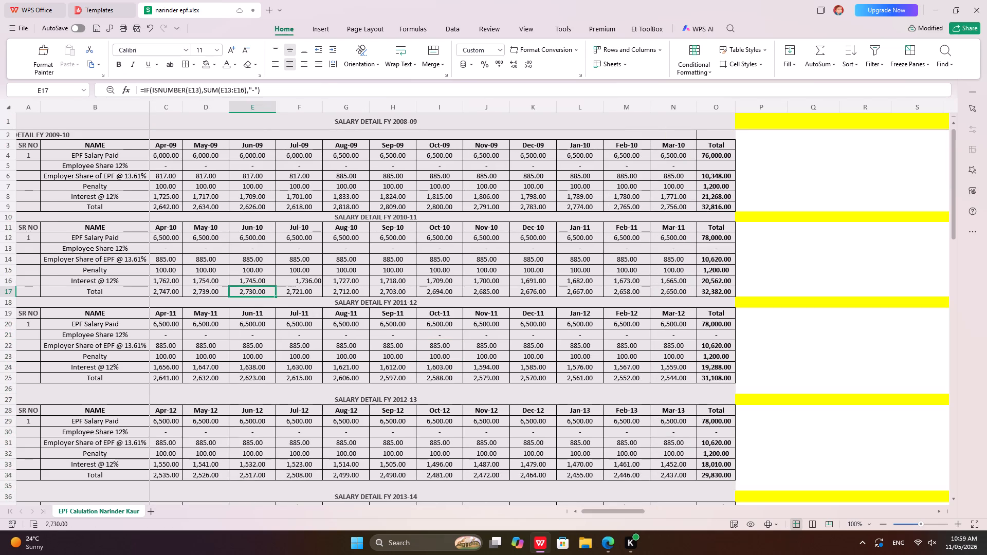
pyautogui.click(345, 276)
pyautogui.doubleClick(379, 198)
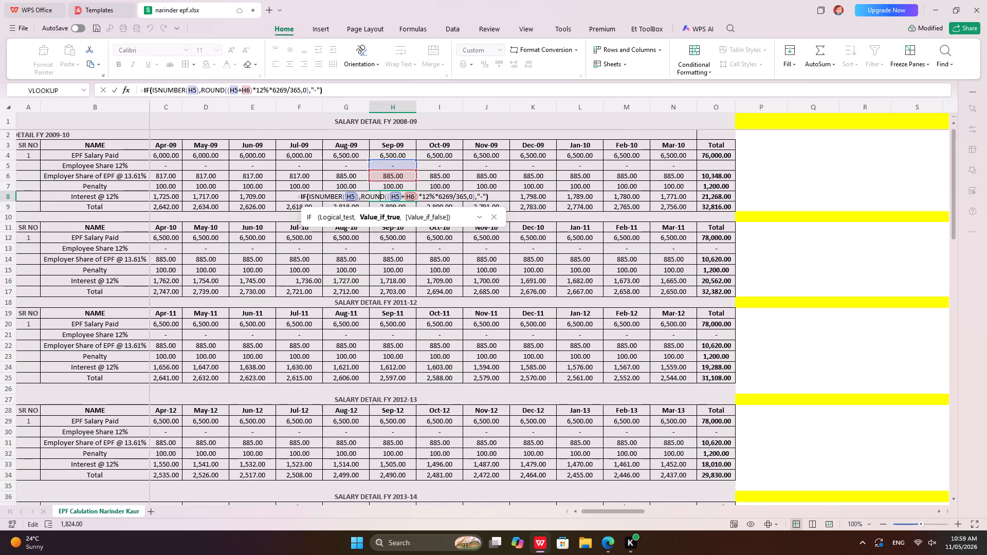
pyautogui.press('Return')
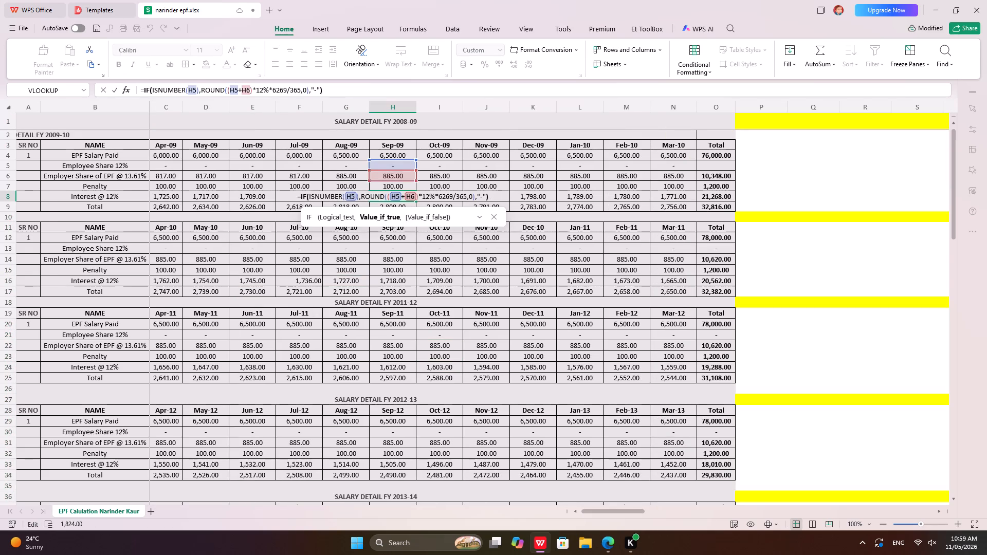
pyautogui.scroll(-5, 208, 203)
pyautogui.scroll(-20, 249, 381)
pyautogui.scroll(-2, 249, 381)
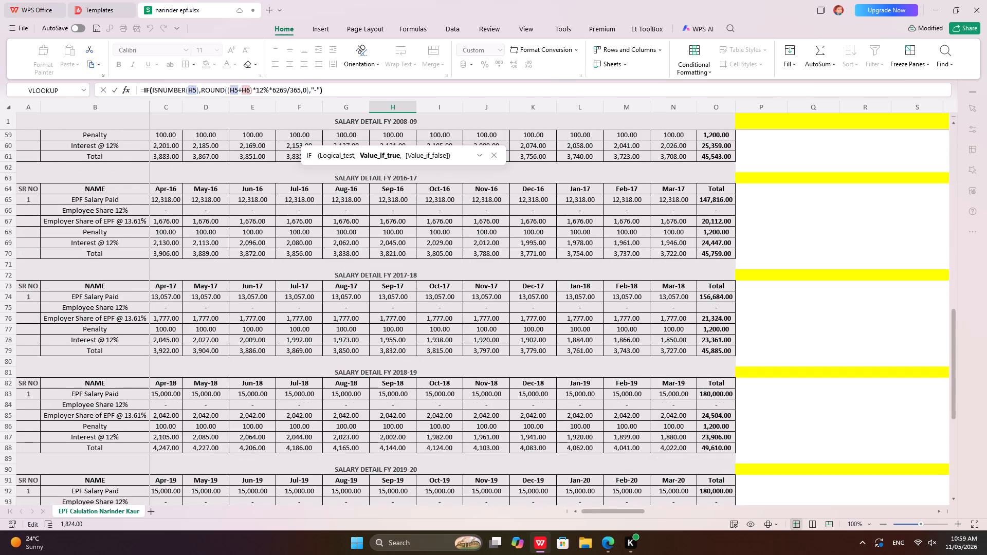
pyautogui.scroll(-11, 343, 404)
pyautogui.click(327, 376)
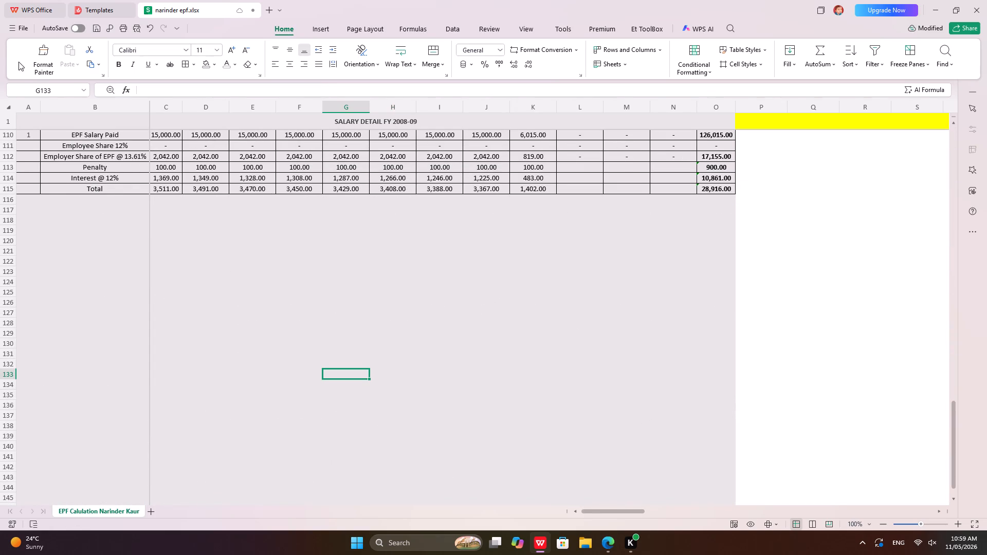
# Save the workbook.
pyautogui.click(25, 23)
pyautogui.click(39, 92)
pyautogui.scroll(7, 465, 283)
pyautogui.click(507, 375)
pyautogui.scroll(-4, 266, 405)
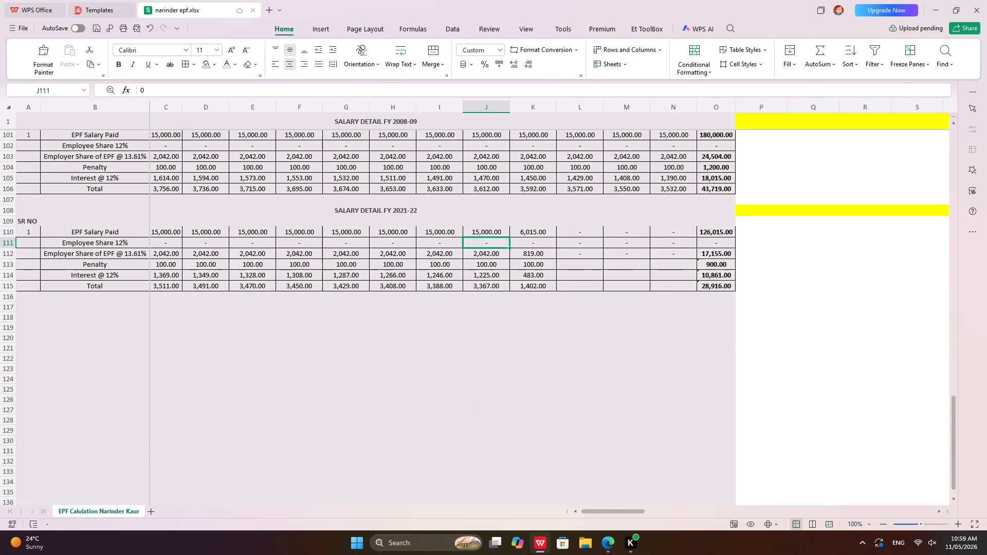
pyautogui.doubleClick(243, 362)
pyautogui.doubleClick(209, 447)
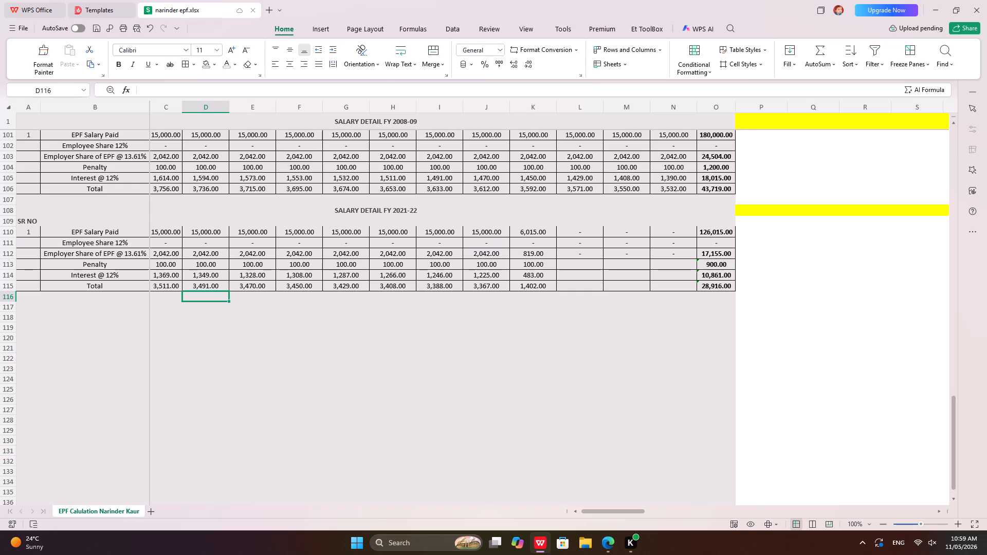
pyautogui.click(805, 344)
# Fill columns A to O with white across all the yearly tables.
pyautogui.moveTo(954, 415); pyautogui.dragTo(959, 116)
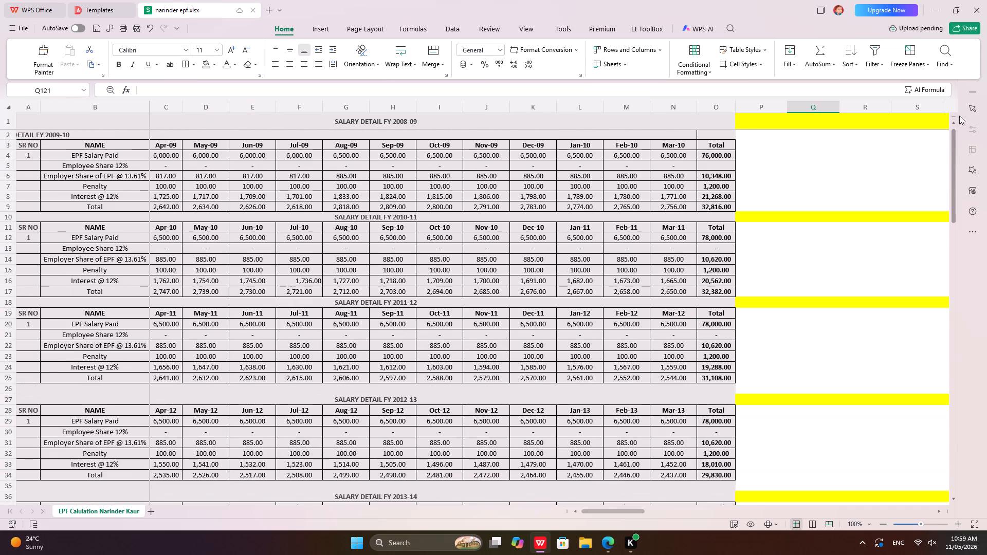
pyautogui.moveTo(959, 116); pyautogui.dragTo(961, 106)
pyautogui.moveTo(714, 113); pyautogui.dragTo(87, 107)
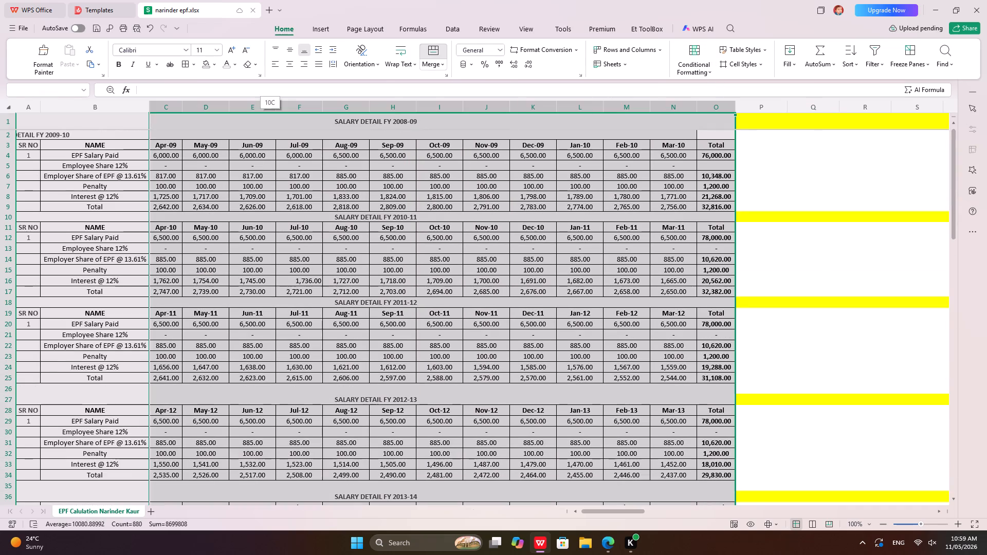
pyautogui.moveTo(87, 107); pyautogui.dragTo(10, 124)
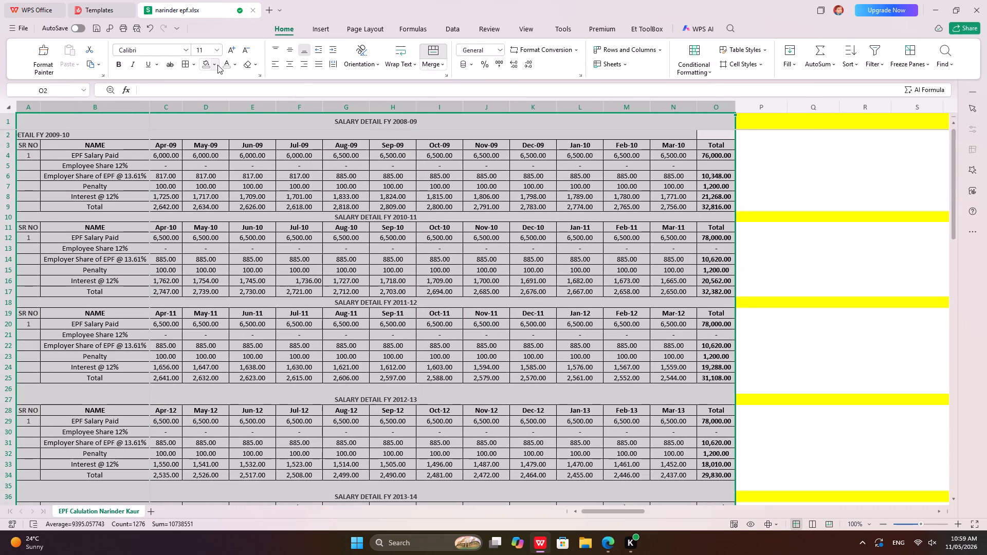
pyautogui.click(217, 65)
pyautogui.click(207, 102)
pyautogui.click(228, 215)
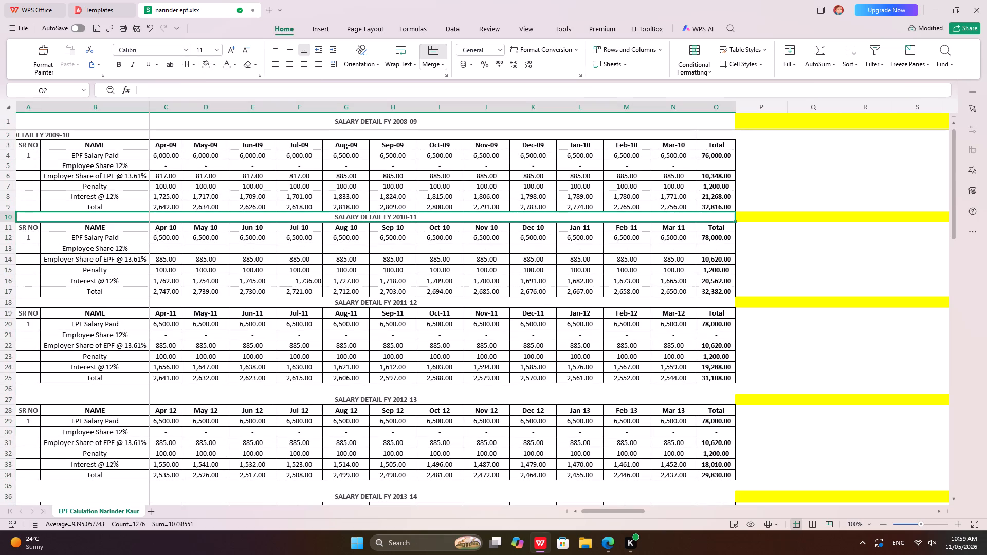
pyautogui.click(157, 375)
# Save the workbook with the white table background.
pyautogui.click(15, 33)
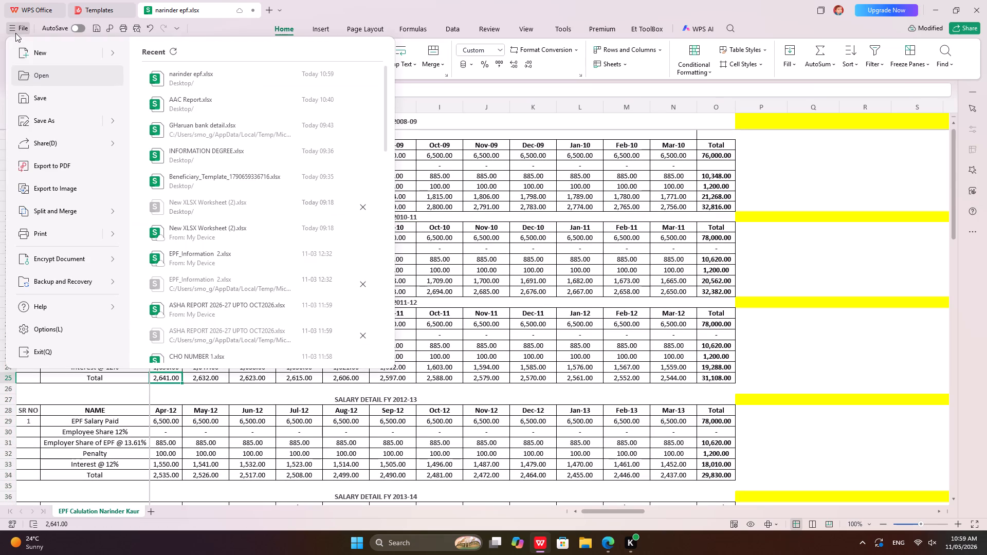
pyautogui.click(32, 97)
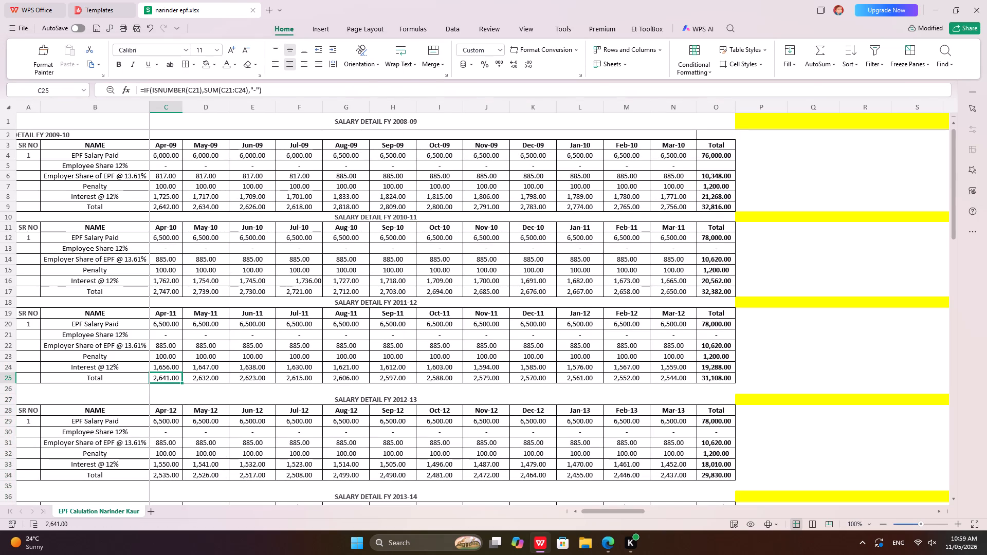
# Merge and center the whole of row 2, which holds the SALARY DETAIL FY 2009-10 title.
pyautogui.click(65, 216)
pyautogui.click(2, 134)
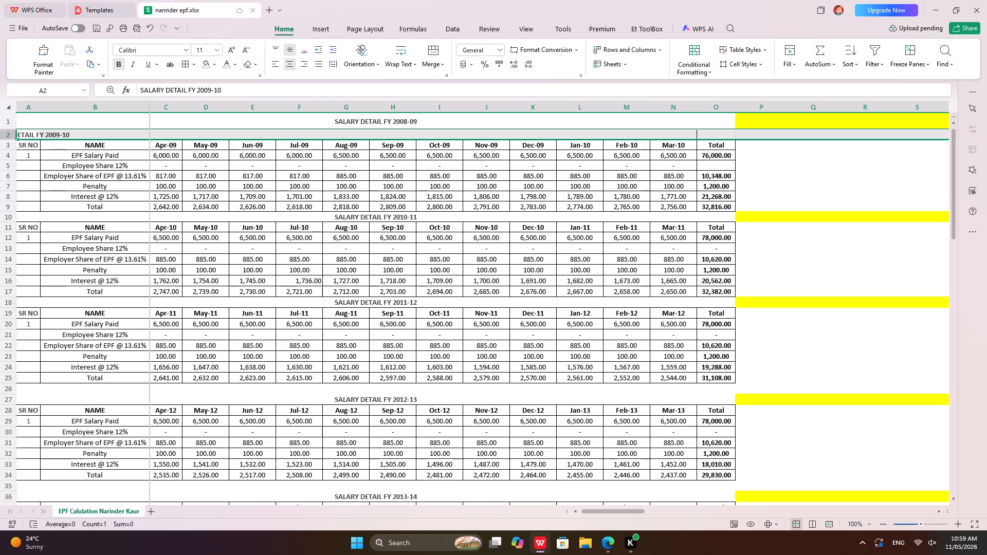
pyautogui.click(6, 226)
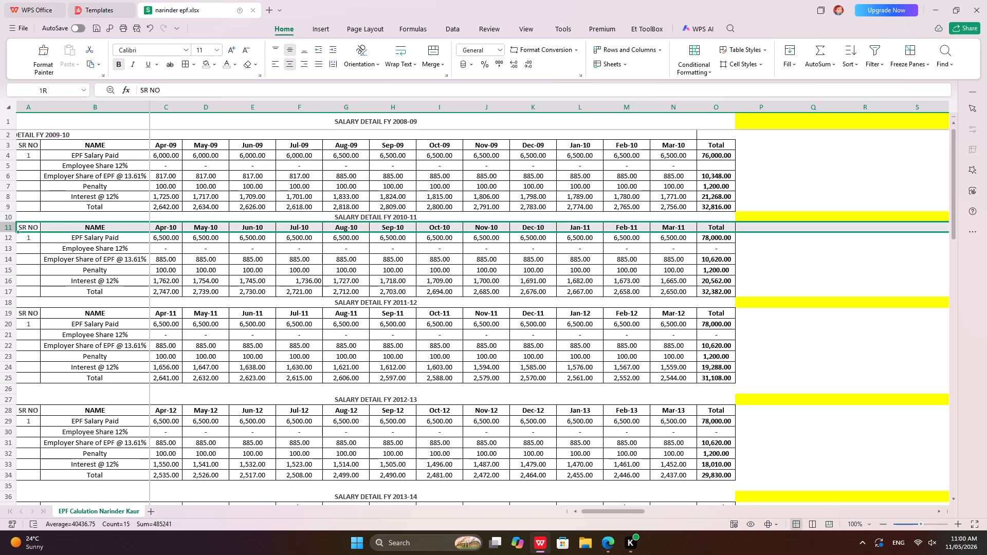
pyautogui.click(1, 132)
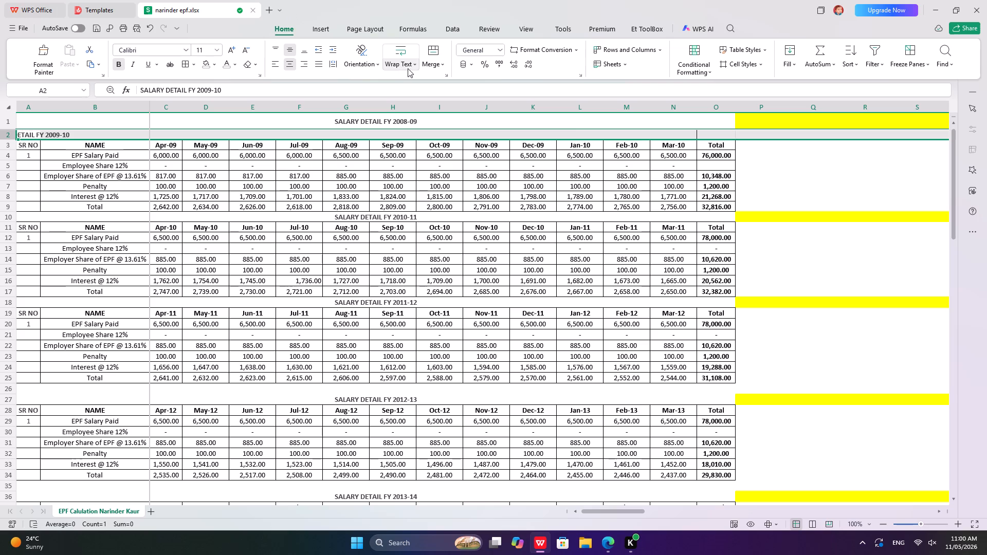
pyautogui.click(433, 68)
pyautogui.click(469, 99)
pyautogui.click(285, 164)
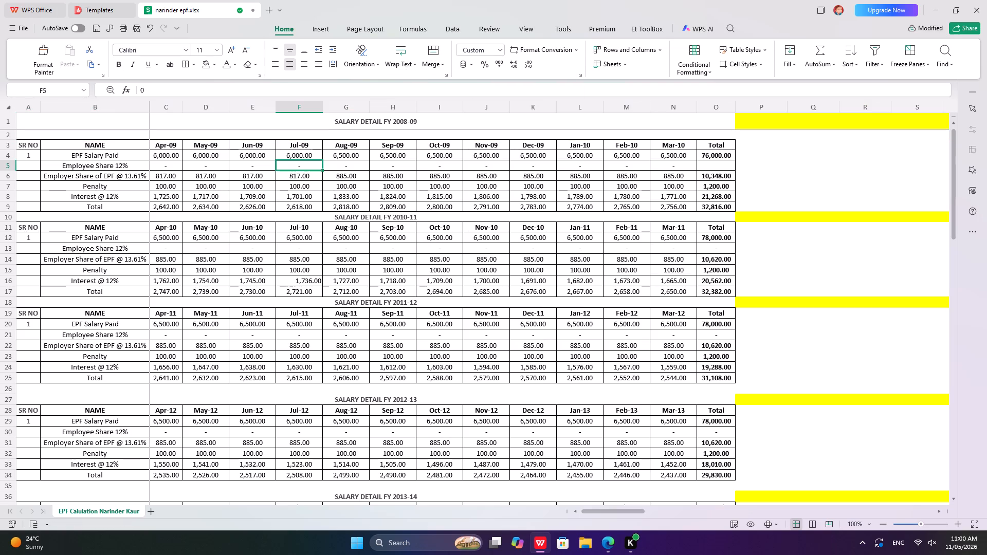
pyautogui.click(246, 179)
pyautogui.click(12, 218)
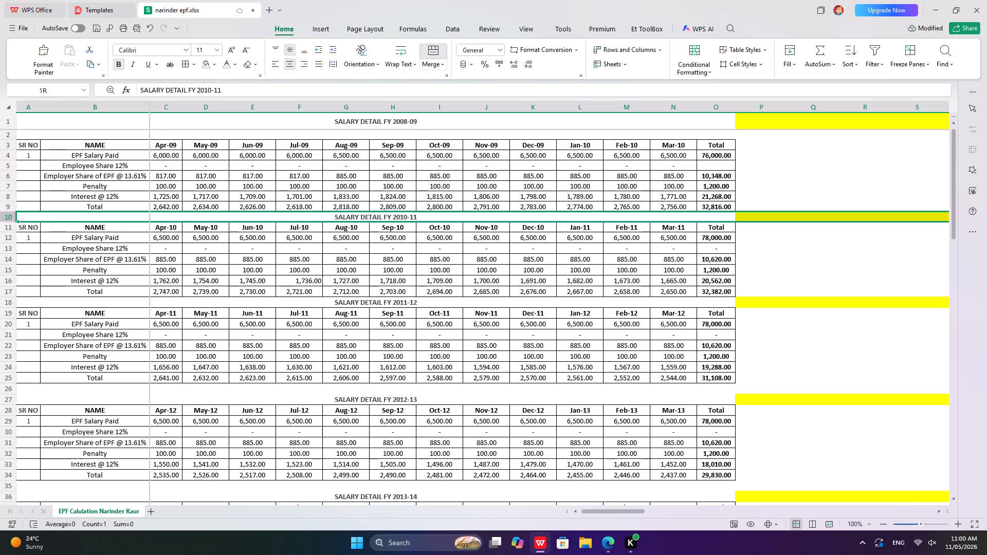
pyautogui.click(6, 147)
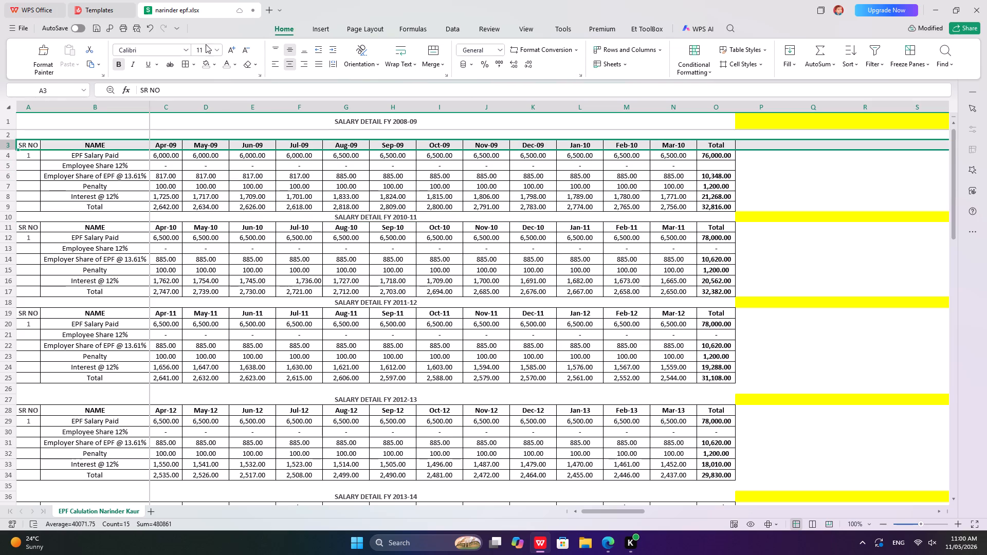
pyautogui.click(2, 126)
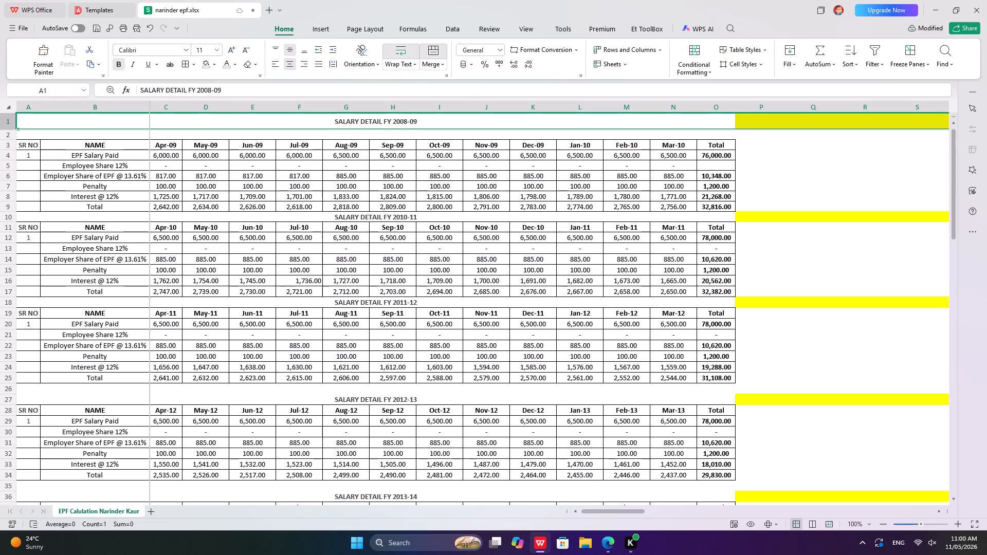
# Save the workbook with the merged FY 2009-10 title row.
pyautogui.click(12, 28)
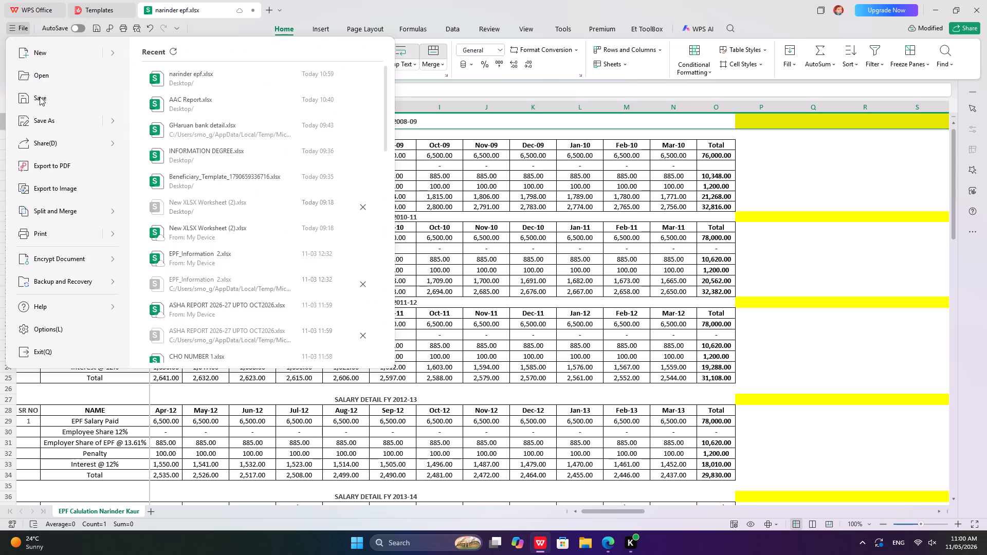
pyautogui.click(42, 107)
pyautogui.scroll(-3, 153, 324)
pyautogui.scroll(7, 236, 336)
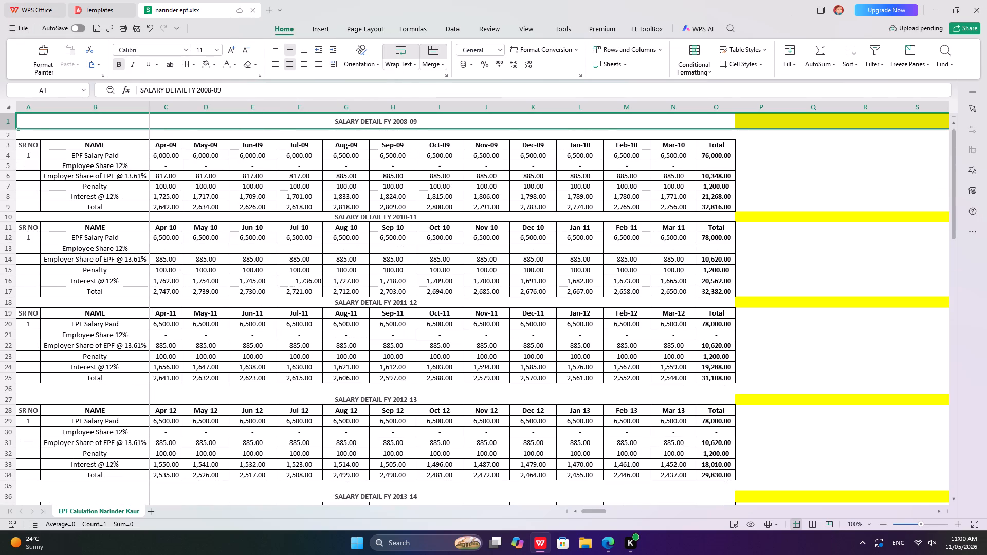
pyautogui.click(8, 123)
pyautogui.click(25, 31)
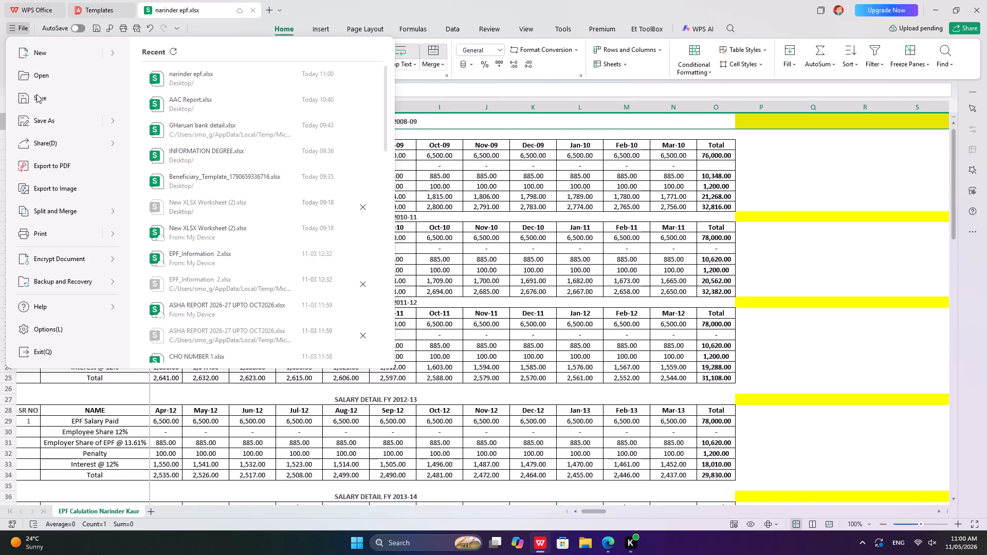
pyautogui.click(36, 94)
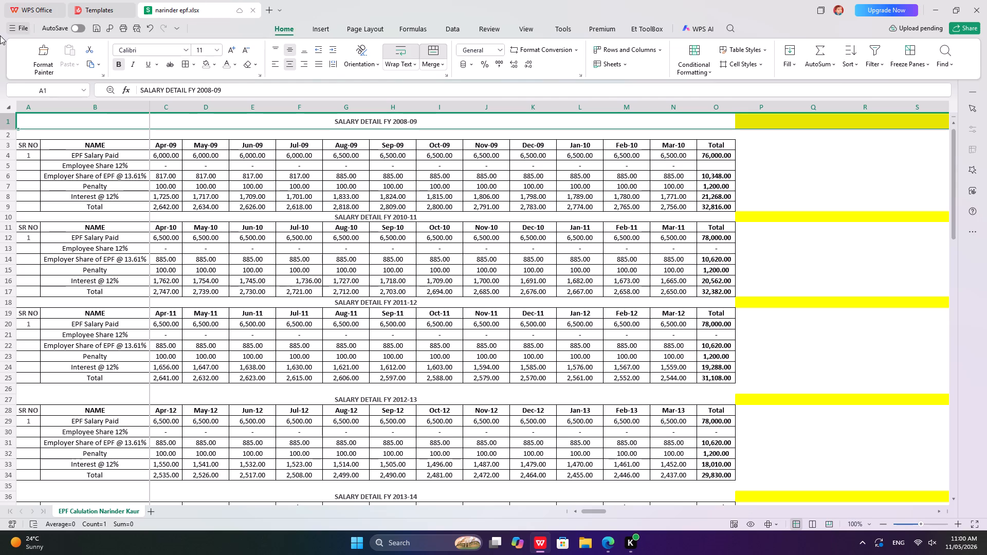
pyautogui.click(10, 28)
pyautogui.click(44, 99)
# Fill columns P to AU beside the yearly tables with white to cover the yellow bands.
pyautogui.moveTo(754, 109); pyautogui.dragTo(705, 127)
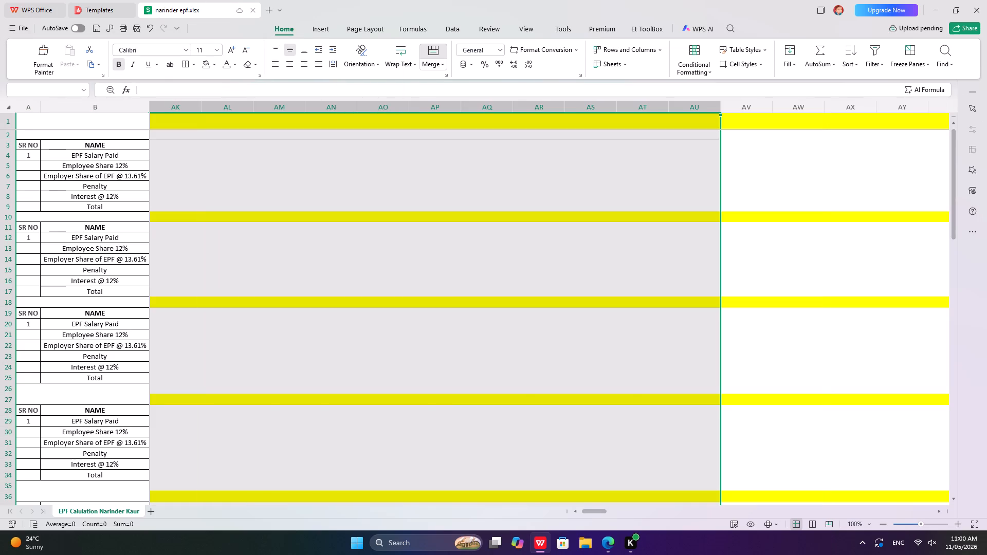
pyautogui.moveTo(591, 510); pyautogui.dragTo(559, 506)
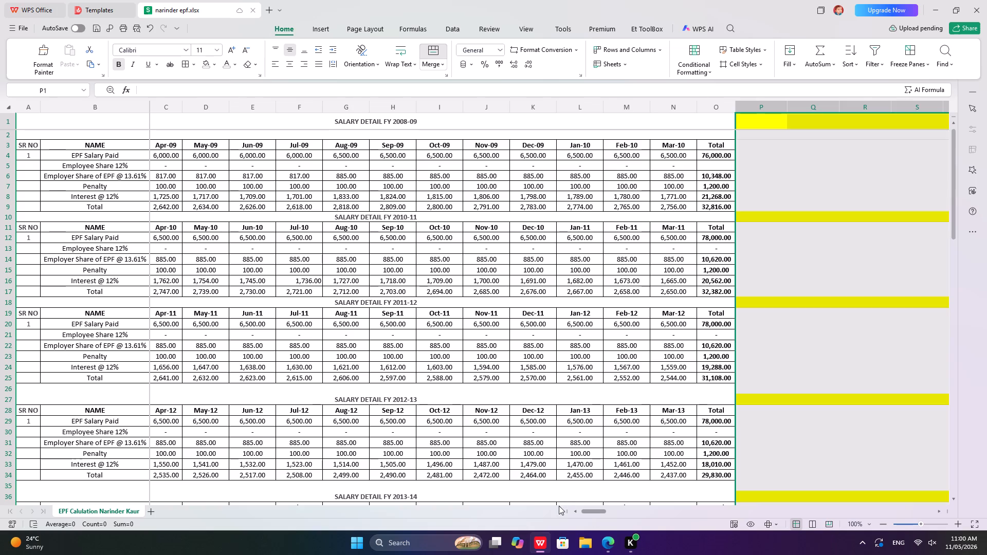
pyautogui.moveTo(559, 506); pyautogui.dragTo(503, 488)
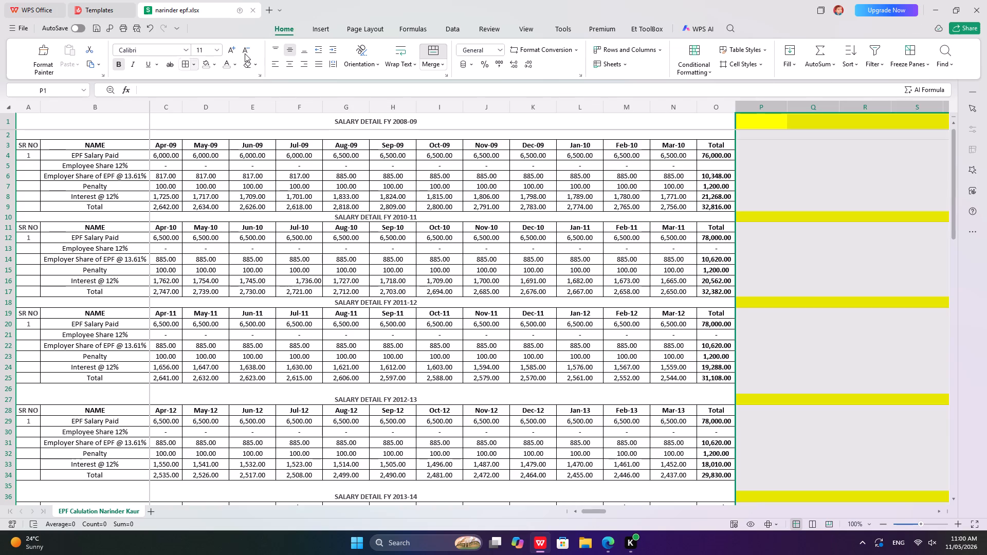
pyautogui.click(217, 69)
pyautogui.click(208, 102)
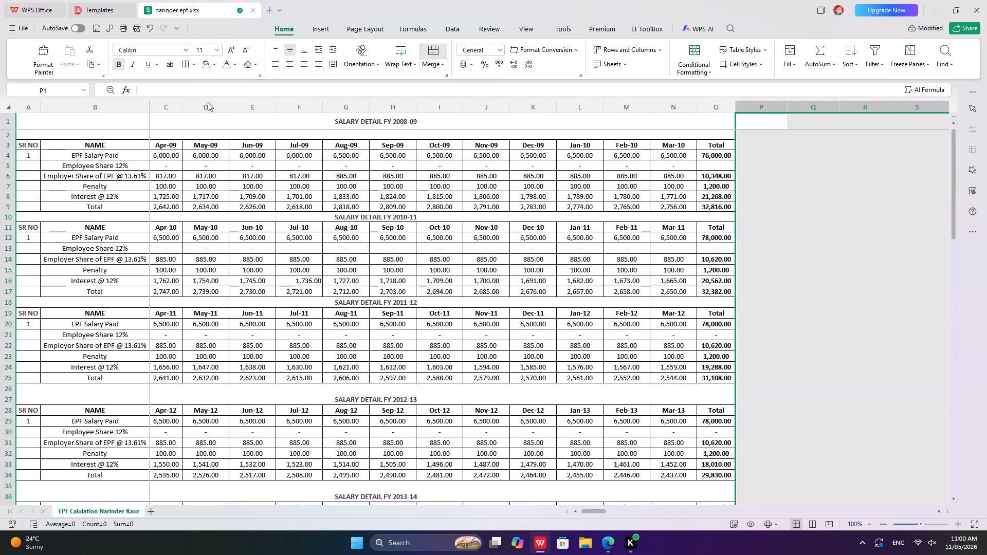
pyautogui.click(283, 242)
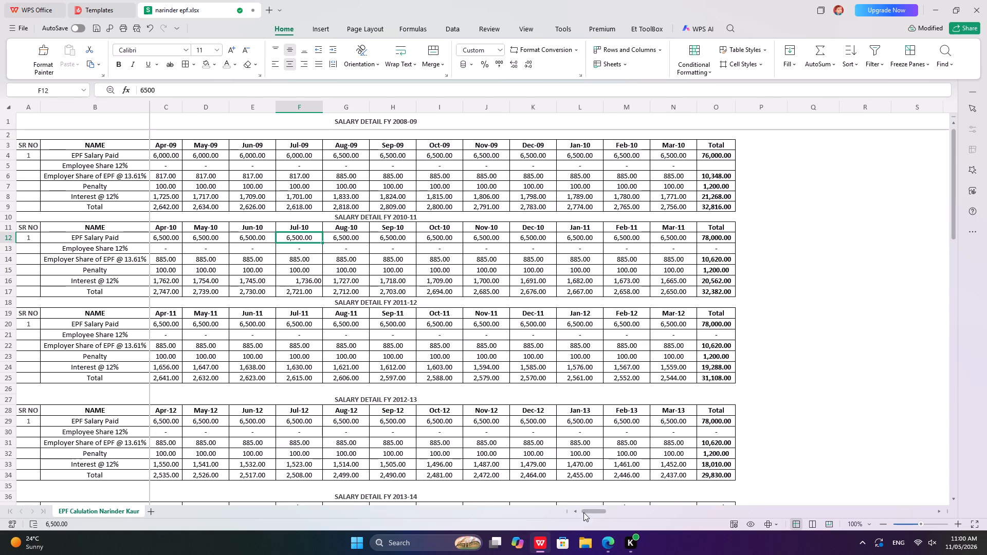
# Look across the columns beside and beyond the yearly tables for any leftover coloured fill.
pyautogui.click(593, 511)
pyautogui.click(906, 115)
pyautogui.click(906, 108)
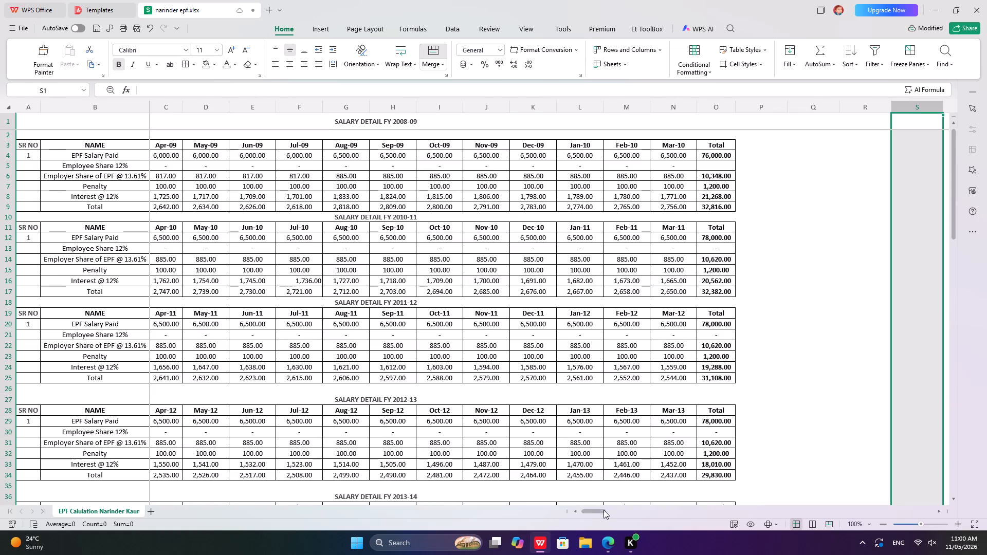
pyautogui.moveTo(600, 511); pyautogui.dragTo(601, 511)
pyautogui.moveTo(601, 511); pyautogui.dragTo(602, 508)
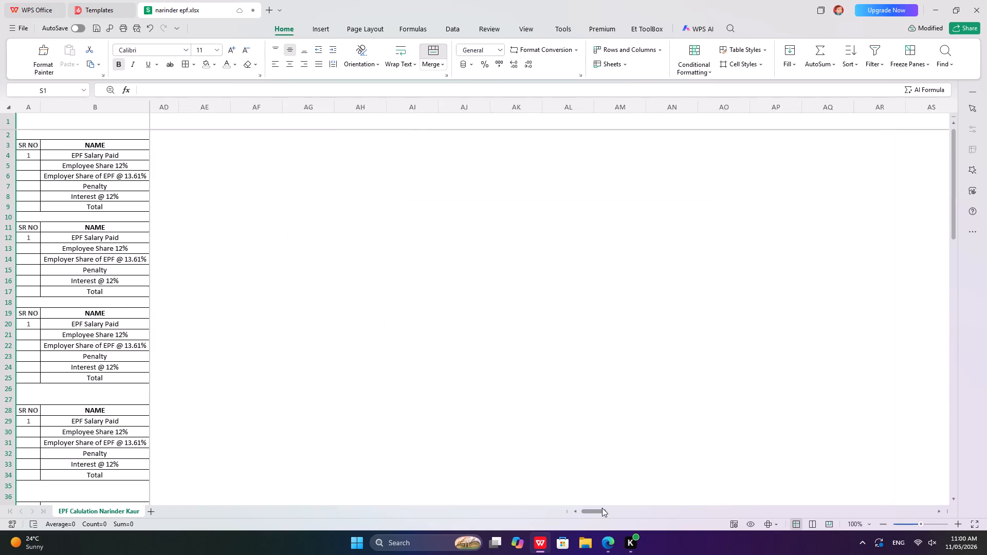
pyautogui.moveTo(602, 508); pyautogui.dragTo(590, 509)
pyautogui.click(909, 111)
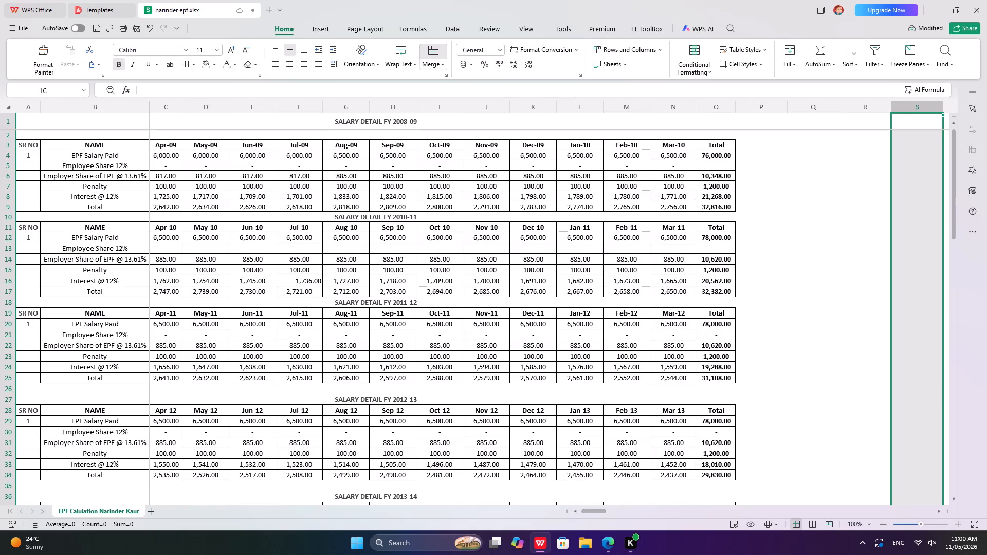
pyautogui.press('Right')
pyautogui.press('Right')
pyautogui.press('Right')
pyautogui.press('Right')
pyautogui.press('Right')
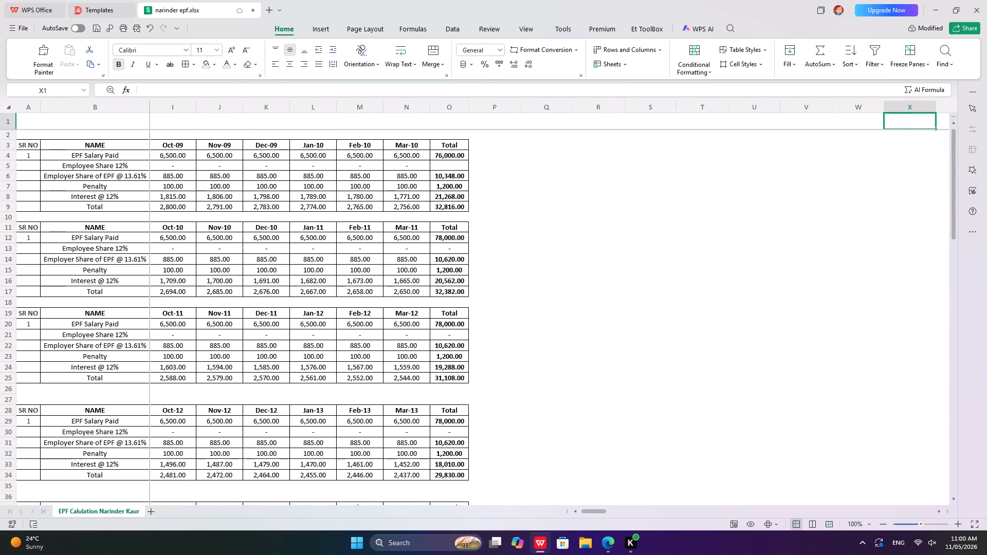
pyautogui.press('Right')
pyautogui.press('Right')
pyautogui.press('Right')
pyautogui.press('Right')
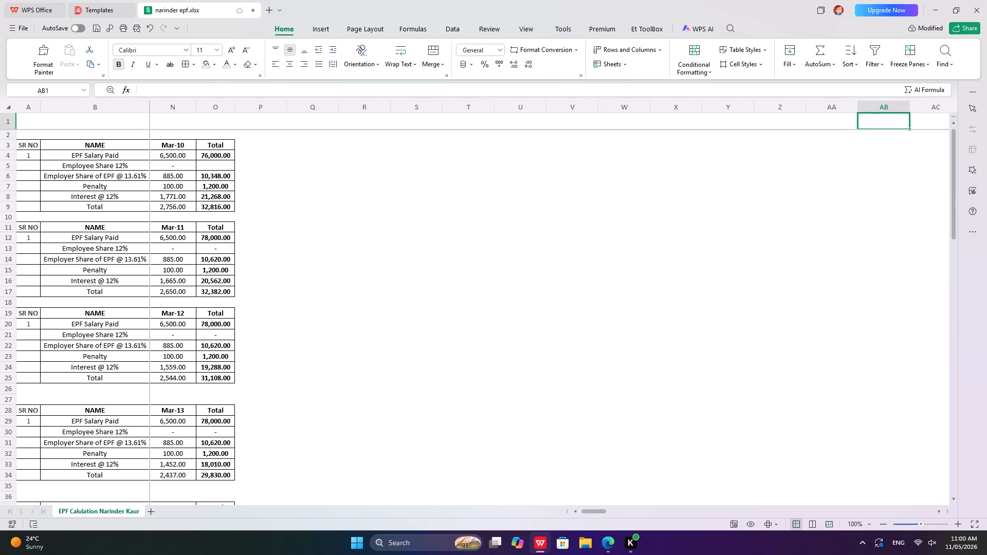
pyautogui.press('Left')
pyautogui.press('Left')
pyautogui.press('Left')
pyautogui.press('Left')
pyautogui.press('Left')
pyautogui.press('Left')
pyautogui.press('Left')
pyautogui.press('Left')
pyautogui.press('Left')
pyautogui.press('Left')
pyautogui.press('Left')
pyautogui.press('Left')
pyautogui.press('Left')
pyautogui.press('Left')
pyautogui.press('Left')
pyautogui.press('Left')
pyautogui.press('Left')
pyautogui.press('Left')
pyautogui.press('Left')
pyautogui.press('Left')
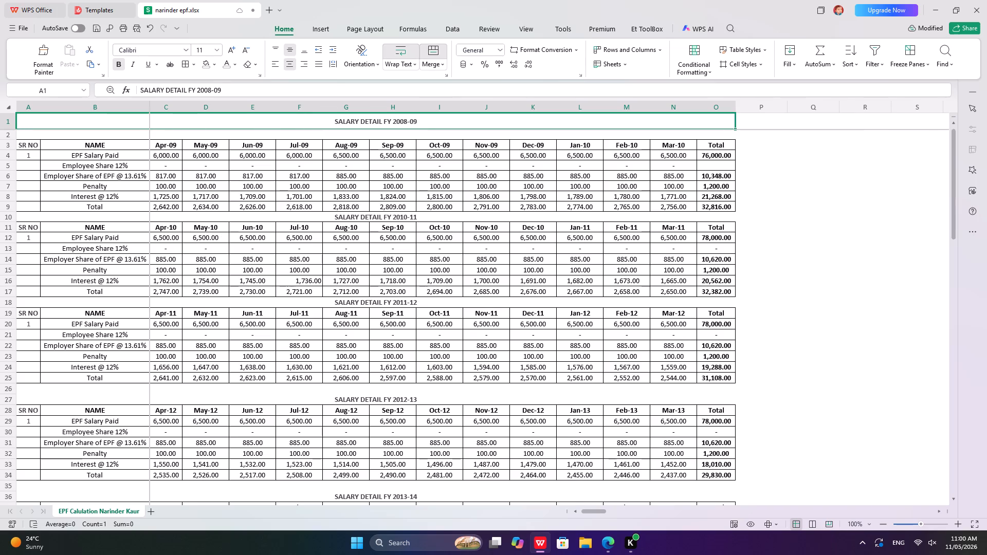
pyautogui.press('Left')
pyautogui.press('Left')
pyautogui.press('Left')
pyautogui.press('Left')
pyautogui.press('Left')
pyautogui.press('Left')
pyautogui.press('Left')
pyautogui.press('Left')
pyautogui.press('Left')
pyautogui.press('Left')
pyautogui.press('Left')
pyautogui.press('Left')
pyautogui.press('Left')
pyautogui.press('Left')
pyautogui.press('Left')
pyautogui.press('Left')
pyautogui.press('Right')
pyautogui.press('Right')
pyautogui.press('Right')
pyautogui.press('Right')
pyautogui.press('Right')
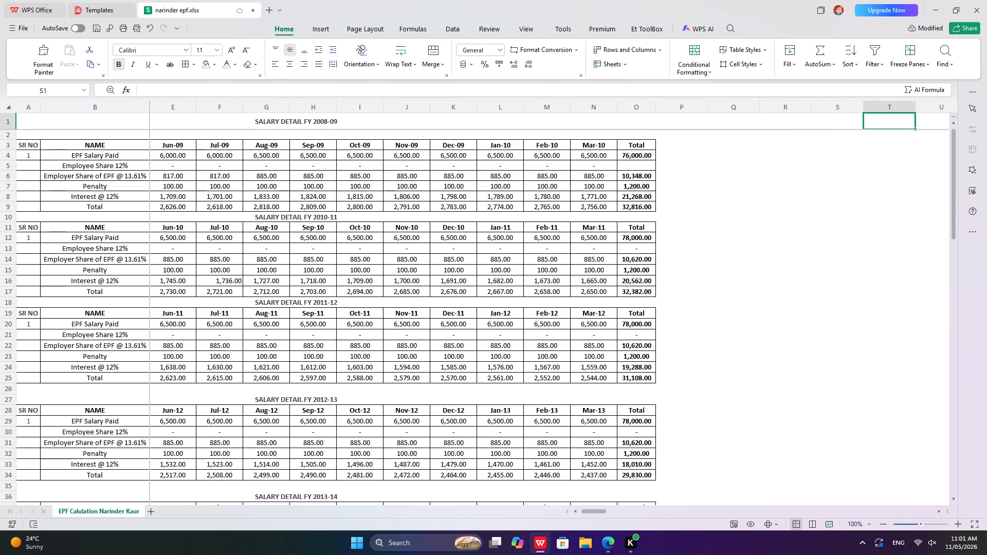
pyautogui.press('Left')
pyautogui.press('Left')
pyautogui.press('Left')
pyautogui.press('Left')
pyautogui.press('Left')
pyautogui.press('Left')
pyautogui.press('Left')
pyautogui.press('Left')
pyautogui.press('Left')
pyautogui.press('Left')
pyautogui.press('Left')
pyautogui.press('Left')
pyautogui.press('Left')
pyautogui.press('Left')
pyautogui.press('Left')
pyautogui.press('Left')
pyautogui.press('Left')
pyautogui.press('Left')
pyautogui.press('Left')
pyautogui.press('Left')
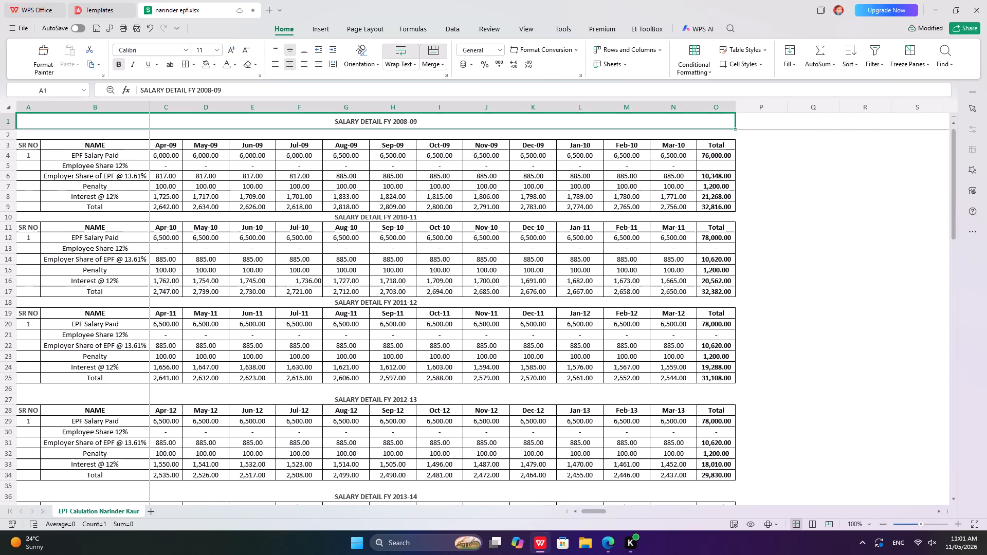
pyautogui.press('Left')
pyautogui.press('Left')
pyautogui.press('Right')
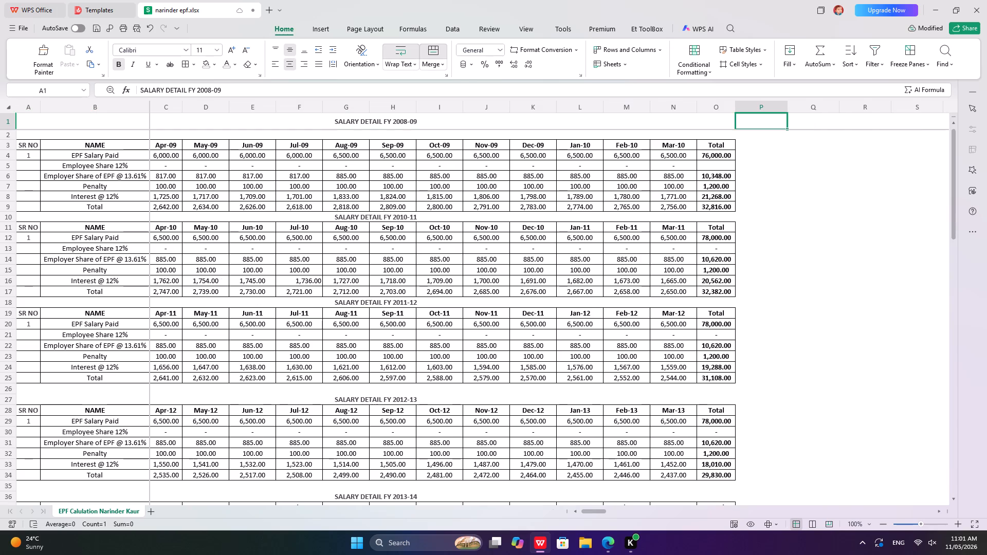
pyautogui.press('Left')
pyautogui.press('Left')
pyautogui.press('Left')
pyautogui.press('Left')
pyautogui.press('Left')
pyautogui.press('Left')
pyautogui.press('Left')
pyautogui.press('Left')
pyautogui.press('Left')
pyautogui.press('Left')
pyautogui.press('Left')
pyautogui.press('Left')
pyautogui.press('Left')
pyautogui.press('Left')
pyautogui.press('Left')
pyautogui.press('Left')
pyautogui.press('Left')
pyautogui.press('Left')
pyautogui.press('Left')
pyautogui.press('Left')
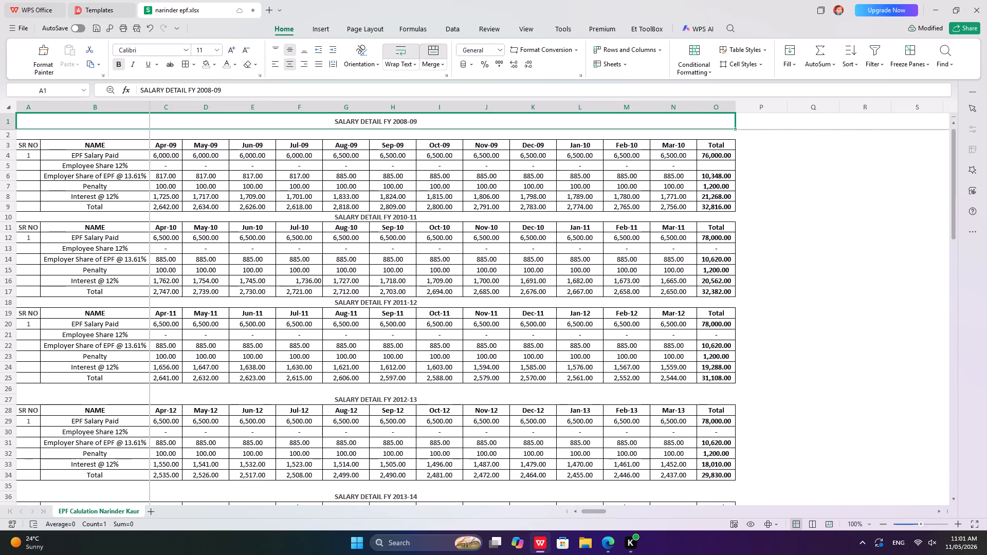
pyautogui.moveTo(590, 511); pyautogui.dragTo(593, 511)
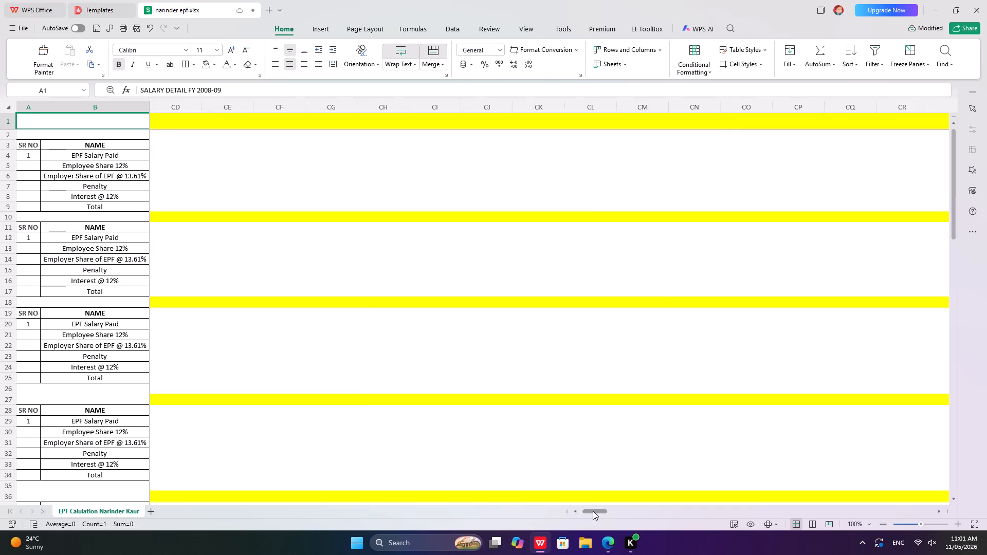
pyautogui.moveTo(593, 511); pyautogui.dragTo(574, 517)
pyautogui.click(158, 188)
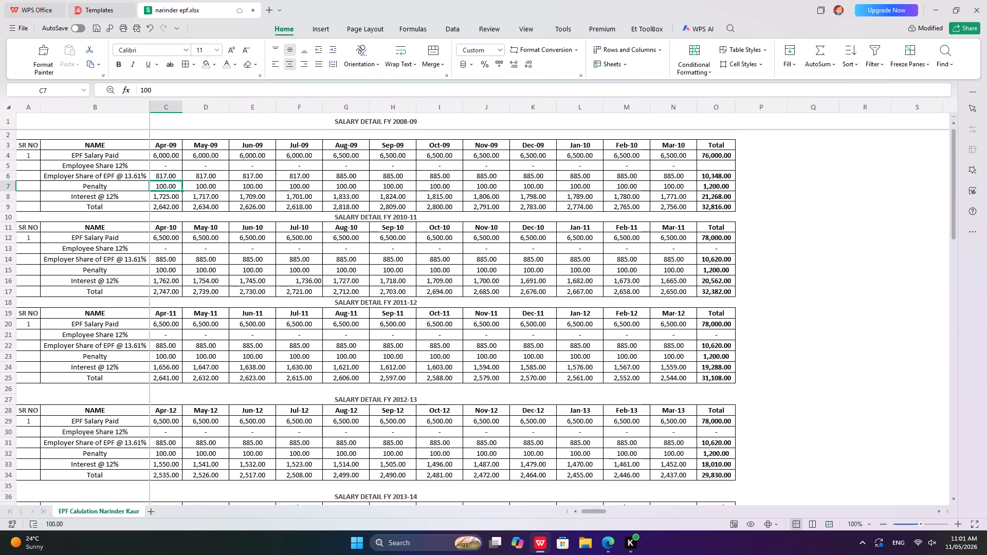
# Narrow columns P to S together, giving all four the same smaller width.
pyautogui.moveTo(26, 109); pyautogui.dragTo(711, 172)
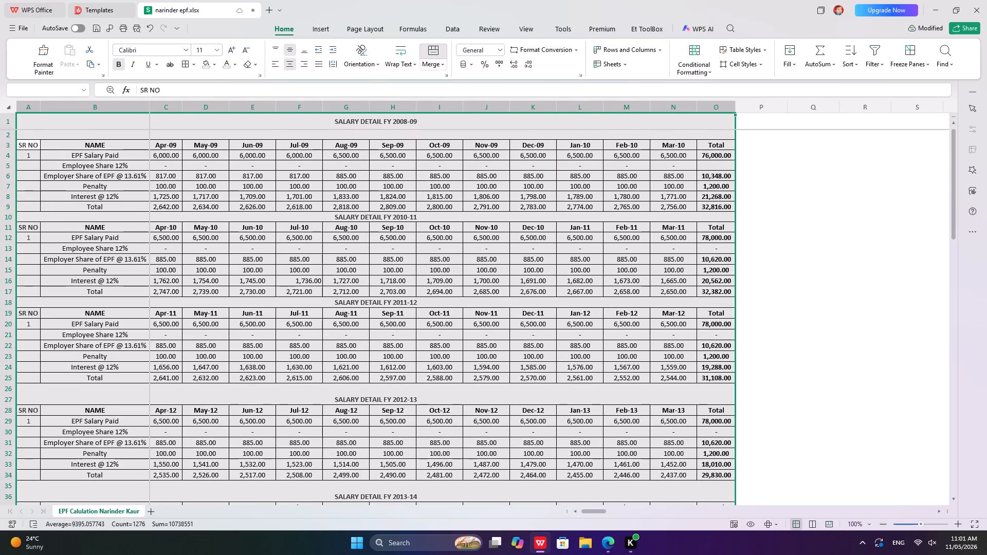
pyautogui.moveTo(756, 102); pyautogui.dragTo(924, 109)
pyautogui.click(792, 109)
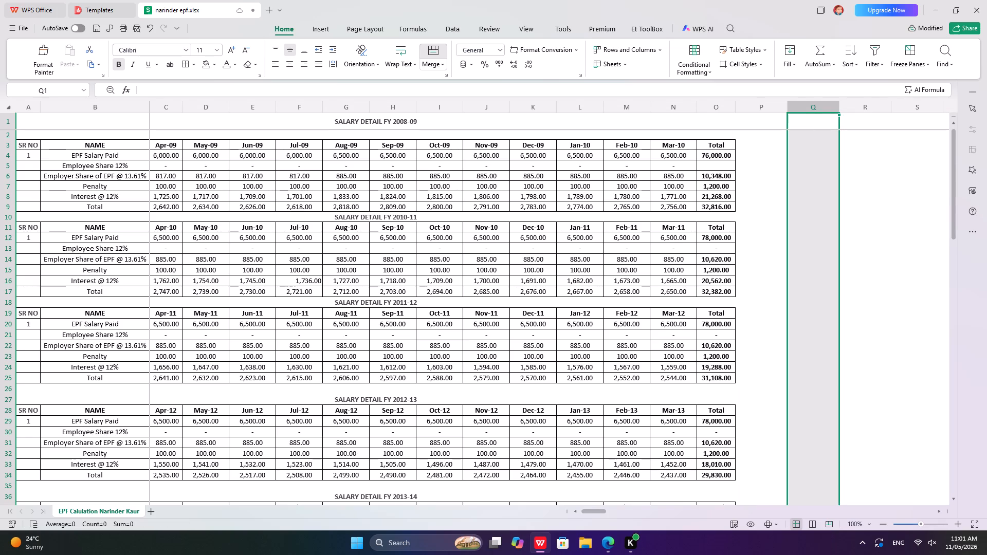
pyautogui.click(765, 115)
pyautogui.moveTo(764, 106); pyautogui.dragTo(934, 103)
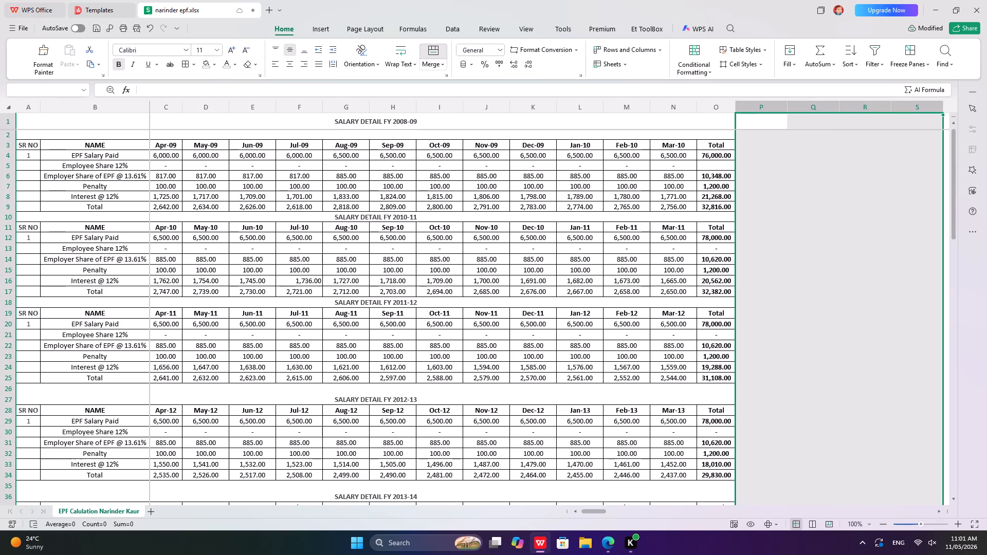
pyautogui.moveTo(787, 107); pyautogui.dragTo(772, 109)
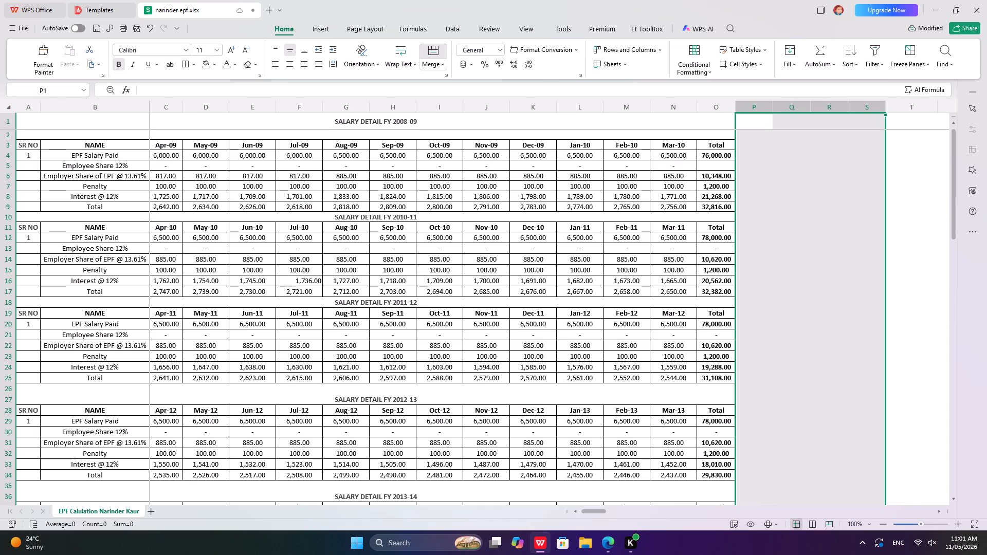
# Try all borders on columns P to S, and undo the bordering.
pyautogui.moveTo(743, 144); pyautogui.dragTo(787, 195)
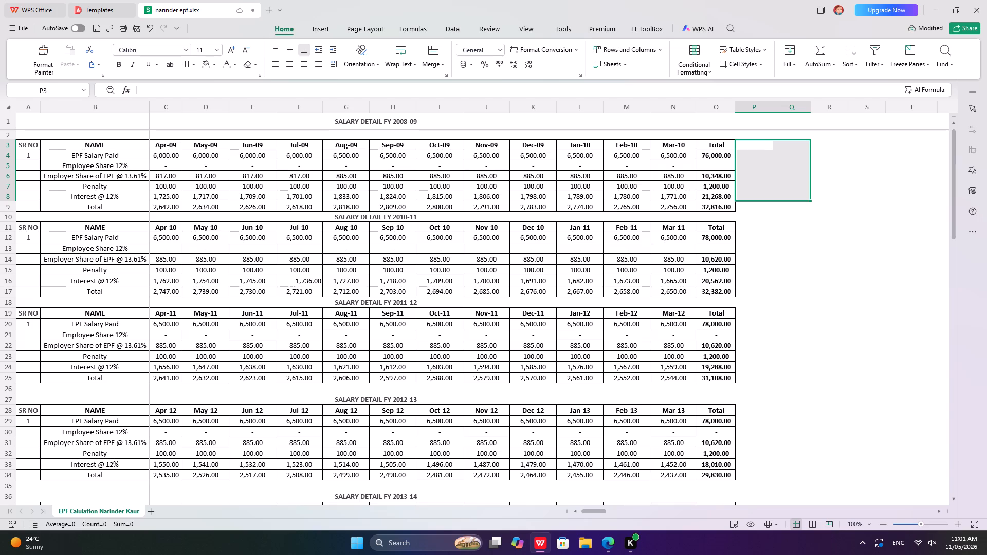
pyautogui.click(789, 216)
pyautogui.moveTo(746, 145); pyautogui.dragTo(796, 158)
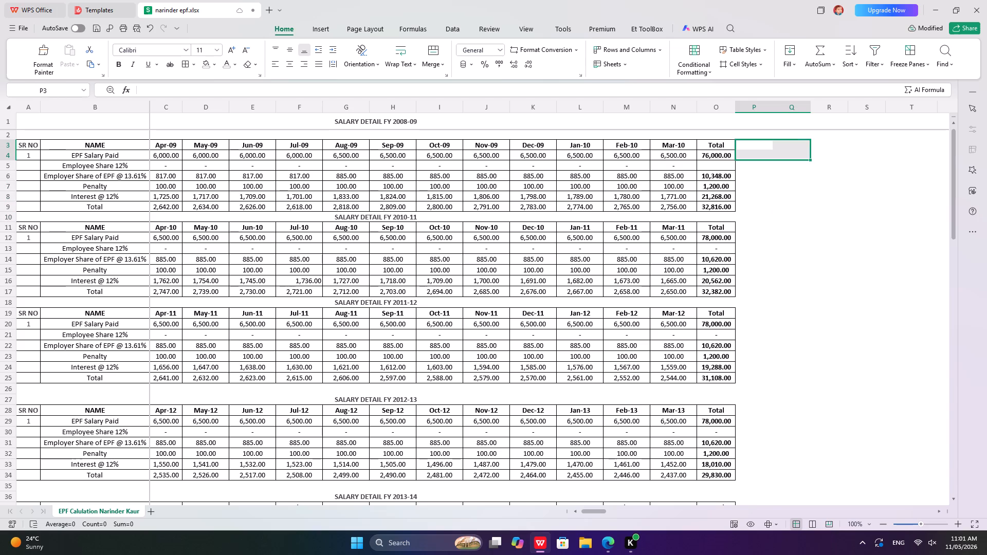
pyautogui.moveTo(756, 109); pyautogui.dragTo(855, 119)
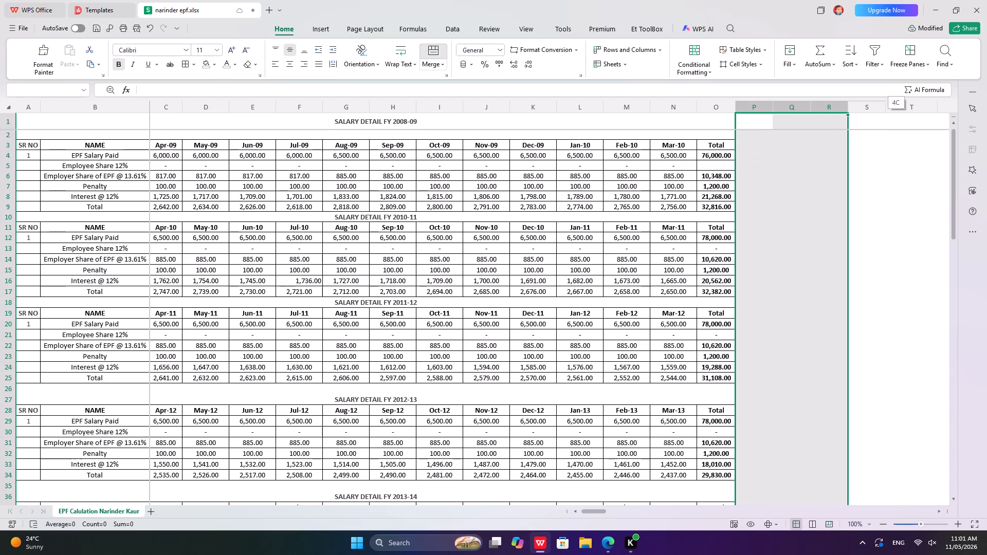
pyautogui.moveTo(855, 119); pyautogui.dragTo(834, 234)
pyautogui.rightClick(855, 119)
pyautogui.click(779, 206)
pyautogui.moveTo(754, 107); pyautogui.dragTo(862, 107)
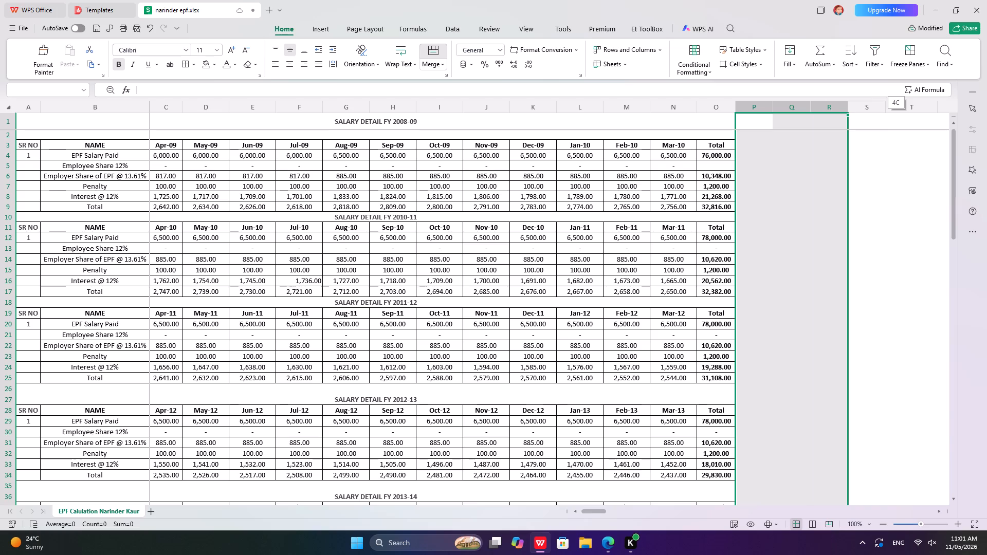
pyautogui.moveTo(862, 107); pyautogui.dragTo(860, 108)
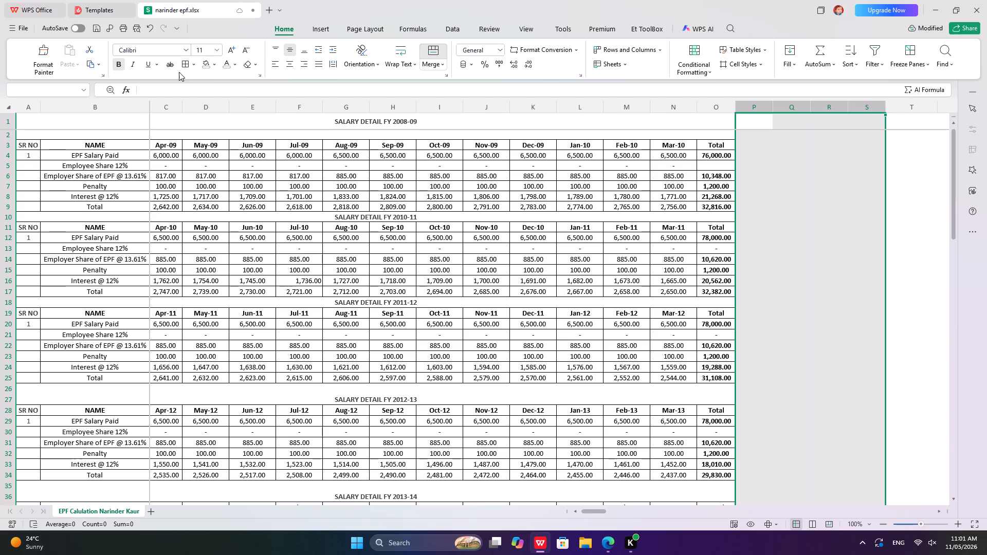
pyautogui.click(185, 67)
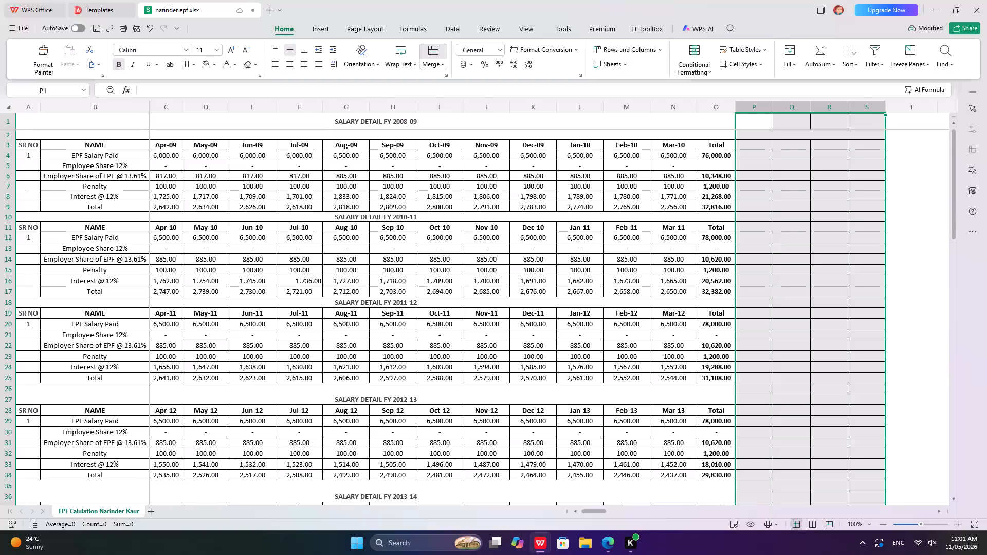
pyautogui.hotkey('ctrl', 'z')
# Apply all borders to the whole of columns P to S beside the yearly tables.
pyautogui.moveTo(755, 110); pyautogui.dragTo(838, 117)
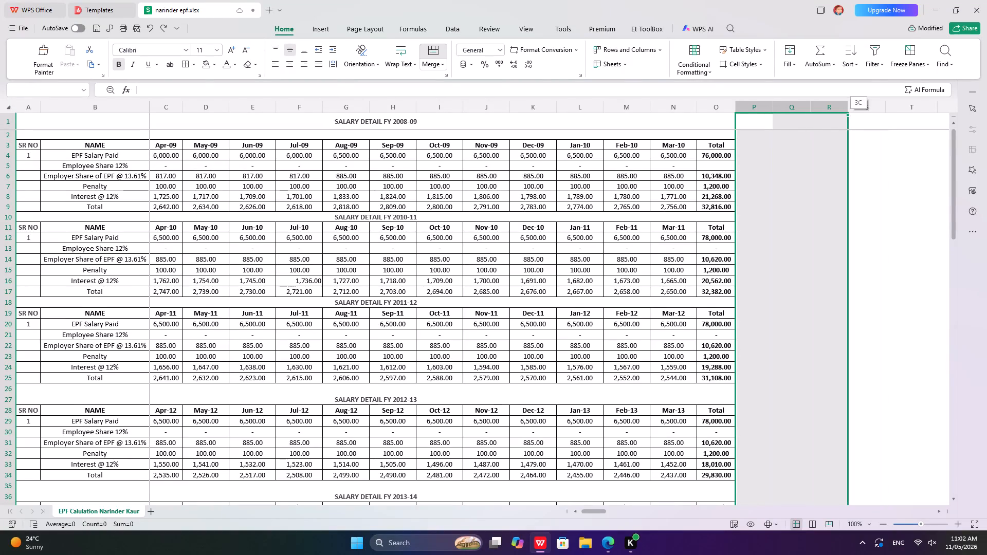
pyautogui.moveTo(838, 117); pyautogui.dragTo(857, 124)
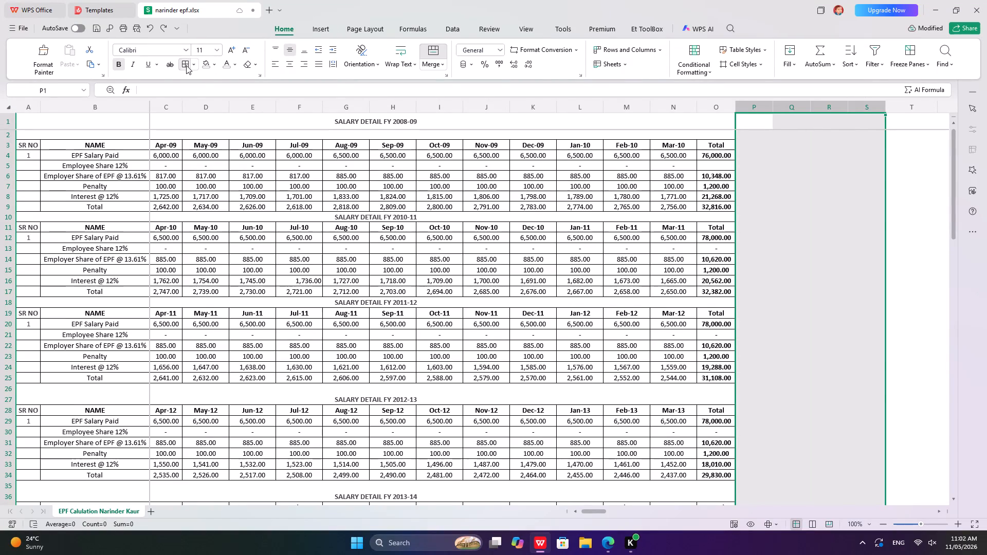
pyautogui.click(186, 65)
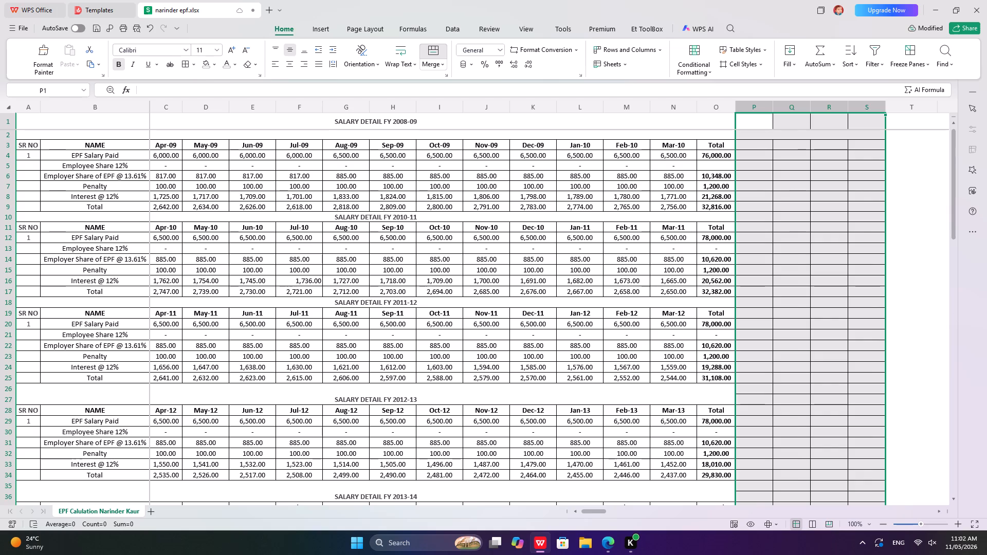
# Remove all borders from the whole of columns P to S beside the yearly tables.
pyautogui.moveTo(755, 142); pyautogui.dragTo(875, 149)
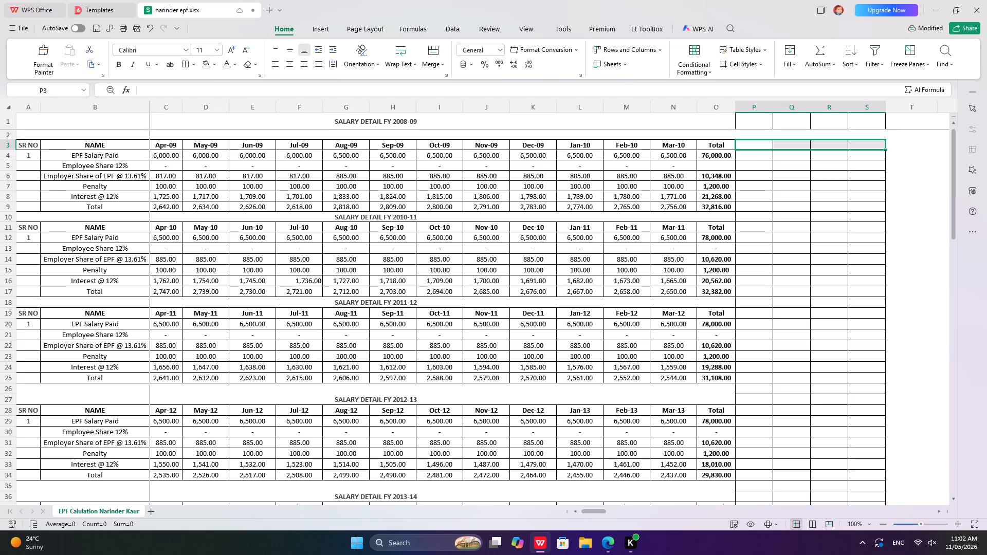
pyautogui.click(774, 187)
pyautogui.moveTo(750, 113); pyautogui.dragTo(876, 115)
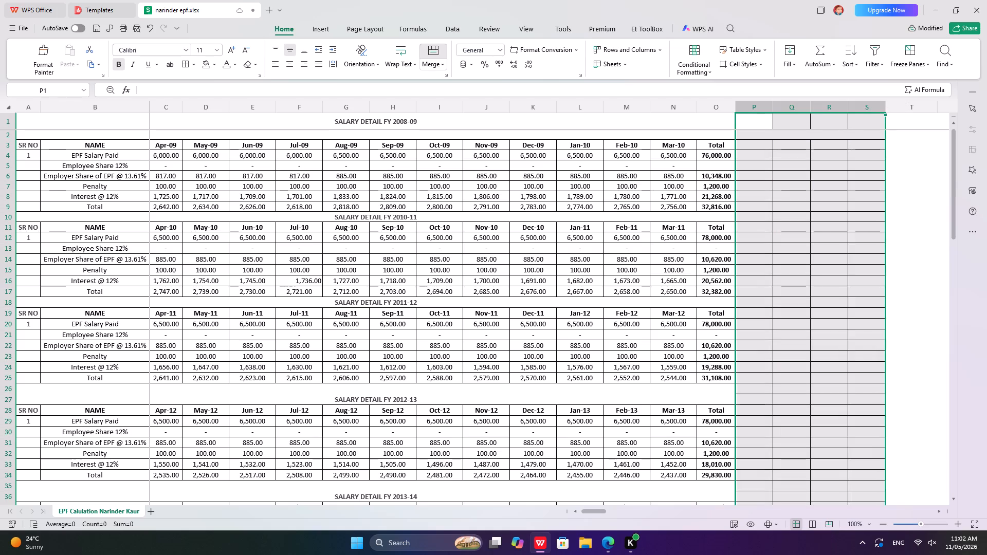
pyautogui.click(194, 65)
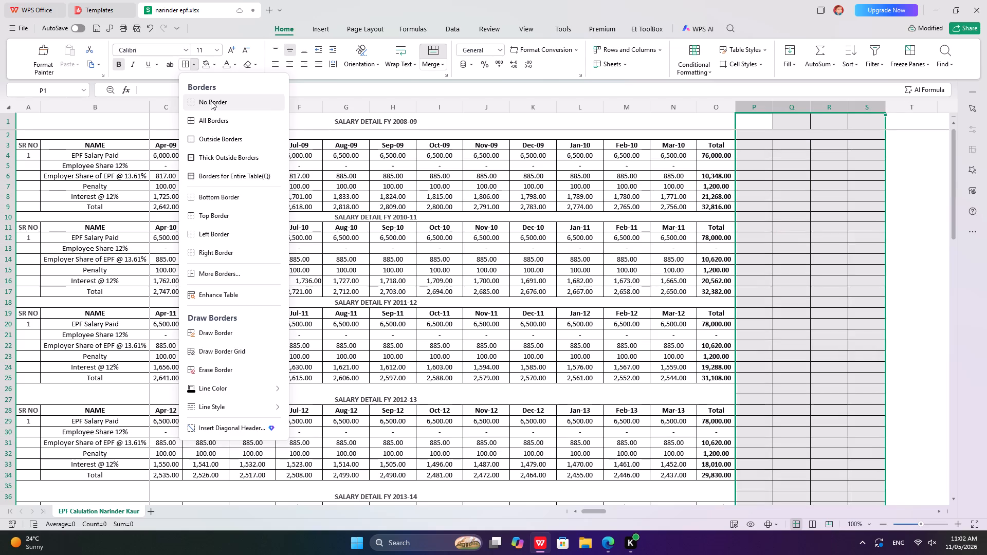
pyautogui.click(212, 103)
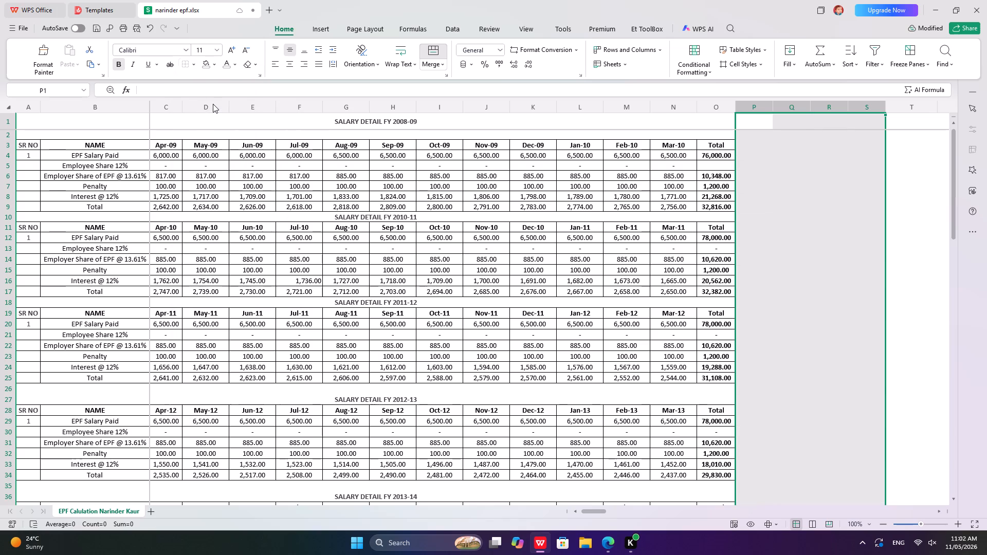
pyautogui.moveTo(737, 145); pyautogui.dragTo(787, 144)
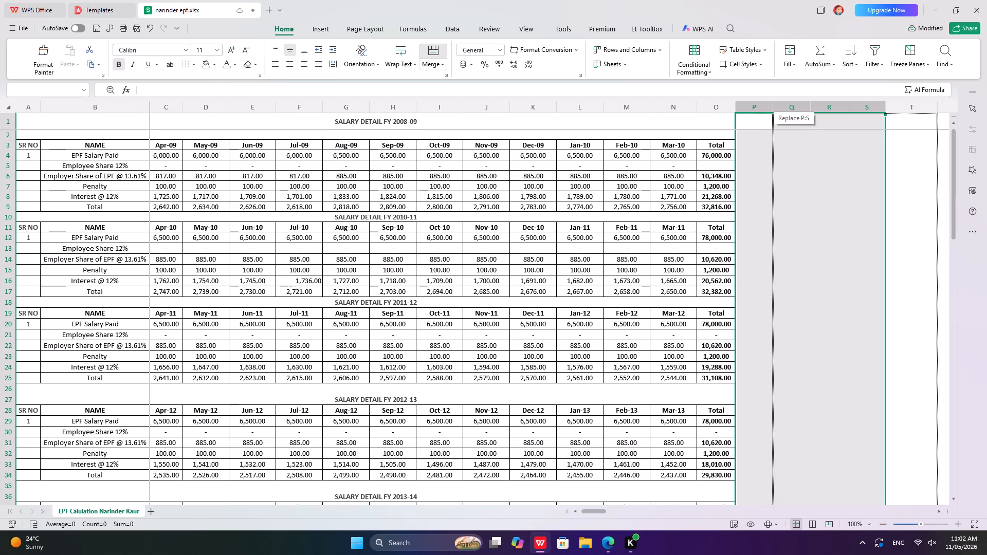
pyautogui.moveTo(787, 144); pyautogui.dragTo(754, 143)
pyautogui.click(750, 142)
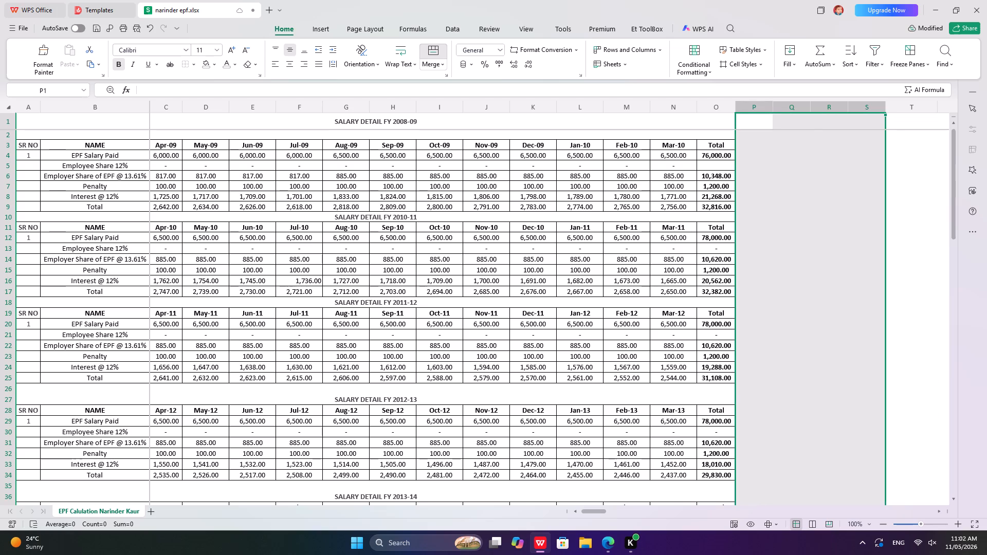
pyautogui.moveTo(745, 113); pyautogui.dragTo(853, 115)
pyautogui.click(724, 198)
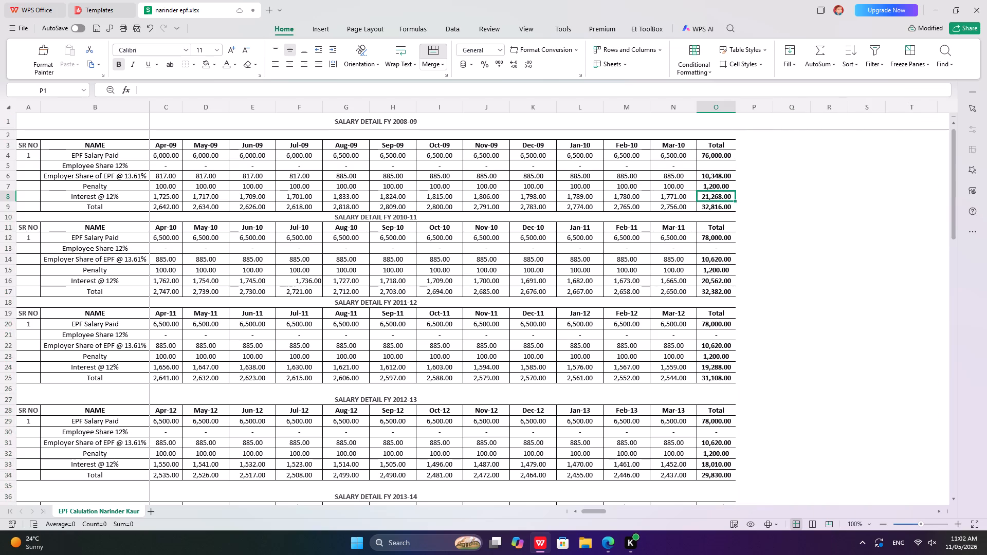
# Apply all borders to the whole of column O, which holds the yearly totals.
pyautogui.click(720, 106)
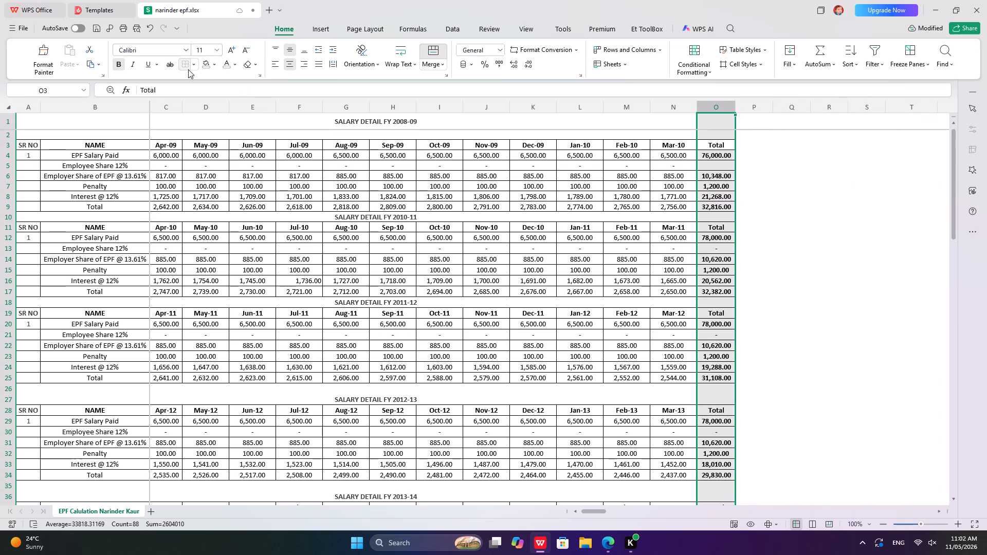
pyautogui.click(193, 68)
pyautogui.click(204, 120)
pyautogui.click(472, 253)
pyautogui.click(593, 286)
pyautogui.click(699, 145)
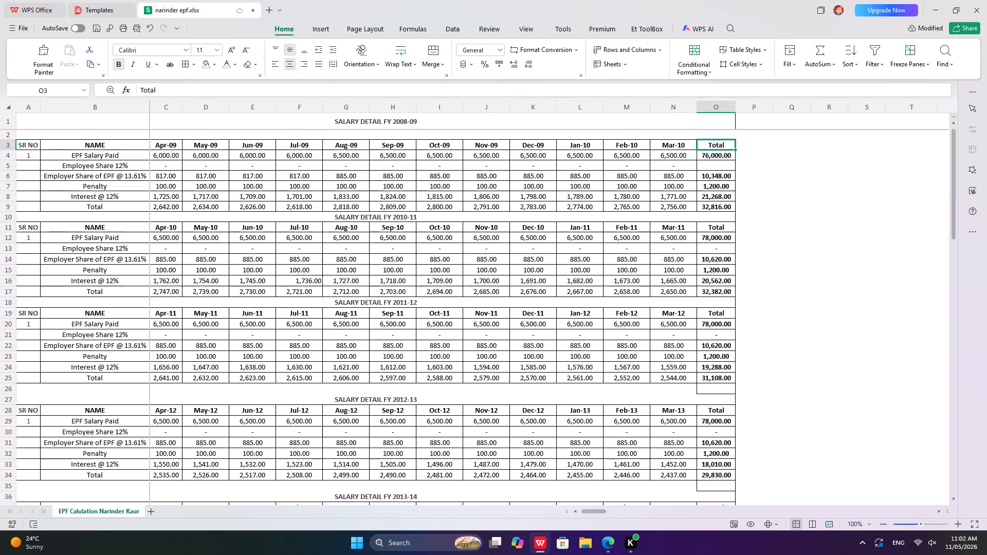
# Apply all borders to the merged SALARY DETAIL FY 2008-09 title cell in row 1.
pyautogui.click(309, 120)
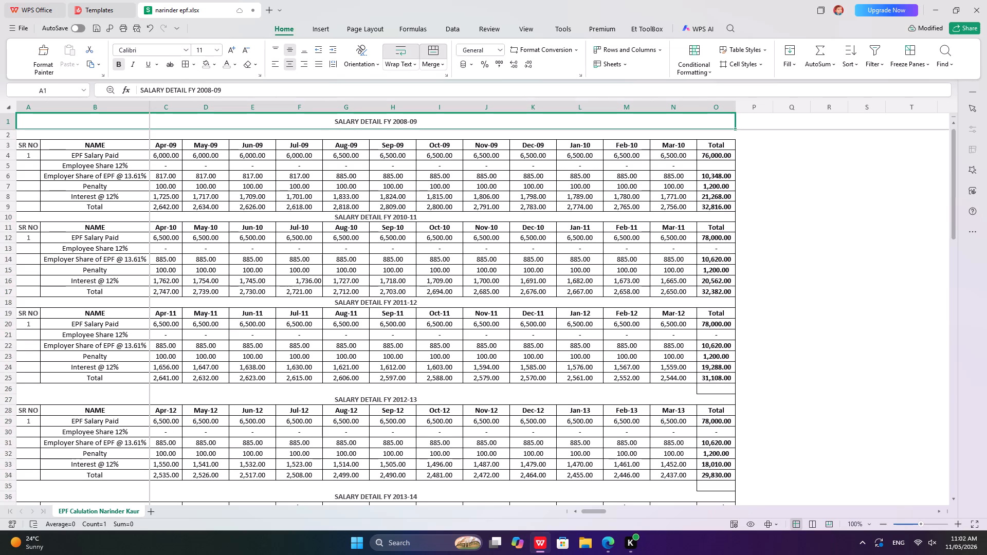
pyautogui.click(331, 152)
pyautogui.click(133, 132)
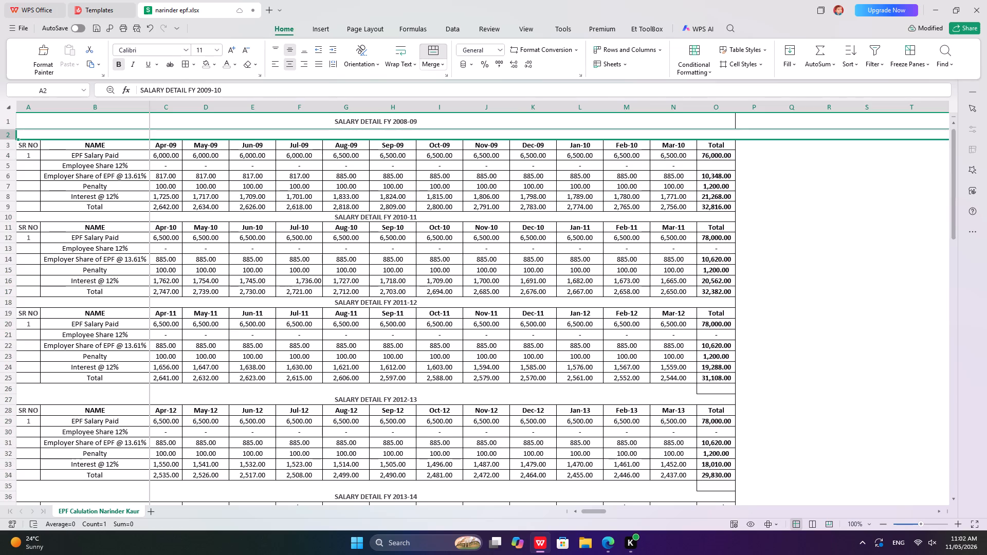
pyautogui.moveTo(396, 216); pyautogui.dragTo(403, 216)
pyautogui.click(677, 124)
pyautogui.moveTo(673, 119); pyautogui.dragTo(660, 121)
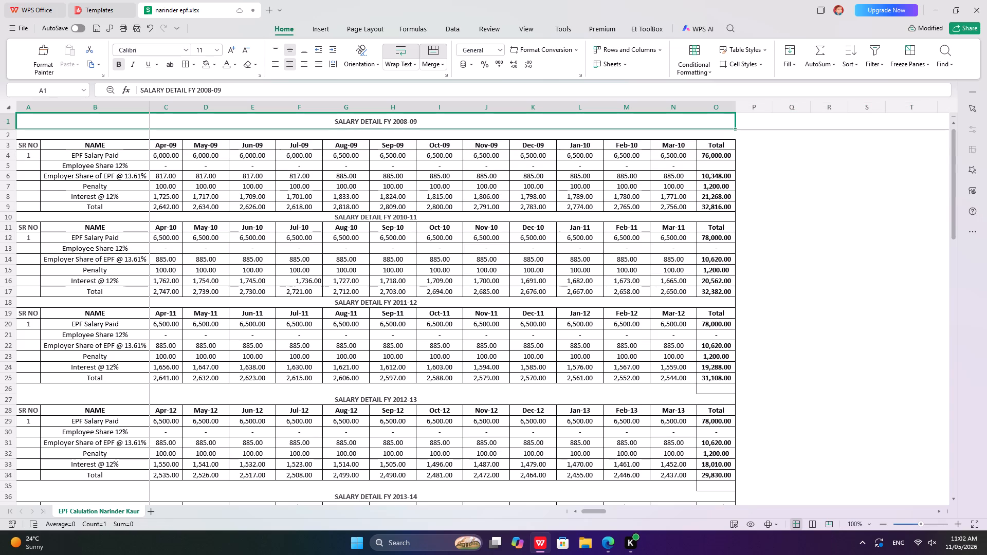
pyautogui.click(187, 70)
pyautogui.click(187, 62)
pyautogui.tripleClick(187, 62)
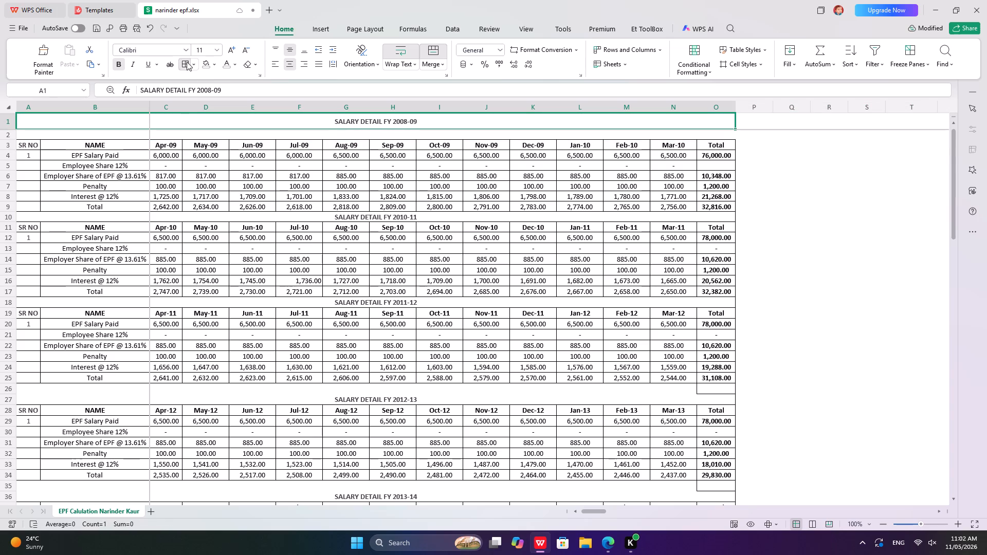
pyautogui.click(284, 174)
# Unmerge the overly wide SALARY DETAIL FY 2009-10 title cell in row 2.
pyautogui.click(285, 139)
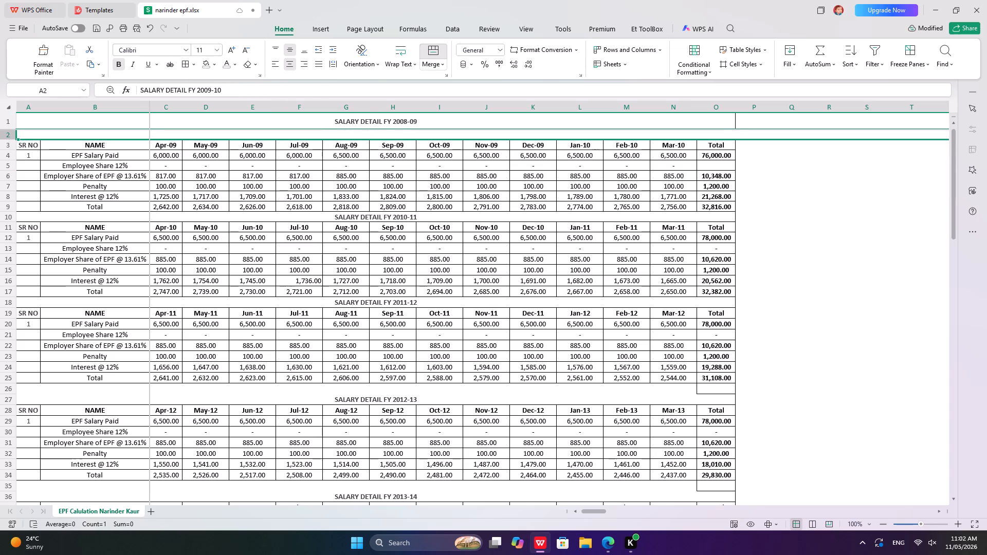
pyautogui.click(382, 195)
pyautogui.click(716, 132)
pyautogui.click(430, 64)
pyautogui.click(458, 92)
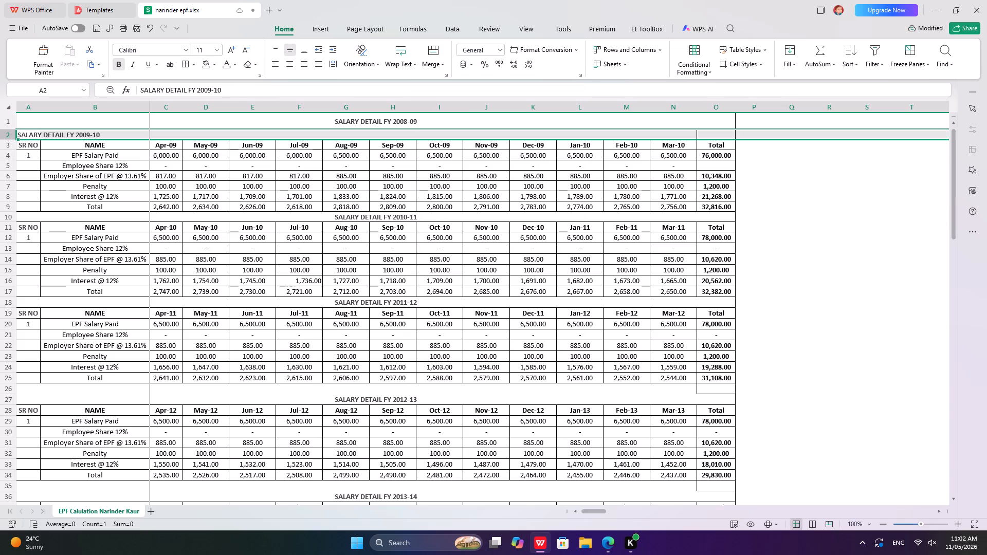
pyautogui.click(480, 178)
# Merge and center the SALARY DETAIL FY 2009-10 title across A2 to O2, matching the table's width.
pyautogui.moveTo(41, 132); pyautogui.dragTo(353, 133)
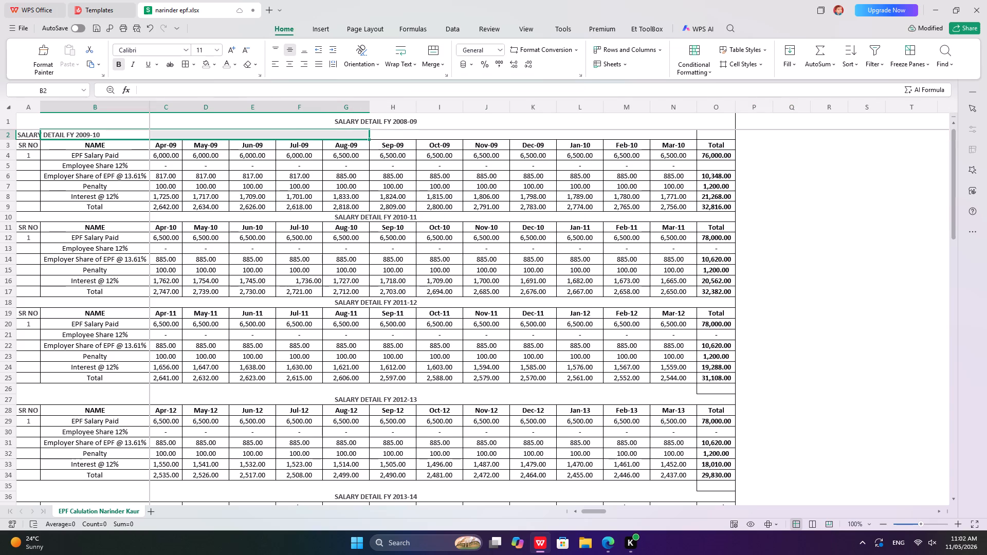
pyautogui.moveTo(18, 135); pyautogui.dragTo(692, 138)
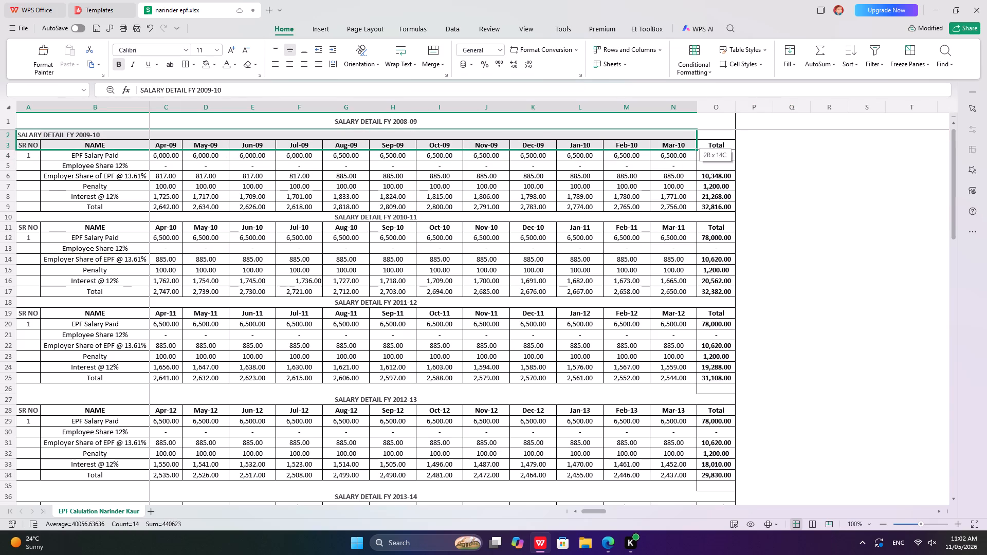
pyautogui.moveTo(692, 138); pyautogui.dragTo(708, 135)
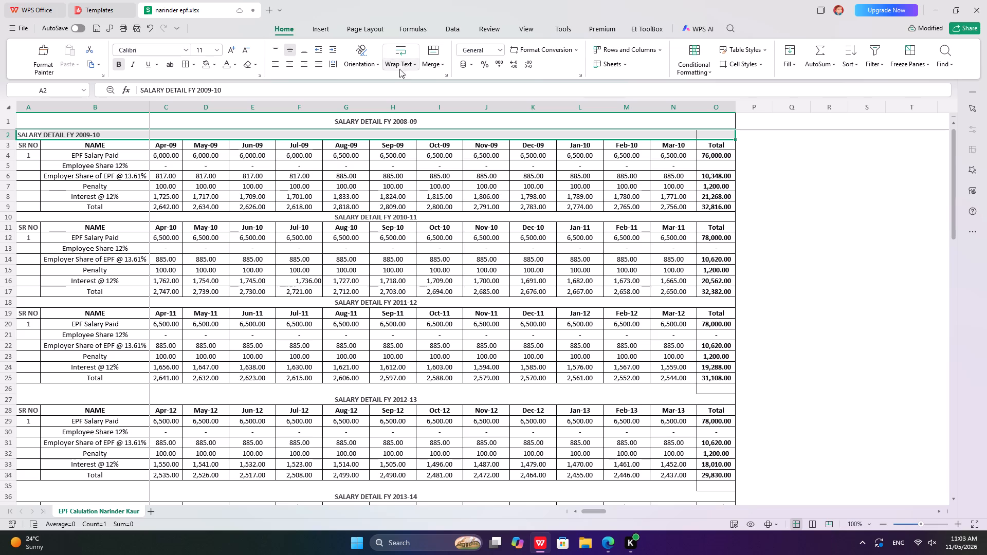
pyautogui.moveTo(400, 64); pyautogui.dragTo(415, 60)
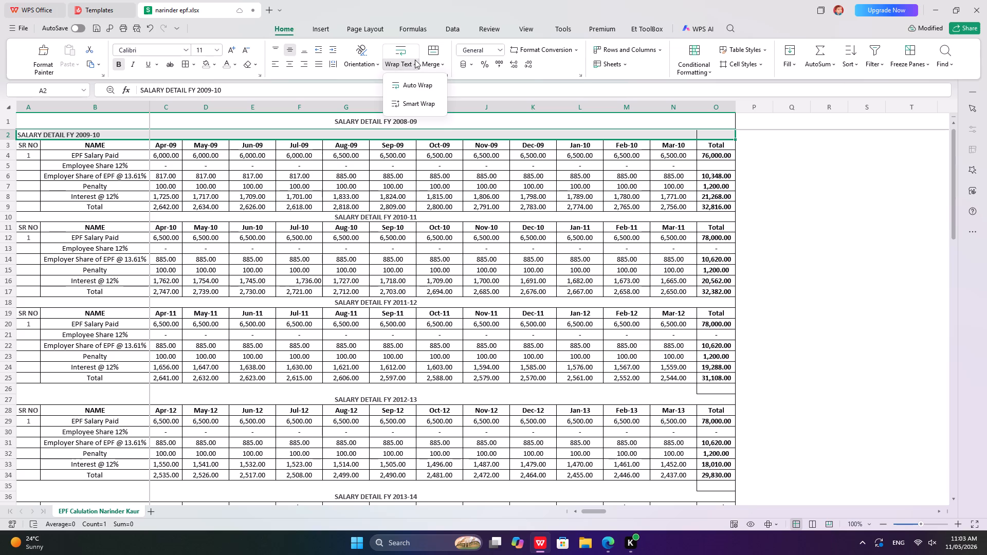
pyautogui.moveTo(415, 60); pyautogui.dragTo(441, 61)
pyautogui.click(441, 61)
pyautogui.click(470, 99)
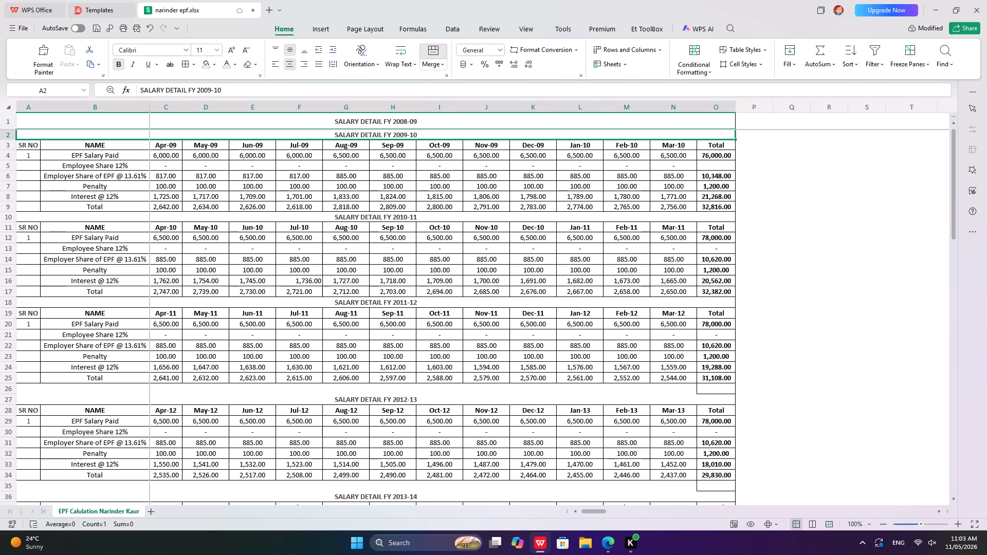
pyautogui.click(407, 171)
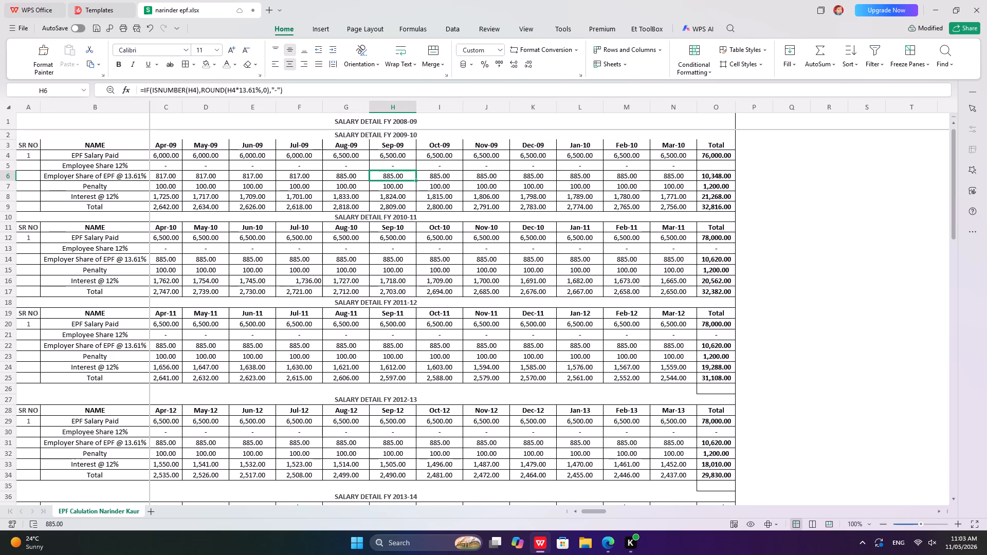
# Check the yearly title rows from FY 2010-11 down to FY 2020-21 for their merge width and centering.
pyautogui.click(311, 303)
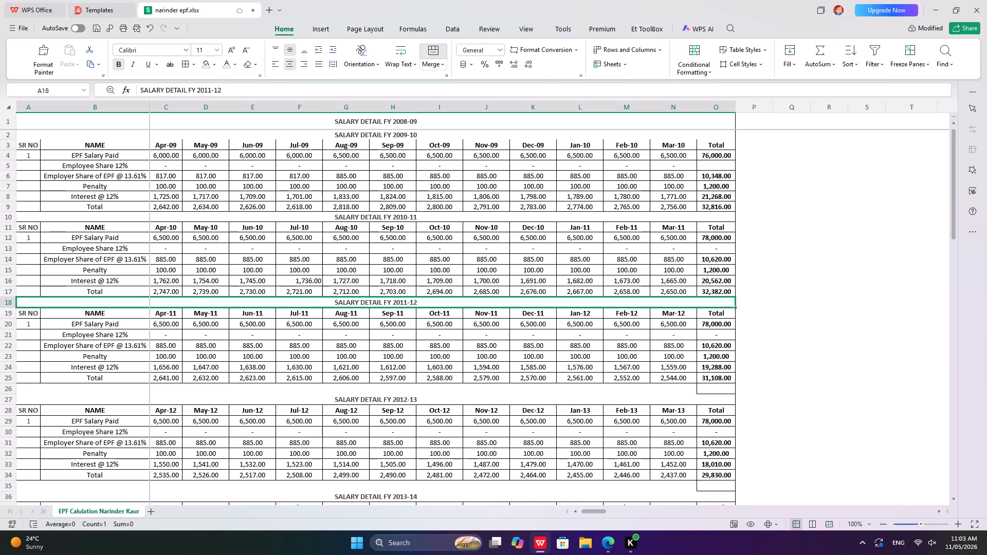
pyautogui.click(358, 219)
pyautogui.scroll(-4, 358, 237)
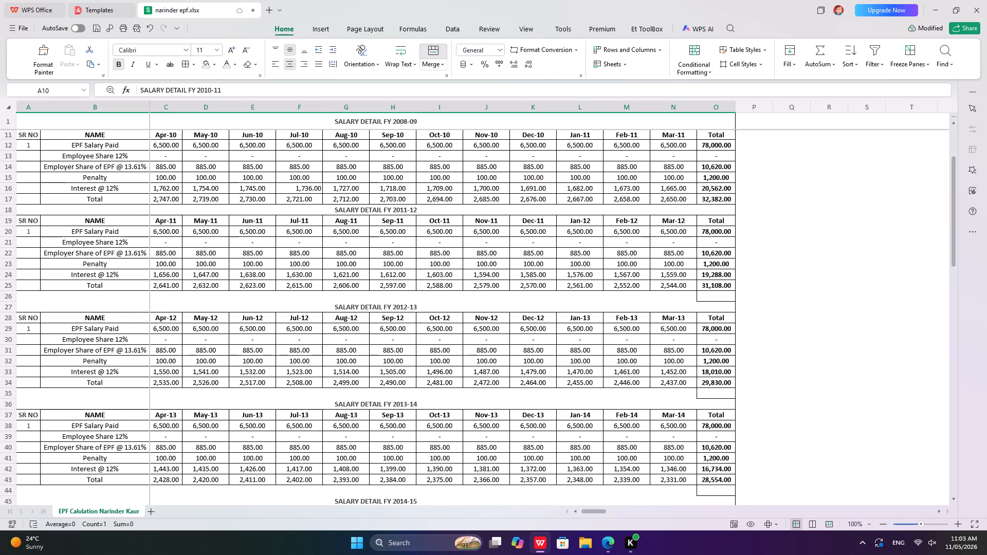
pyautogui.click(359, 274)
pyautogui.click(359, 366)
pyautogui.click(360, 375)
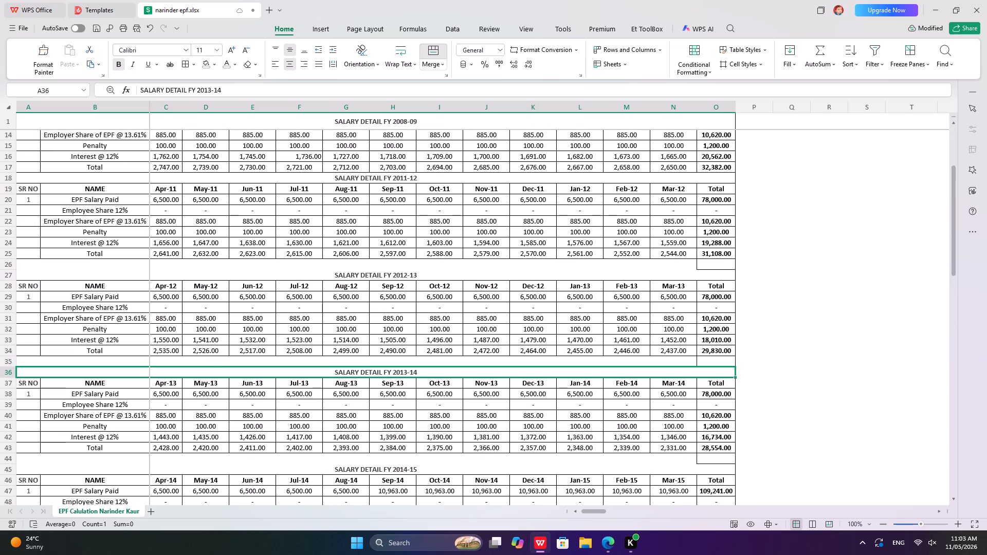
pyautogui.scroll(-2, 360, 375)
pyautogui.click(363, 408)
pyautogui.scroll(-5, 362, 403)
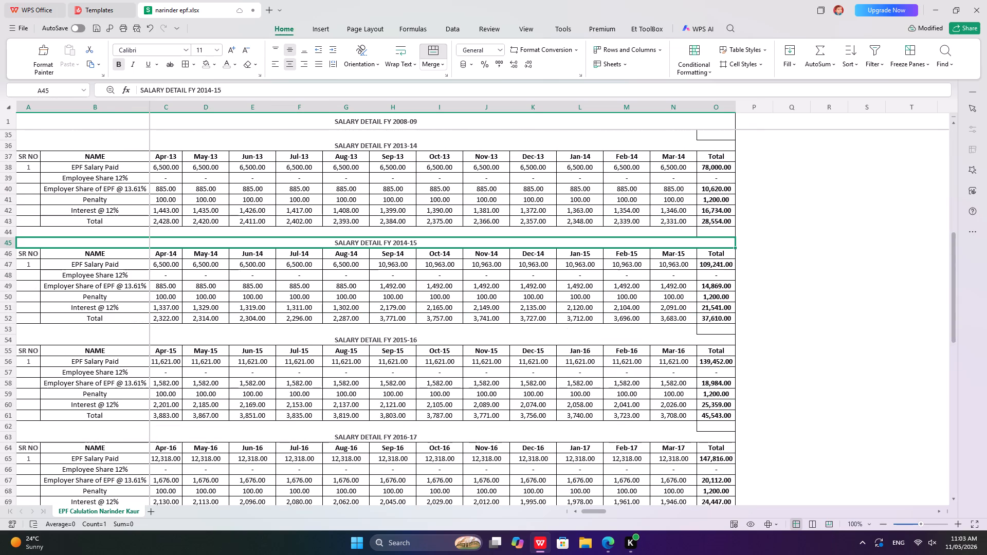
pyautogui.click(344, 337)
pyautogui.scroll(-5, 344, 338)
pyautogui.click(346, 369)
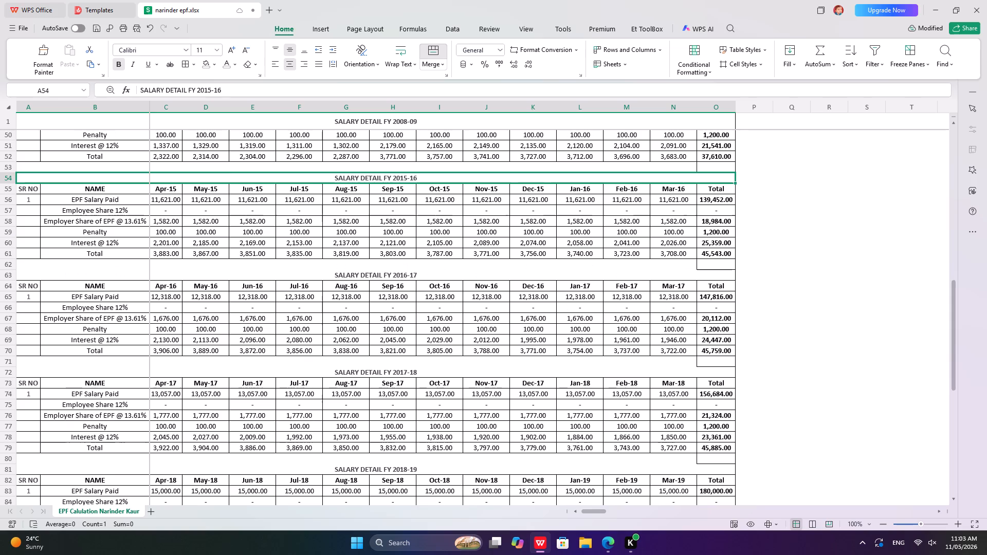
pyautogui.click(352, 273)
pyautogui.scroll(-4, 360, 292)
pyautogui.click(351, 344)
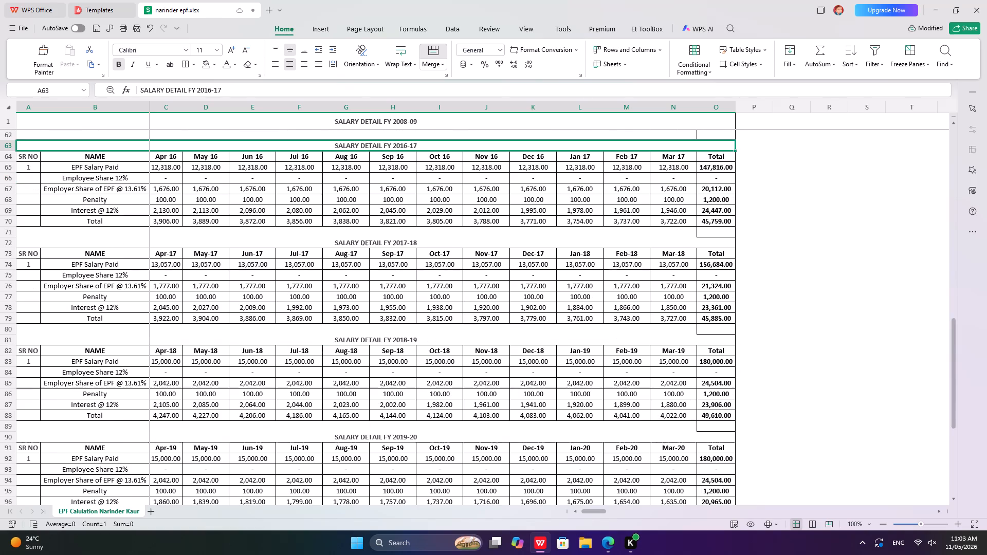
pyautogui.scroll(-1, 346, 368)
pyautogui.click(344, 412)
pyautogui.click(342, 401)
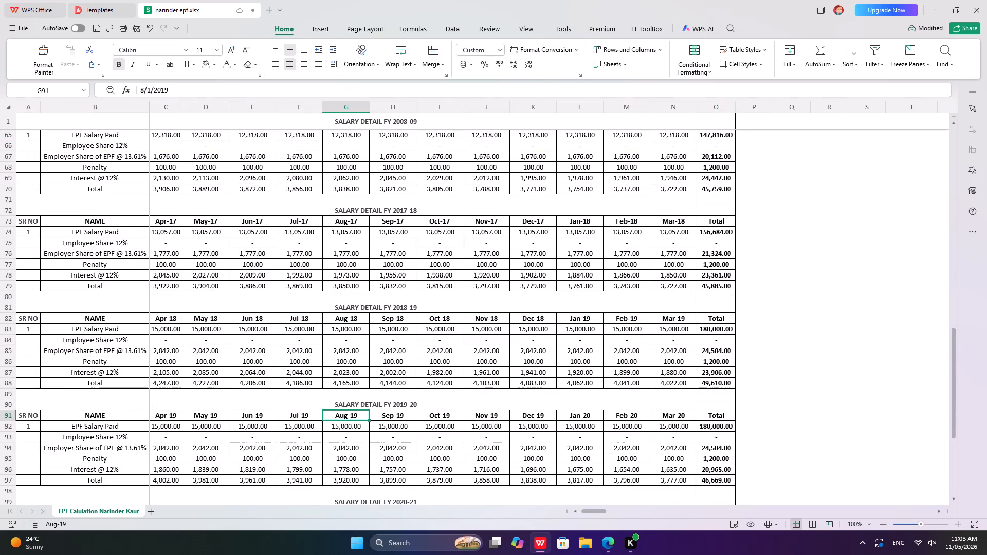
pyautogui.scroll(-6, 342, 401)
pyautogui.click(349, 309)
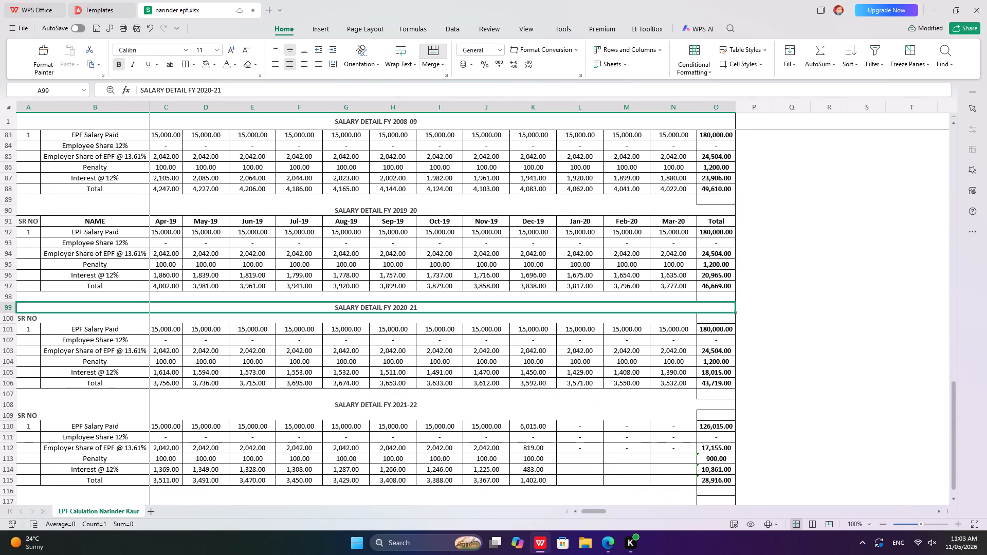
# Apply all borders to the FY 2020-21 table, cells A100 to O106, including its header row.
pyautogui.click(0, 321)
pyautogui.click(58, 359)
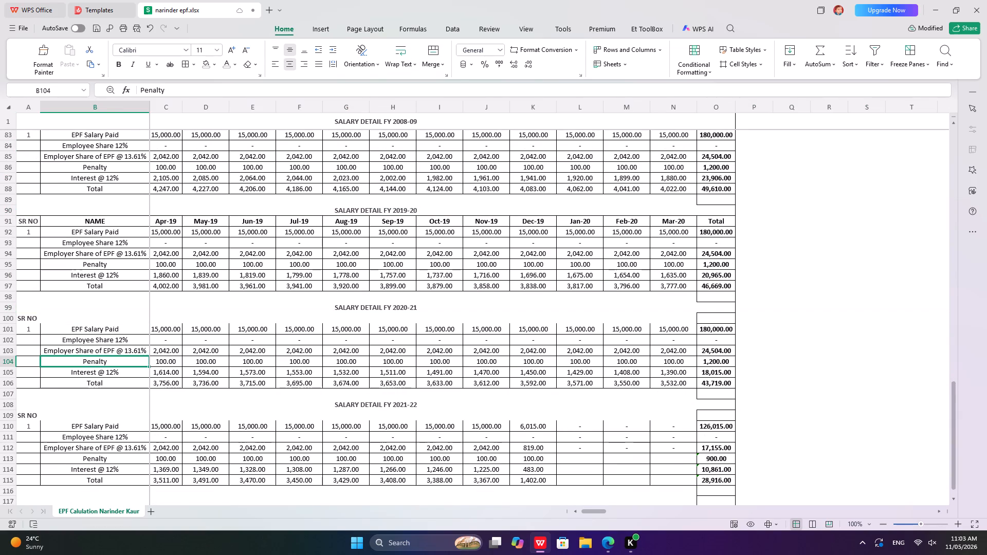
pyautogui.moveTo(32, 318); pyautogui.dragTo(696, 335)
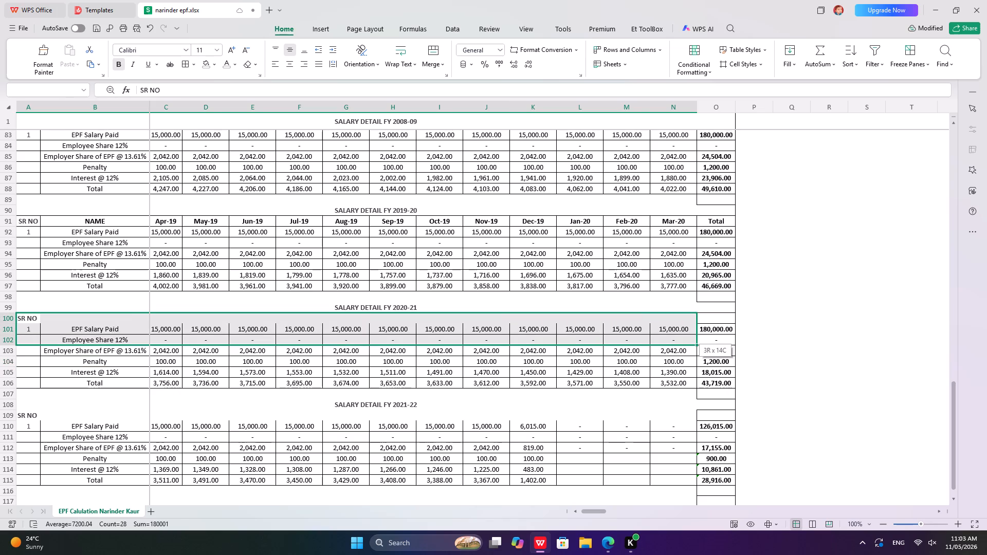
pyautogui.moveTo(696, 335); pyautogui.dragTo(718, 382)
pyautogui.click(188, 68)
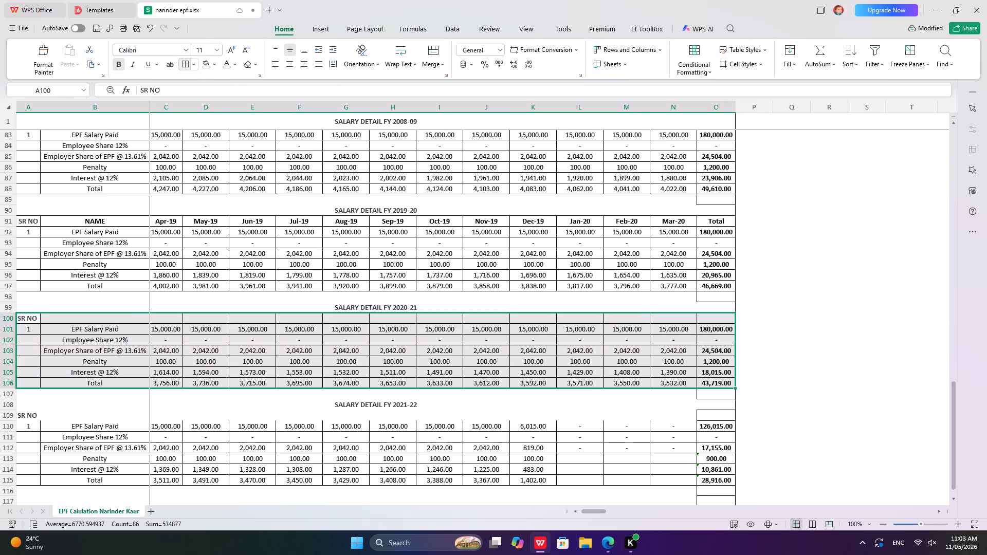
pyautogui.click(373, 350)
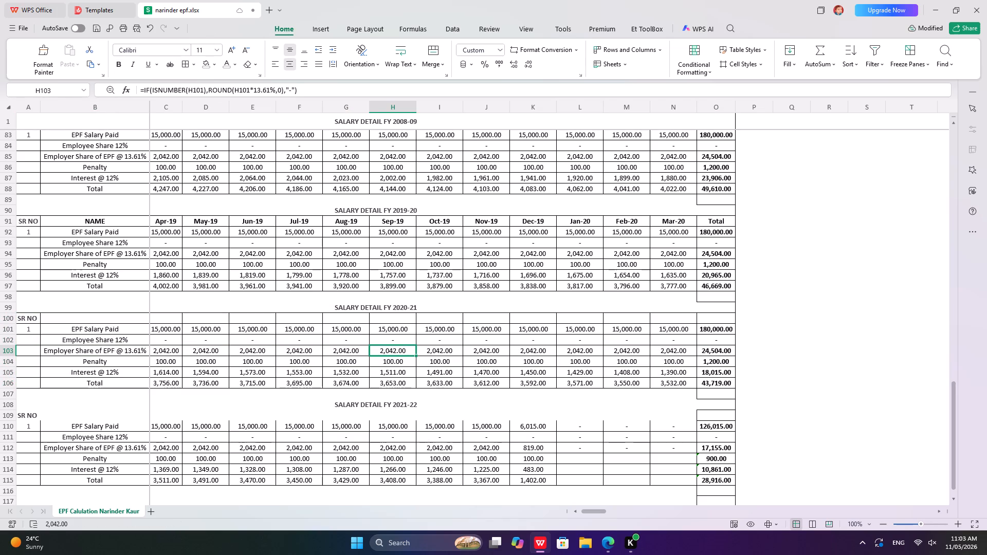
# Apply all borders to the FY 2021-22 table, cells A108 to O115, including its title and header rows.
pyautogui.moveTo(29, 400); pyautogui.dragTo(42, 424)
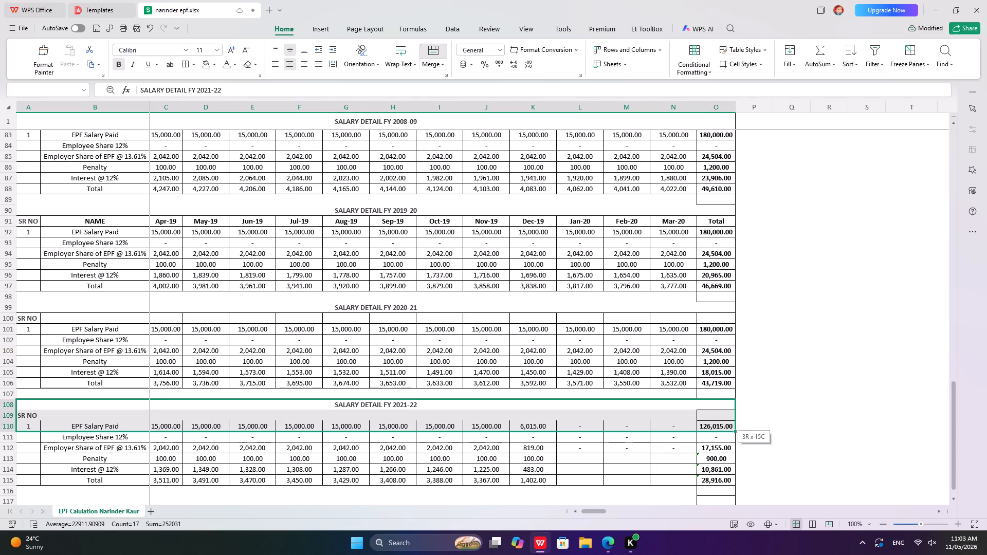
pyautogui.moveTo(42, 424); pyautogui.dragTo(77, 431)
pyautogui.click(315, 456)
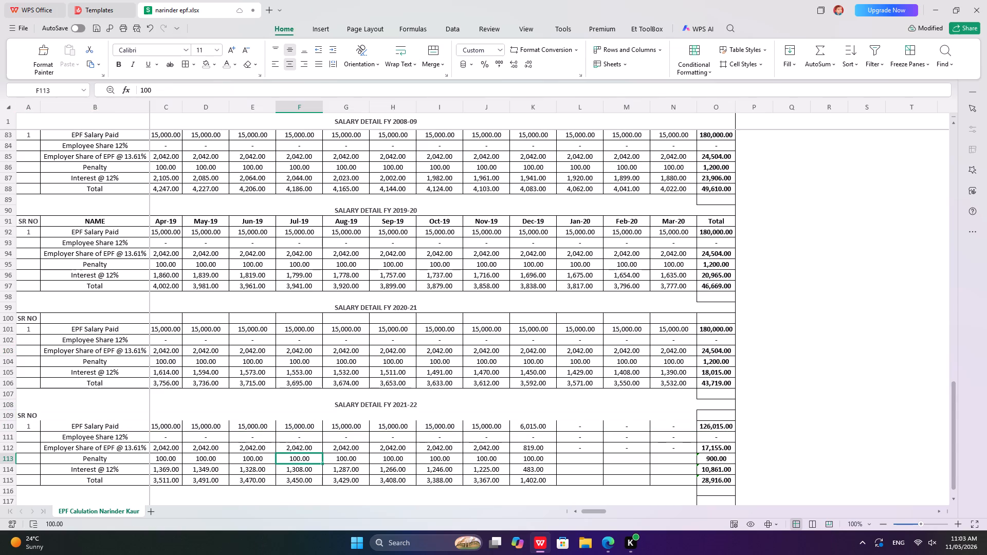
pyautogui.moveTo(29, 402); pyautogui.dragTo(57, 445)
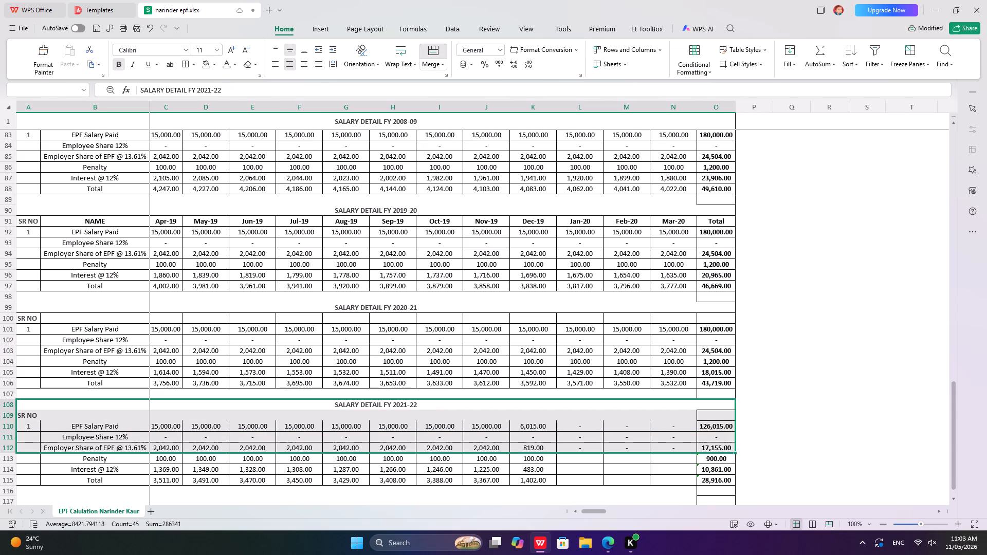
pyautogui.scroll(-4, 189, 397)
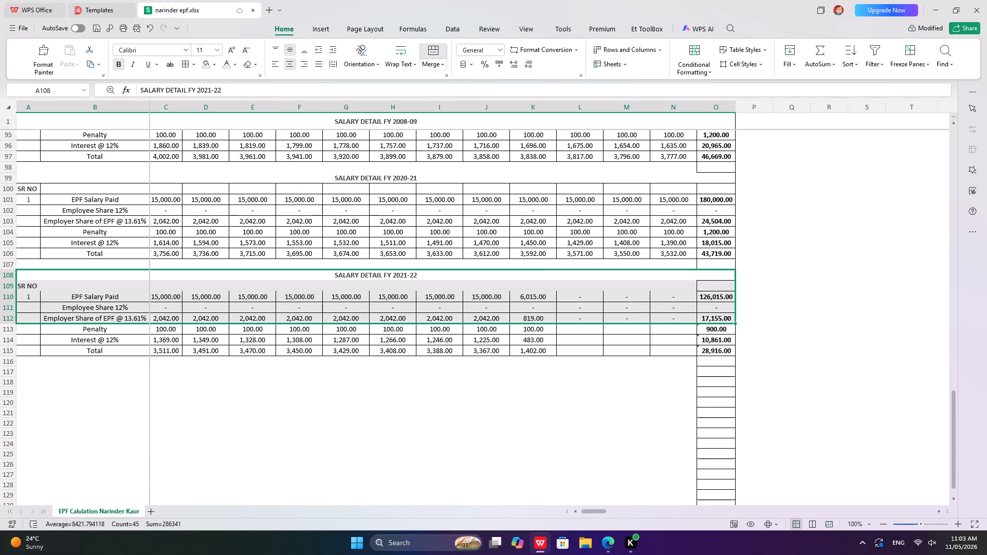
pyautogui.click(414, 395)
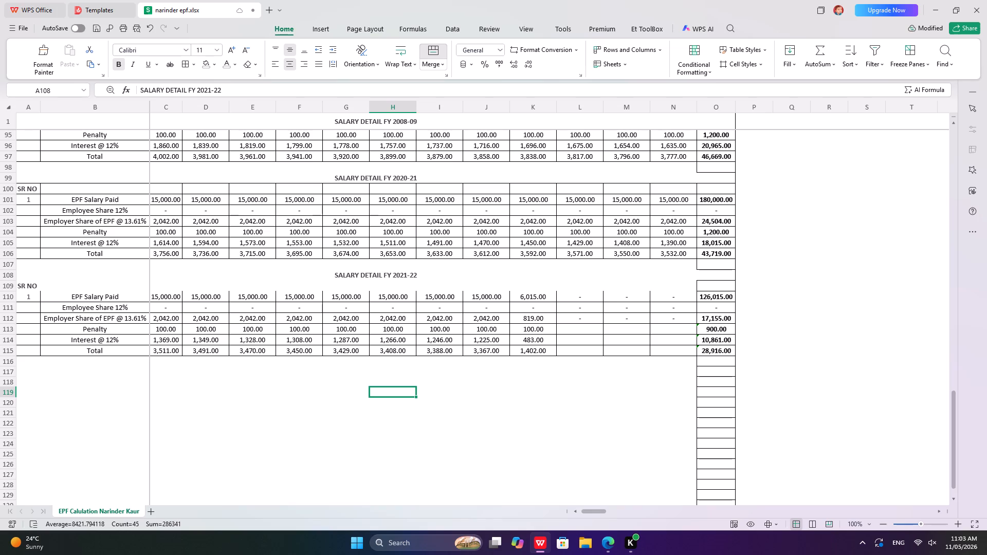
pyautogui.moveTo(32, 276); pyautogui.dragTo(456, 317)
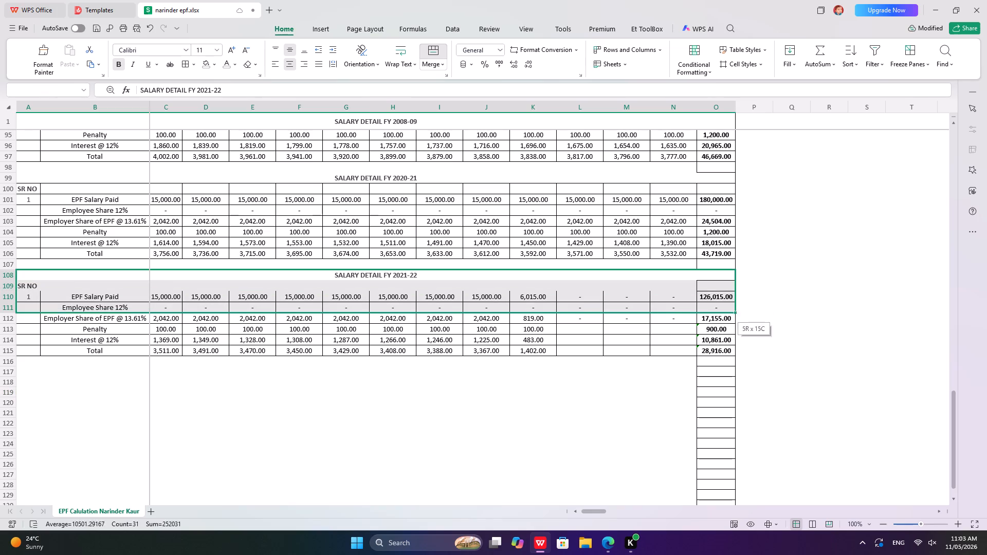
pyautogui.moveTo(456, 317); pyautogui.dragTo(445, 348)
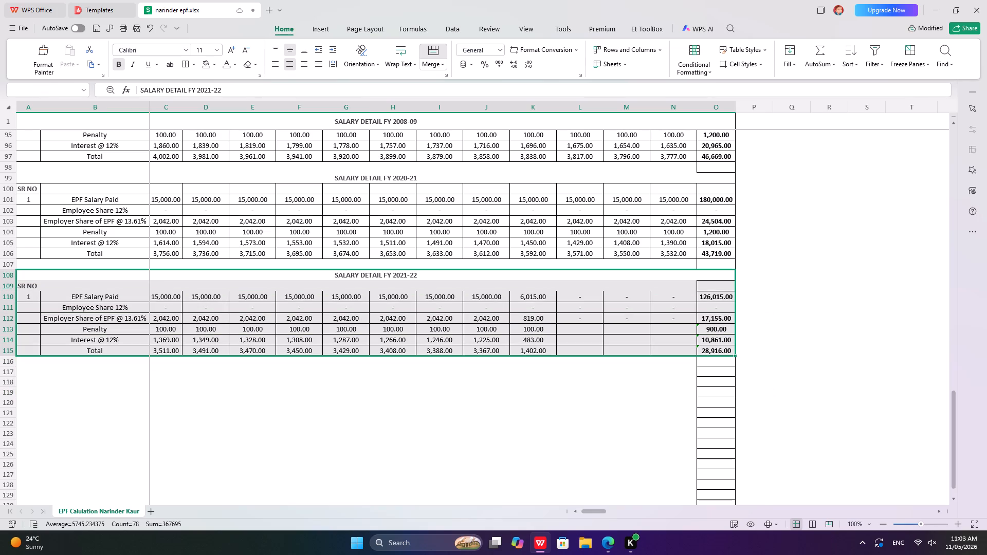
pyautogui.click(186, 66)
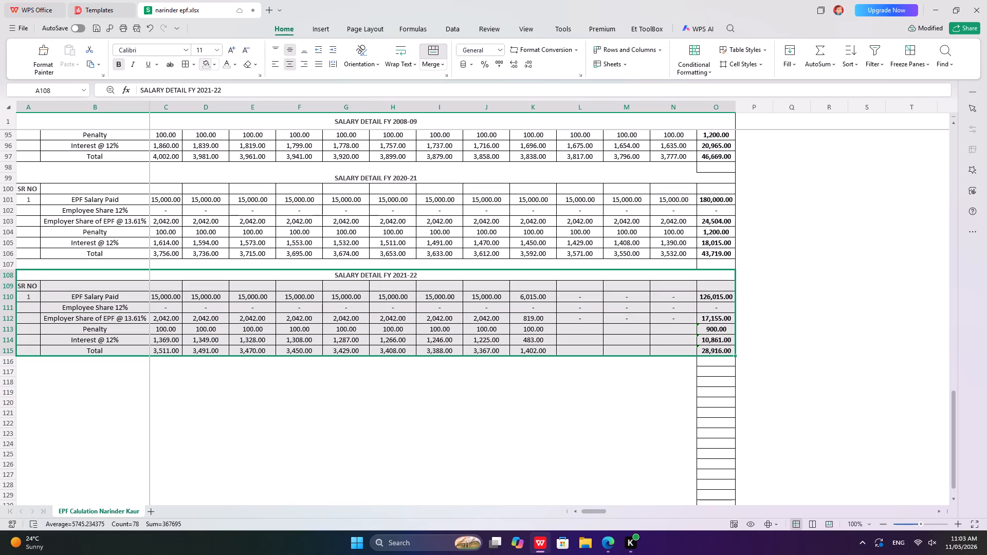
pyautogui.click(439, 333)
pyautogui.scroll(4, 551, 354)
pyautogui.scroll(-4, 562, 362)
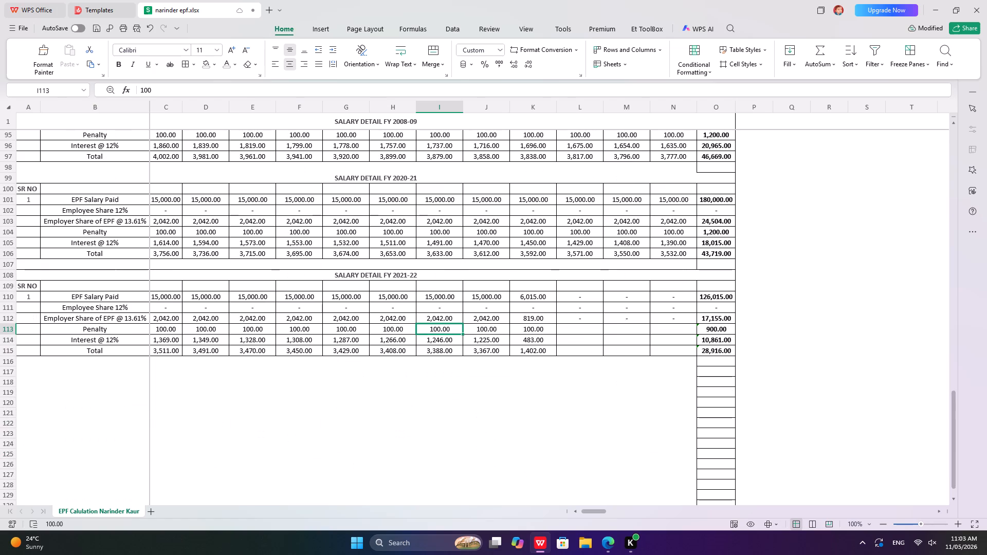
# Delete all the empty rows below the FY 2021-22 table, from row 116 to the end of the sheet.
pyautogui.click(2, 363)
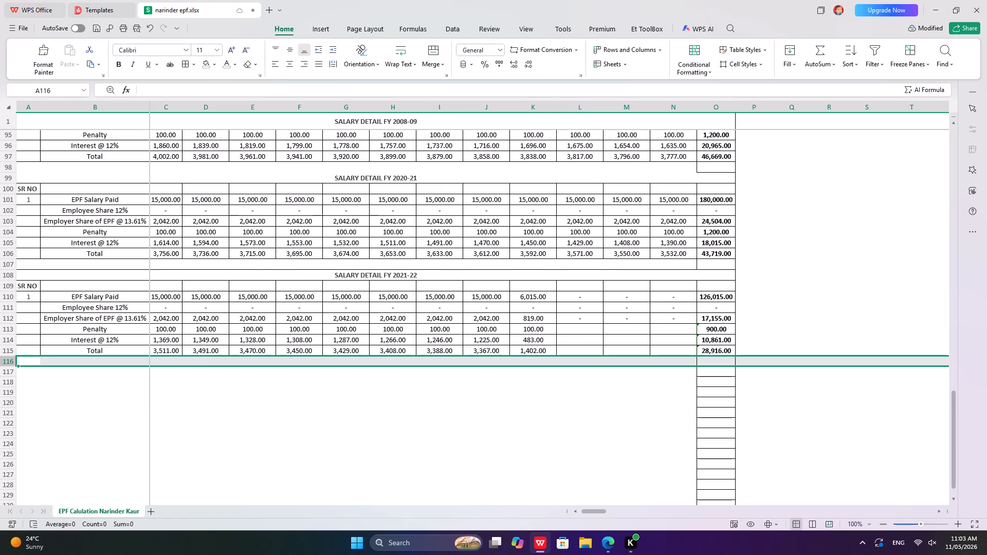
pyautogui.hotkey('ctrl', 'shift', 'Down')
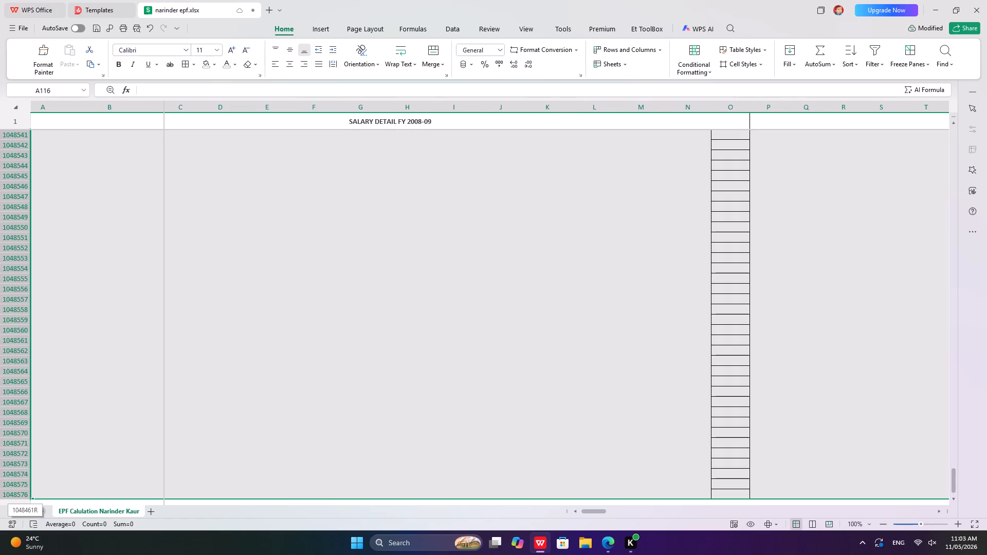
pyautogui.press('Menu')
pyautogui.press('d')
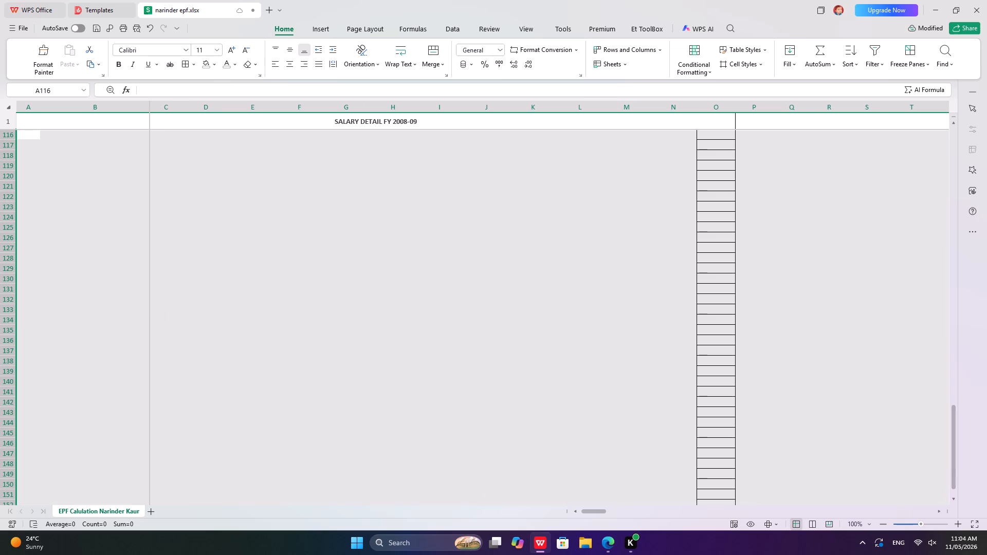
# Review the layout, titles and borders of all yearly tables from FY 2009-10 through FY 2021-22.
pyautogui.scroll(6, 345, 429)
pyautogui.scroll(5, 559, 362)
pyautogui.scroll(6, 934, 554)
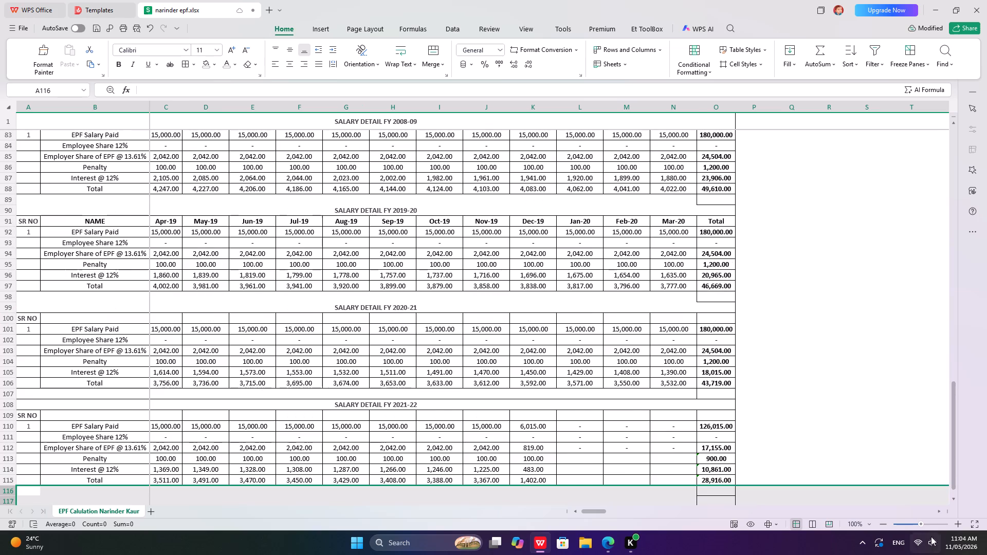
pyautogui.scroll(6, 642, 305)
pyautogui.scroll(19, 781, 190)
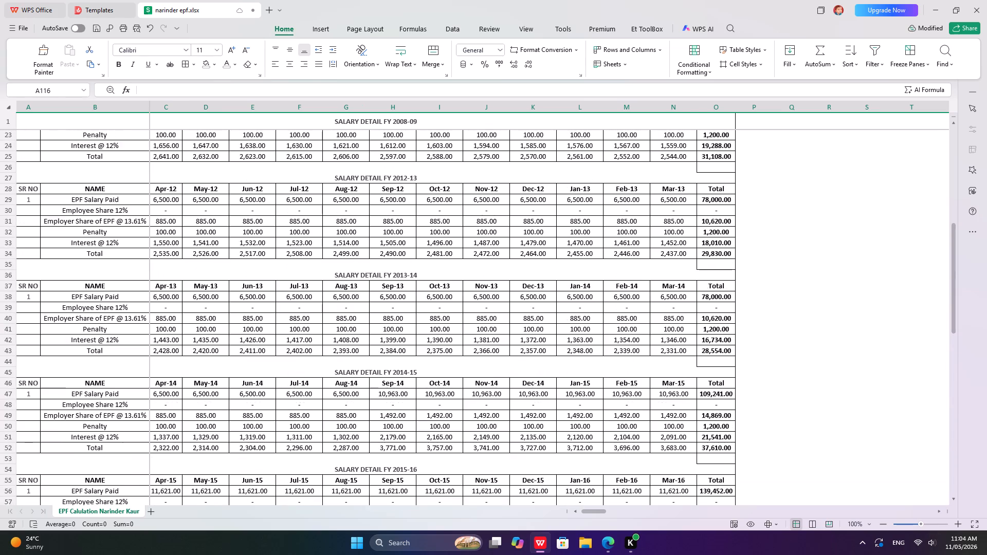
pyautogui.scroll(14, 770, 200)
pyautogui.click(783, 157)
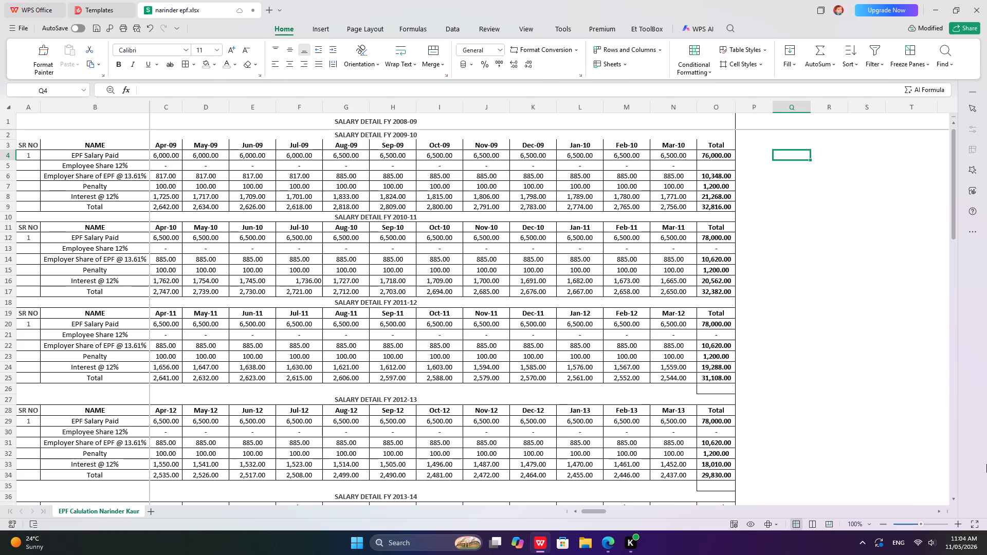
pyautogui.rightClick(508, 331)
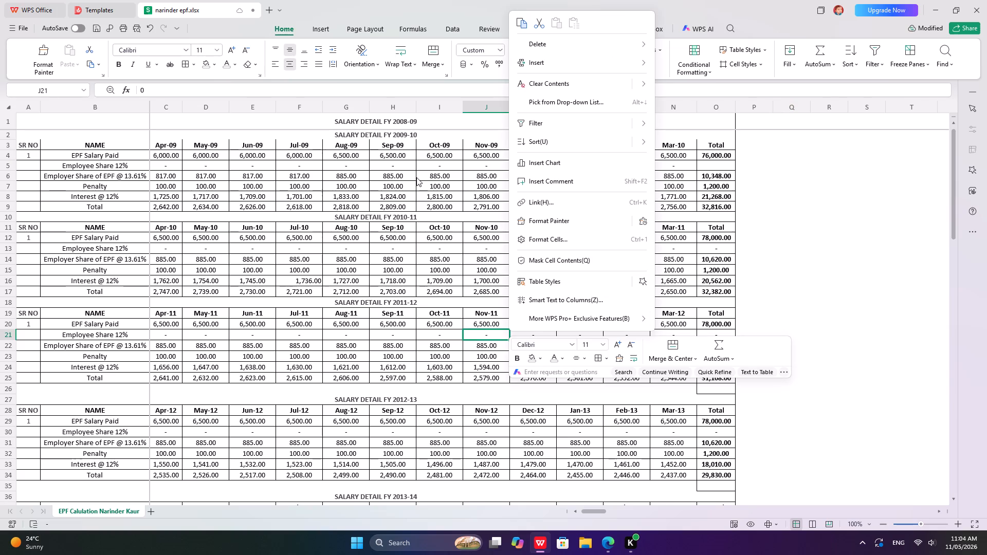
pyautogui.doubleClick(385, 240)
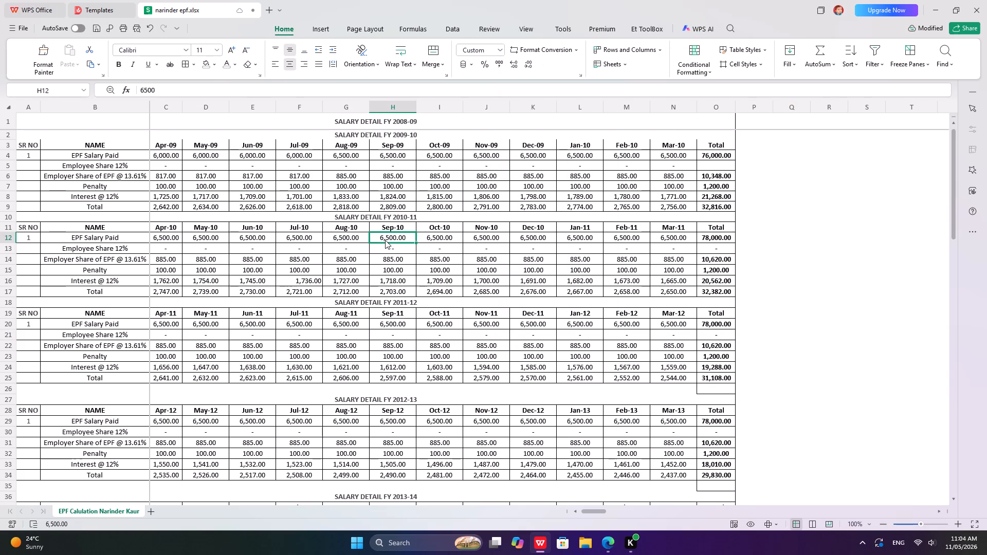
pyautogui.doubleClick(385, 238)
pyautogui.press('Return')
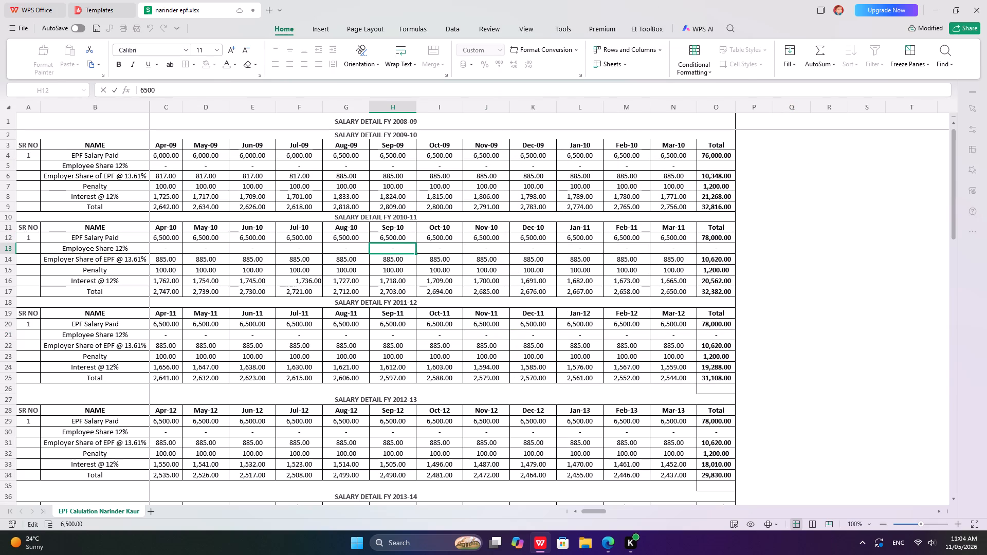
pyautogui.doubleClick(348, 224)
pyautogui.press('Return')
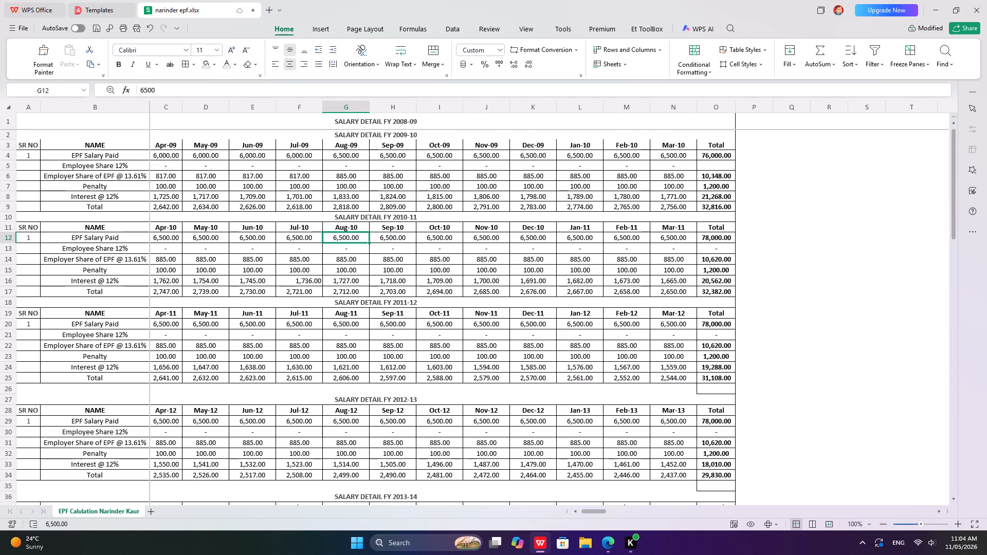
pyautogui.scroll(-4, 160, 318)
pyautogui.scroll(-4, 4, 306)
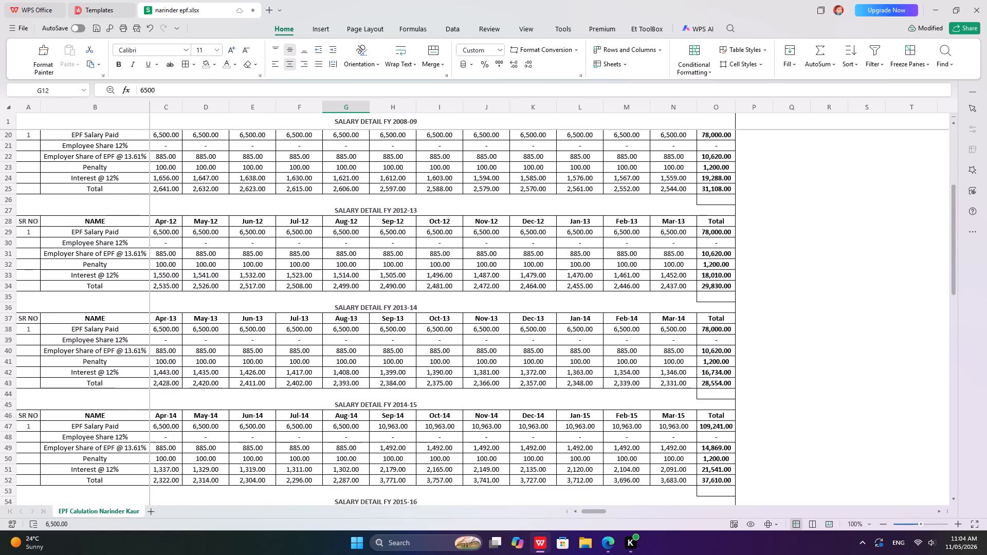
pyautogui.scroll(-6, 231, 394)
pyautogui.scroll(-5, 0, 390)
pyautogui.scroll(-5, 187, 368)
pyautogui.scroll(-5, 708, 158)
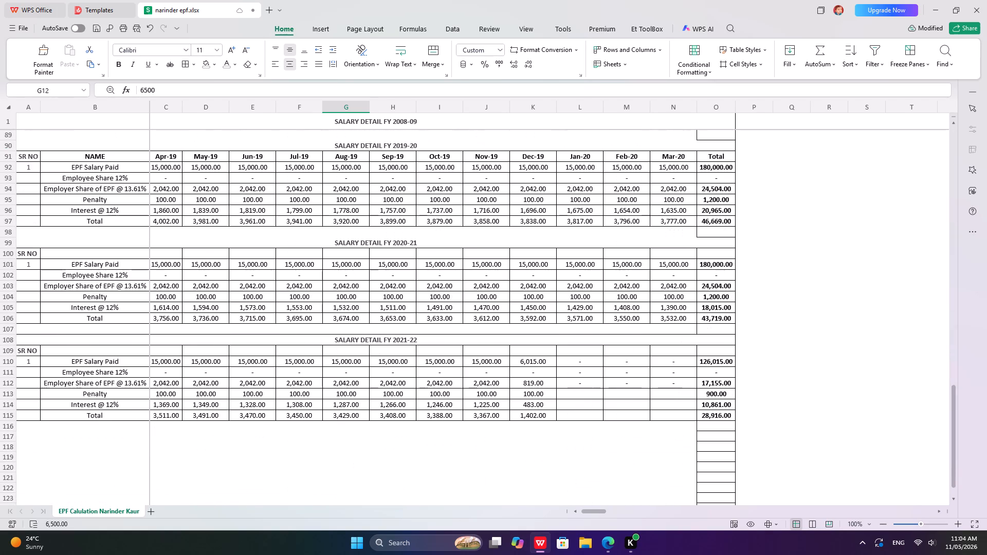
pyautogui.scroll(-5, 137, 419)
pyautogui.scroll(7, 636, 407)
pyautogui.scroll(6, 666, 465)
pyautogui.scroll(5, 741, 295)
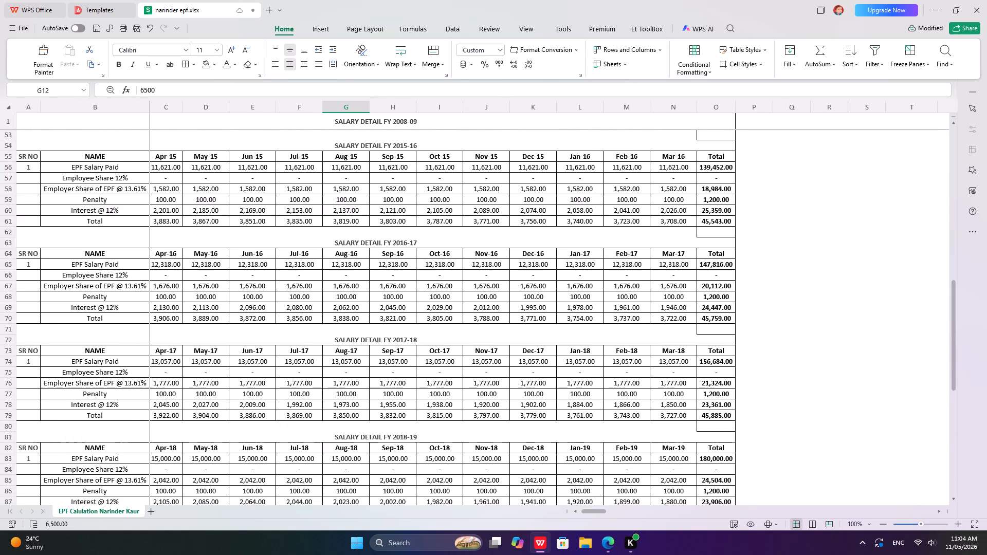
pyautogui.scroll(12, 376, 189)
pyautogui.scroll(14, 297, 158)
pyautogui.scroll(3, 290, 222)
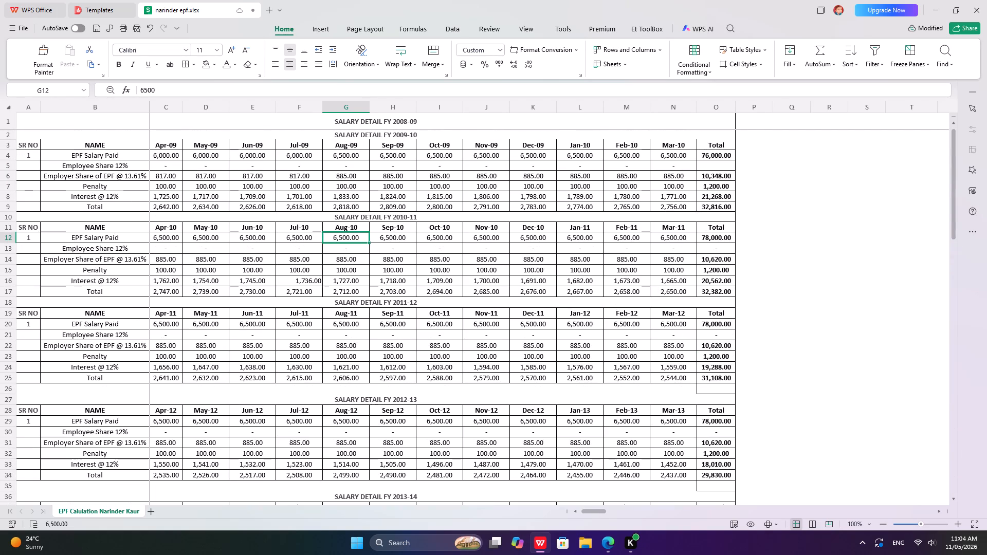
pyautogui.scroll(3, 294, 223)
# Inspect the Employer Share of EPF formulas for Jan-10 and Nov-09 in the FY 2009-10 table.
pyautogui.doubleClick(580, 180)
pyautogui.doubleClick(580, 180)
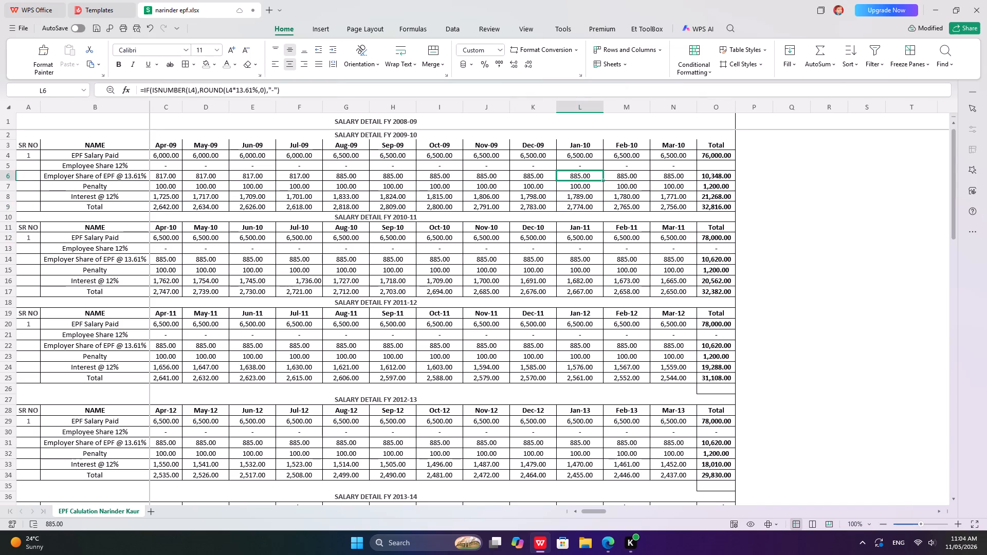
pyautogui.doubleClick(575, 175)
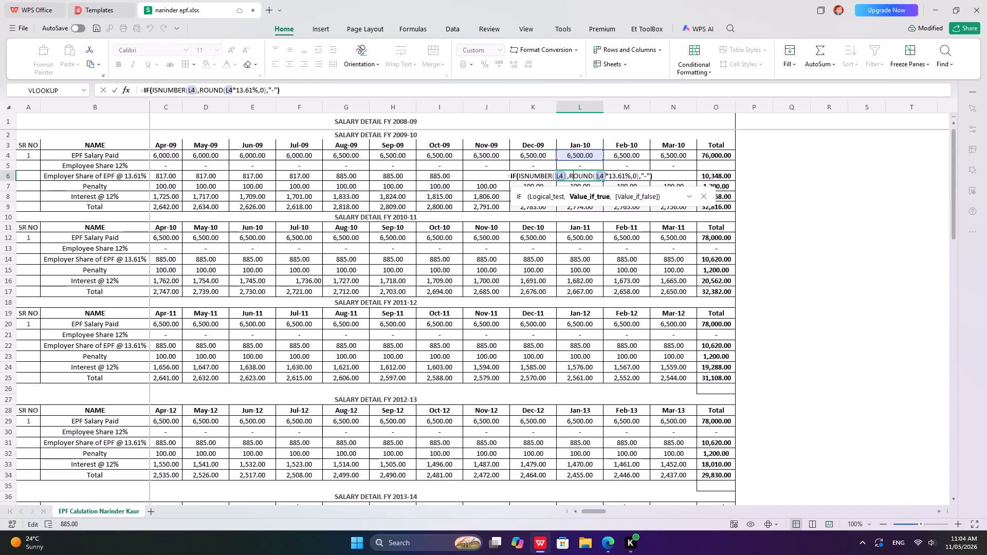
pyautogui.press('Return')
pyautogui.click(488, 170)
pyautogui.doubleClick(488, 177)
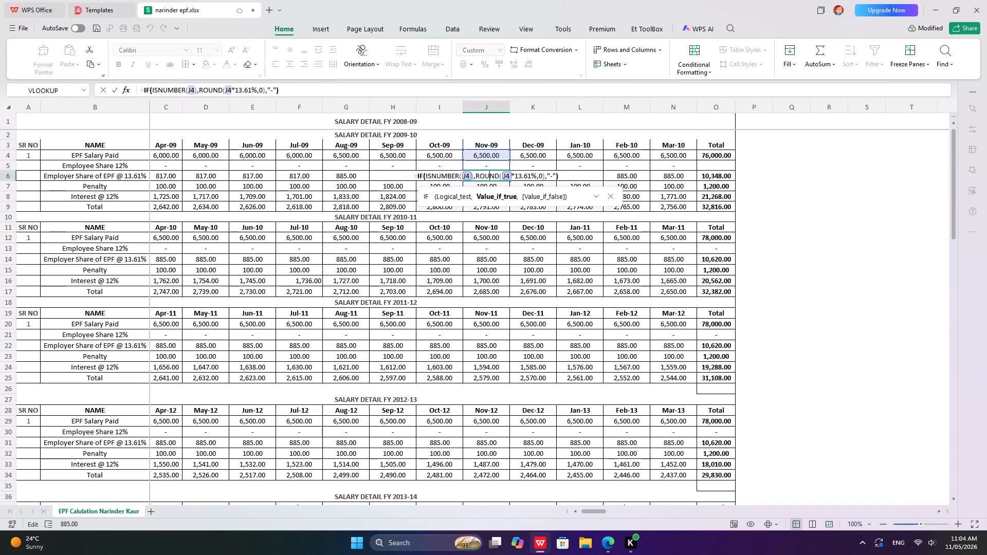
pyautogui.press('Return')
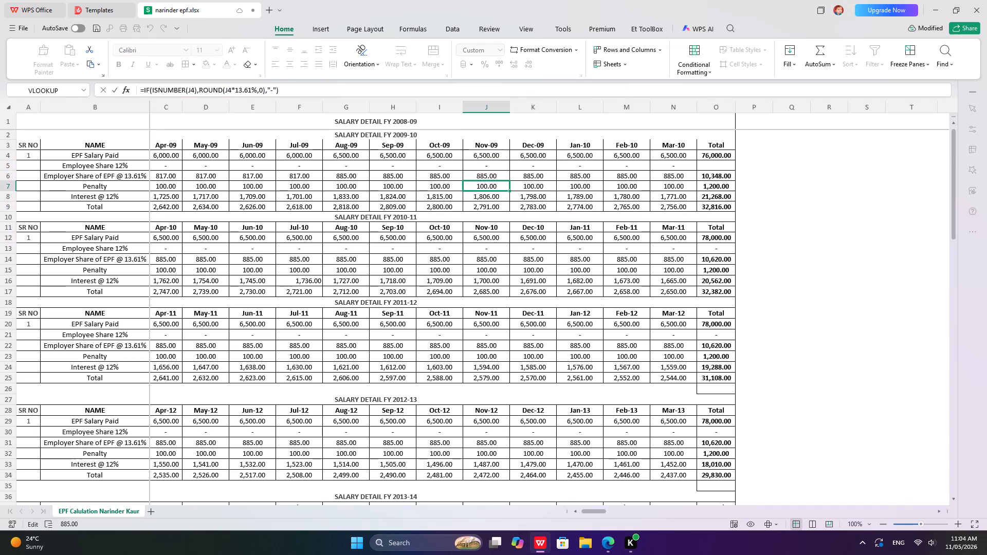
# Check the column B row labels in the FY 2009-10 to FY 2011-12 tables and the FY 2011-12 Employee Share row.
pyautogui.doubleClick(140, 164)
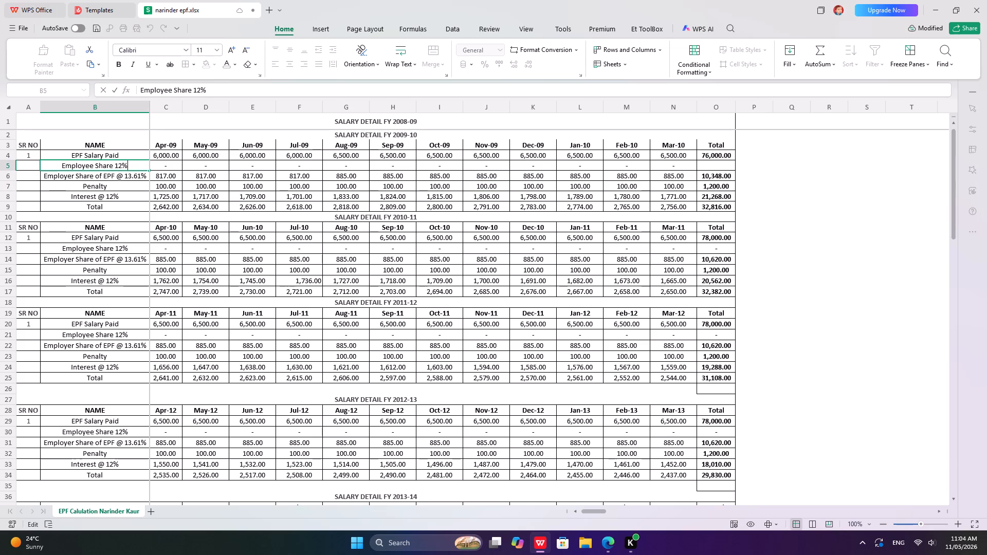
pyautogui.doubleClick(143, 176)
pyautogui.click(150, 254)
pyautogui.doubleClick(107, 194)
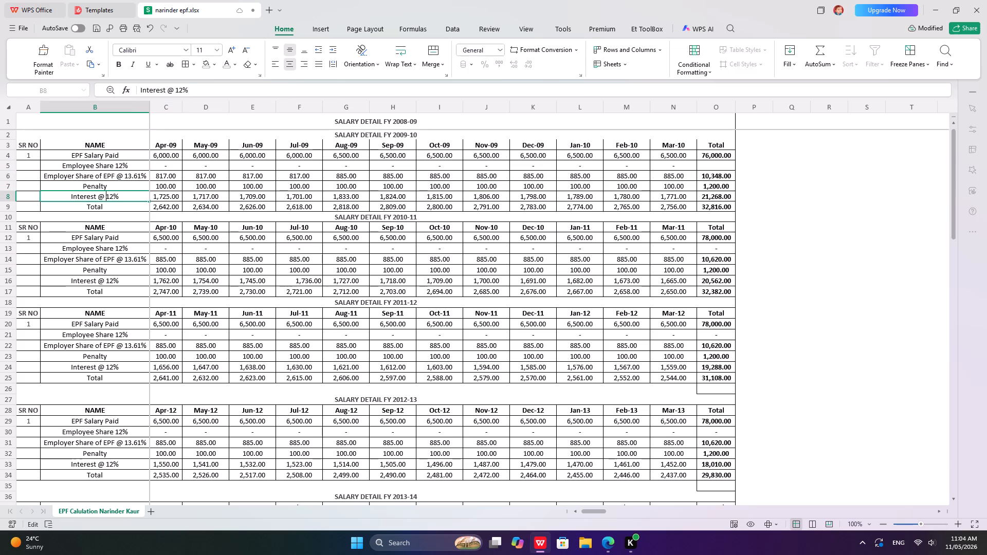
pyautogui.click(138, 198)
pyautogui.click(137, 317)
pyautogui.doubleClick(128, 248)
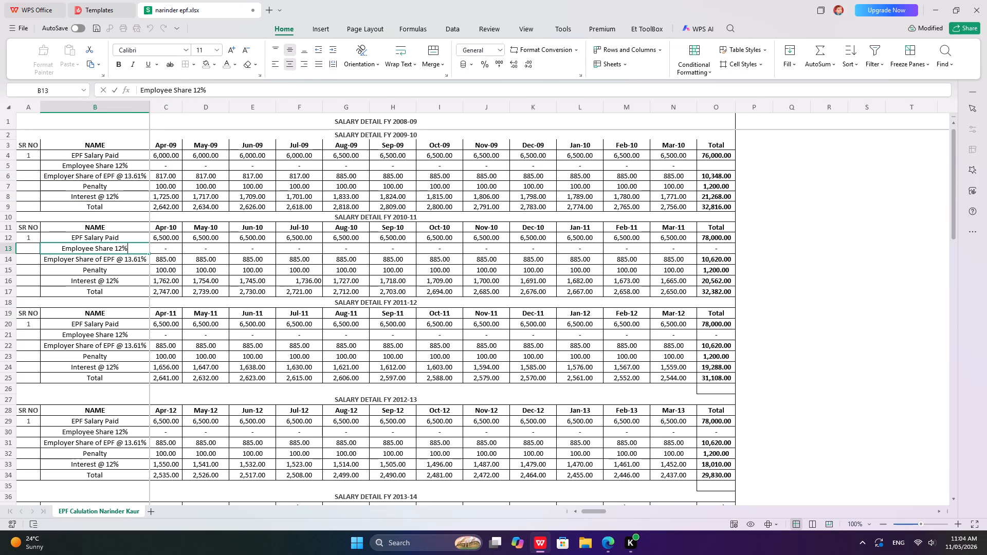
pyautogui.click(113, 357)
pyautogui.doubleClick(124, 281)
pyautogui.click(120, 372)
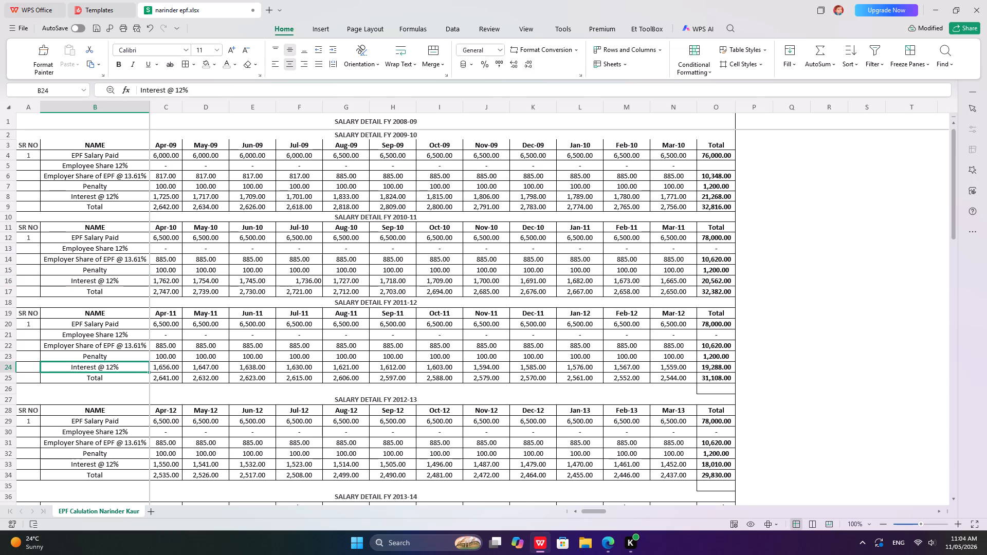
pyautogui.doubleClick(143, 342)
pyautogui.doubleClick(136, 329)
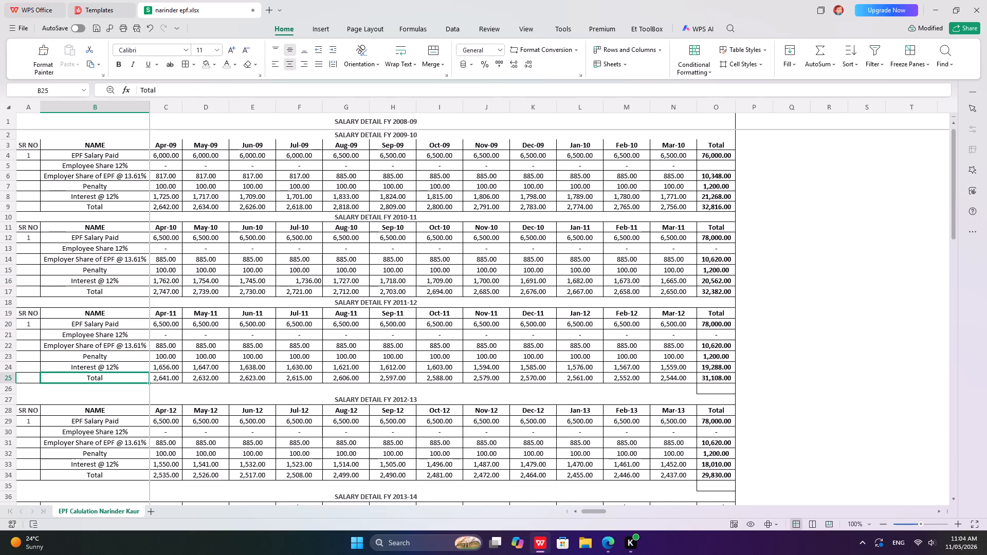
pyautogui.doubleClick(136, 335)
pyautogui.click(149, 410)
pyautogui.moveTo(165, 335); pyautogui.dragTo(391, 341)
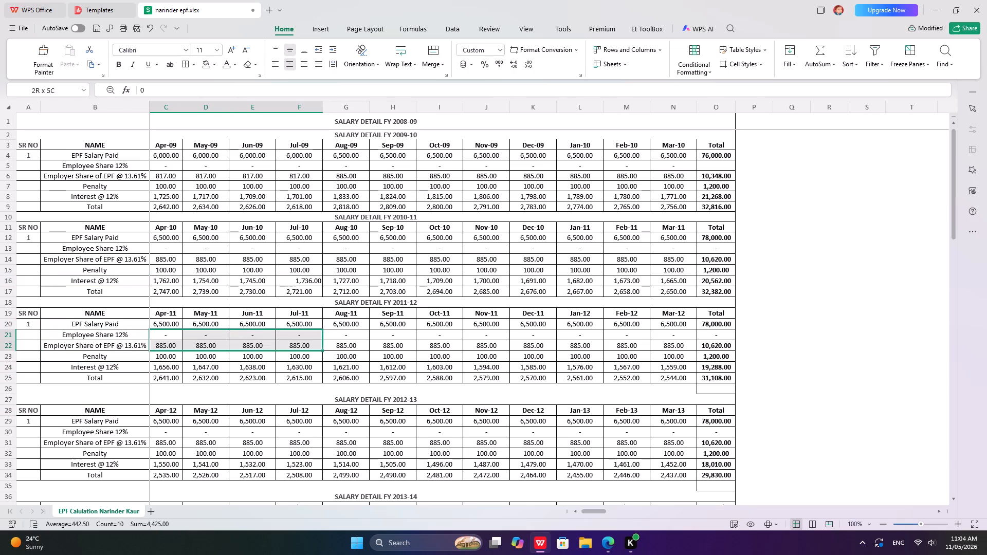
pyautogui.moveTo(391, 341); pyautogui.dragTo(716, 332)
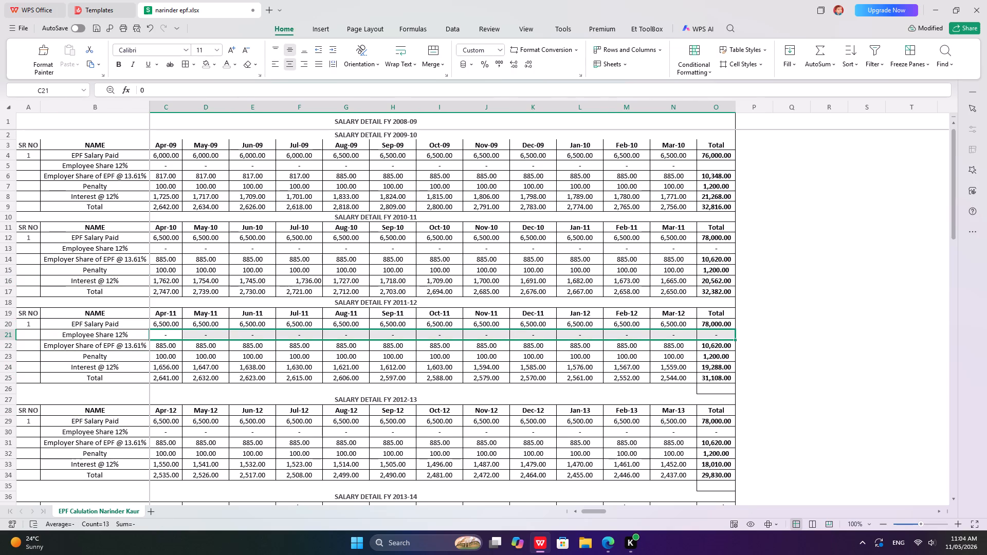
# Apply all borders to row 26 and the FY 2012-13 title in row 27, from column A to O.
pyautogui.moveTo(716, 390); pyautogui.dragTo(721, 396)
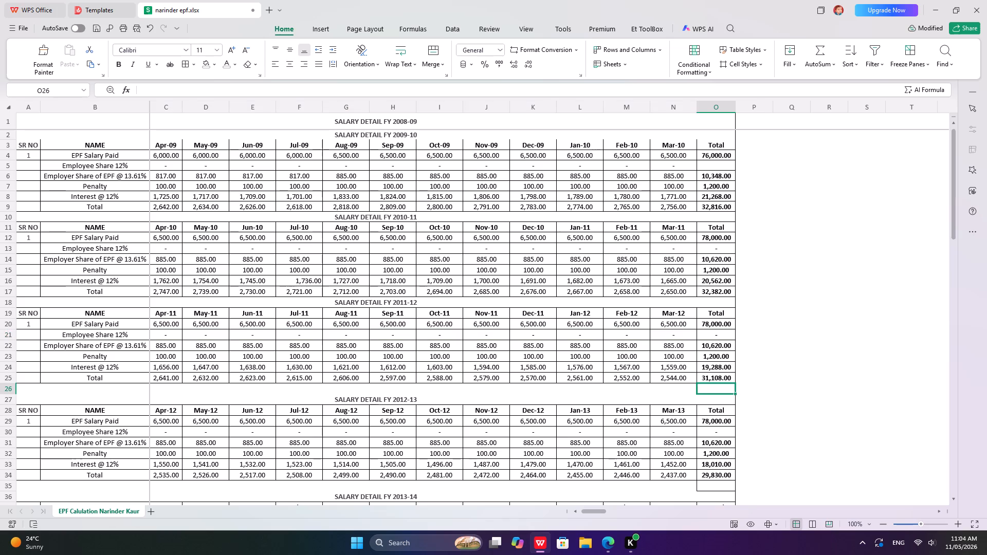
pyautogui.moveTo(721, 396); pyautogui.dragTo(722, 396)
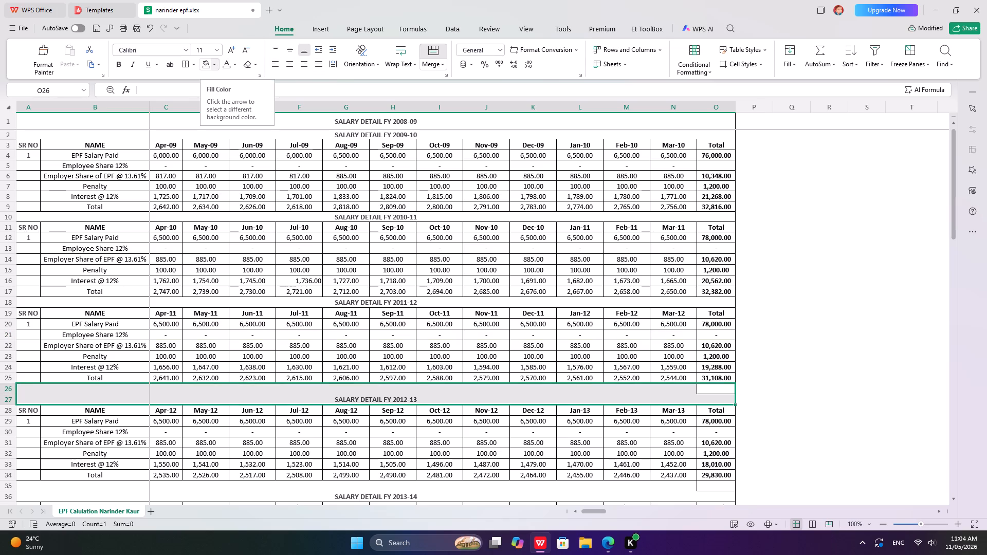
pyautogui.click(715, 438)
pyautogui.click(710, 383)
pyautogui.click(712, 408)
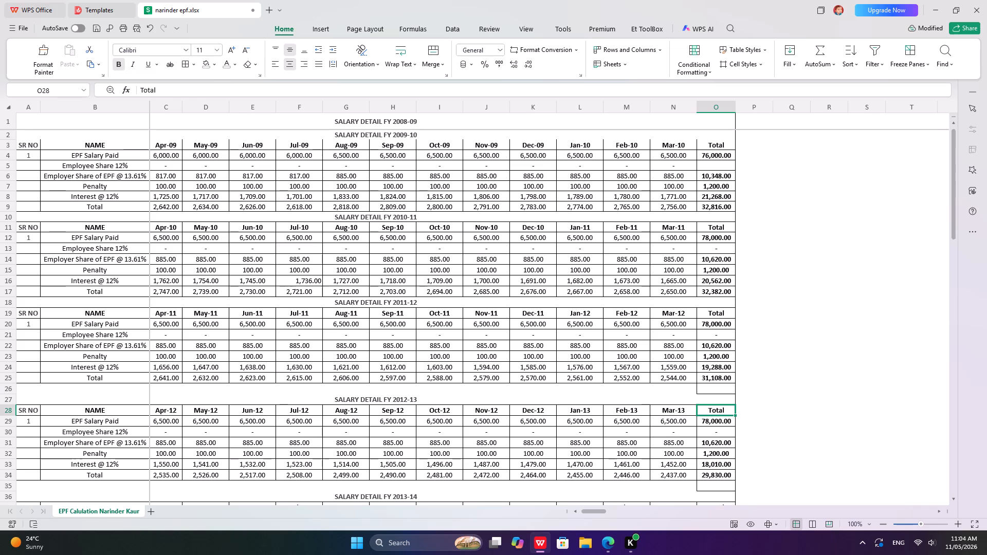
pyautogui.moveTo(709, 393); pyautogui.dragTo(716, 399)
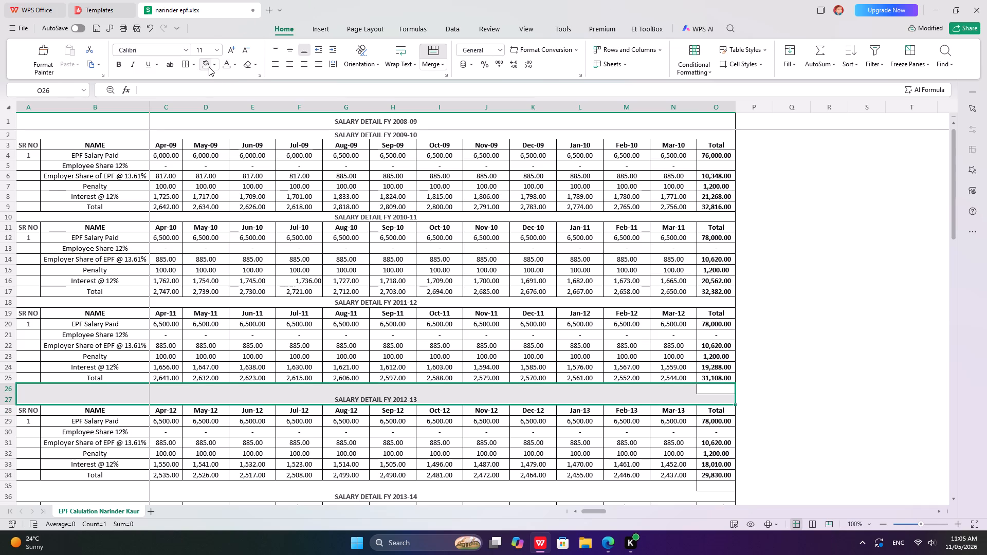
pyautogui.click(184, 61)
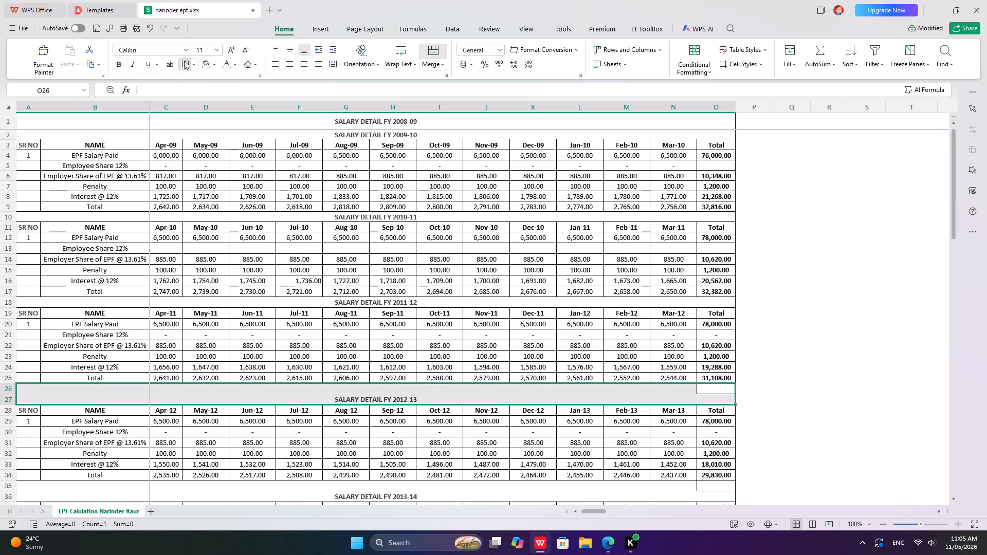
pyautogui.click(184, 61)
pyautogui.click(184, 61)
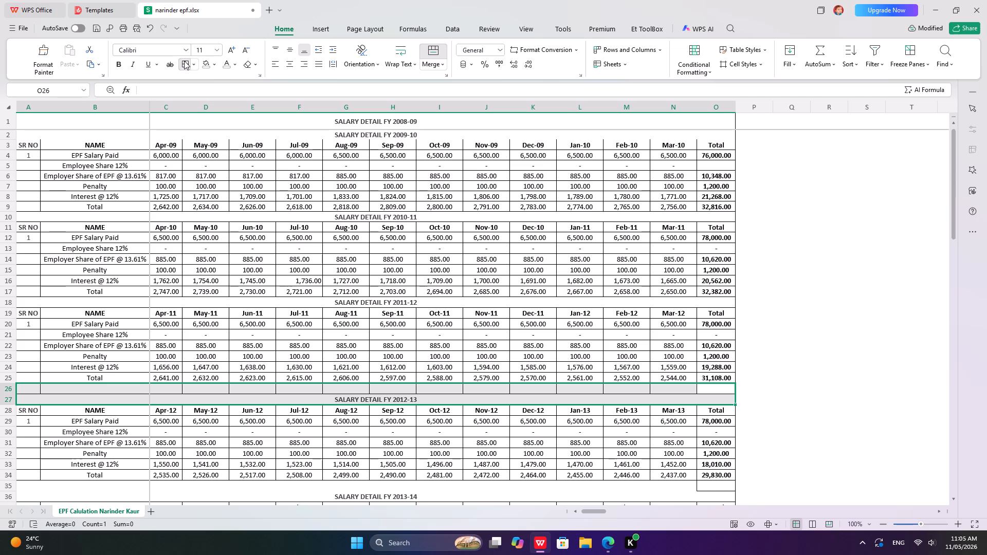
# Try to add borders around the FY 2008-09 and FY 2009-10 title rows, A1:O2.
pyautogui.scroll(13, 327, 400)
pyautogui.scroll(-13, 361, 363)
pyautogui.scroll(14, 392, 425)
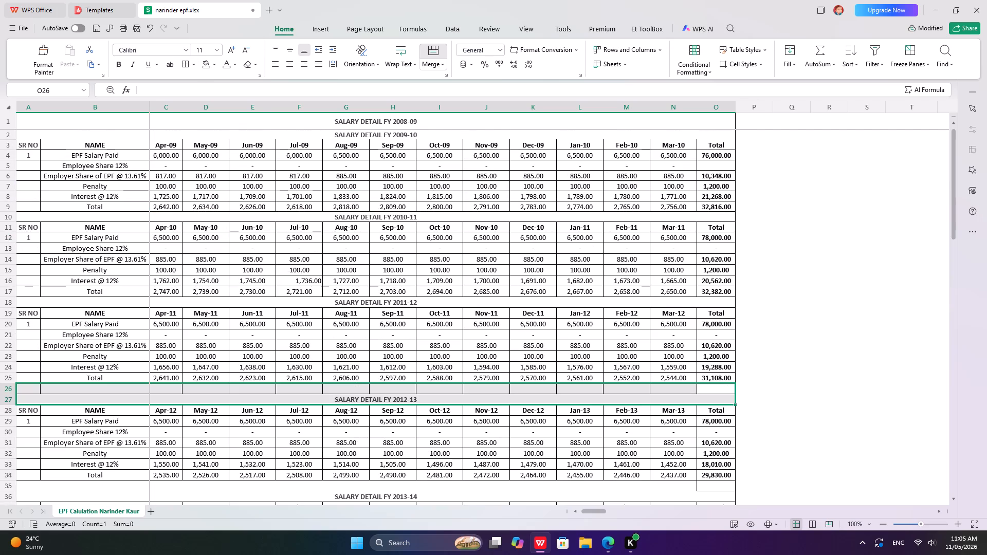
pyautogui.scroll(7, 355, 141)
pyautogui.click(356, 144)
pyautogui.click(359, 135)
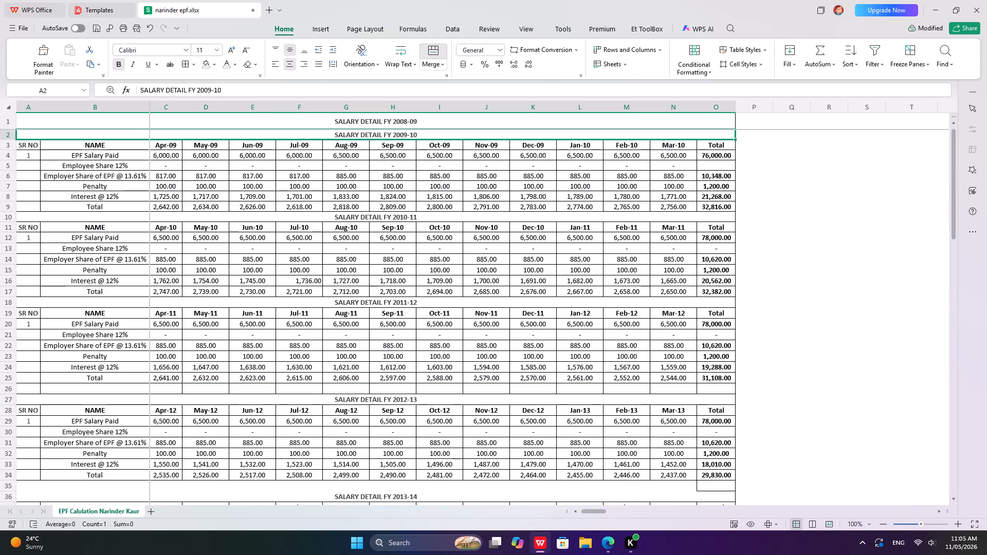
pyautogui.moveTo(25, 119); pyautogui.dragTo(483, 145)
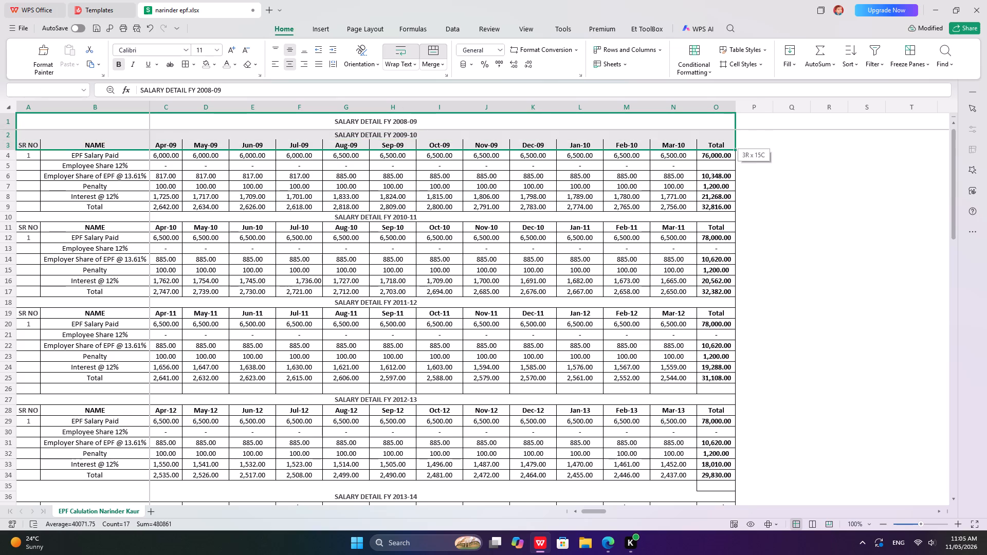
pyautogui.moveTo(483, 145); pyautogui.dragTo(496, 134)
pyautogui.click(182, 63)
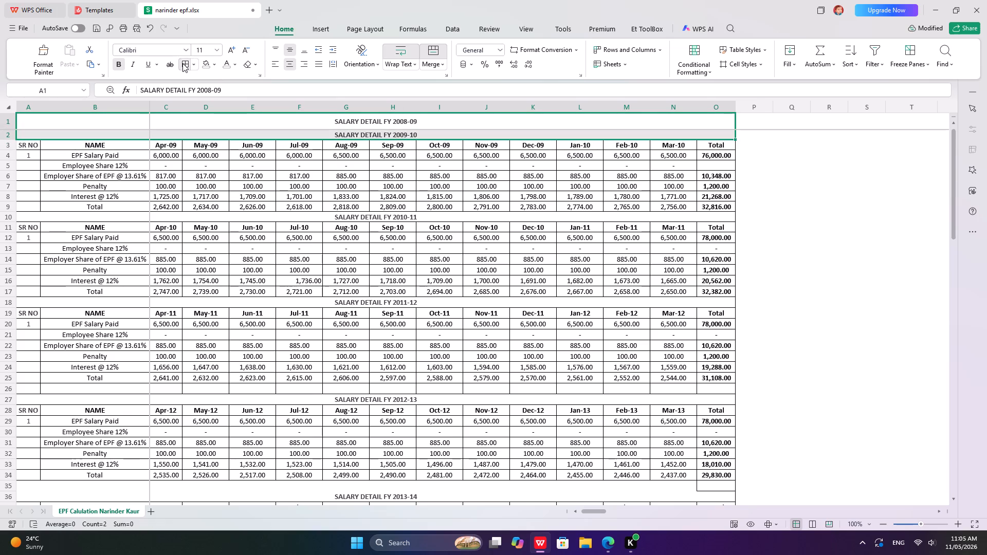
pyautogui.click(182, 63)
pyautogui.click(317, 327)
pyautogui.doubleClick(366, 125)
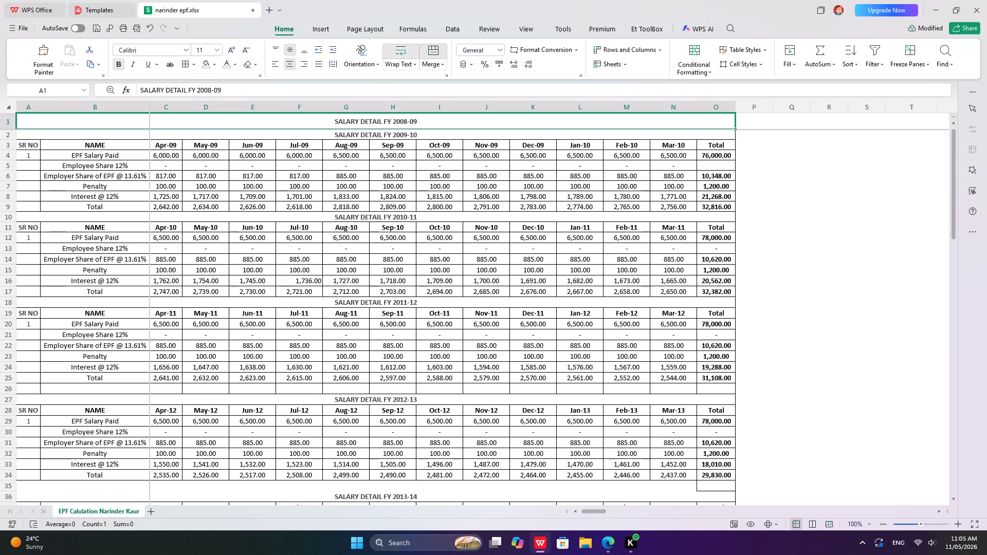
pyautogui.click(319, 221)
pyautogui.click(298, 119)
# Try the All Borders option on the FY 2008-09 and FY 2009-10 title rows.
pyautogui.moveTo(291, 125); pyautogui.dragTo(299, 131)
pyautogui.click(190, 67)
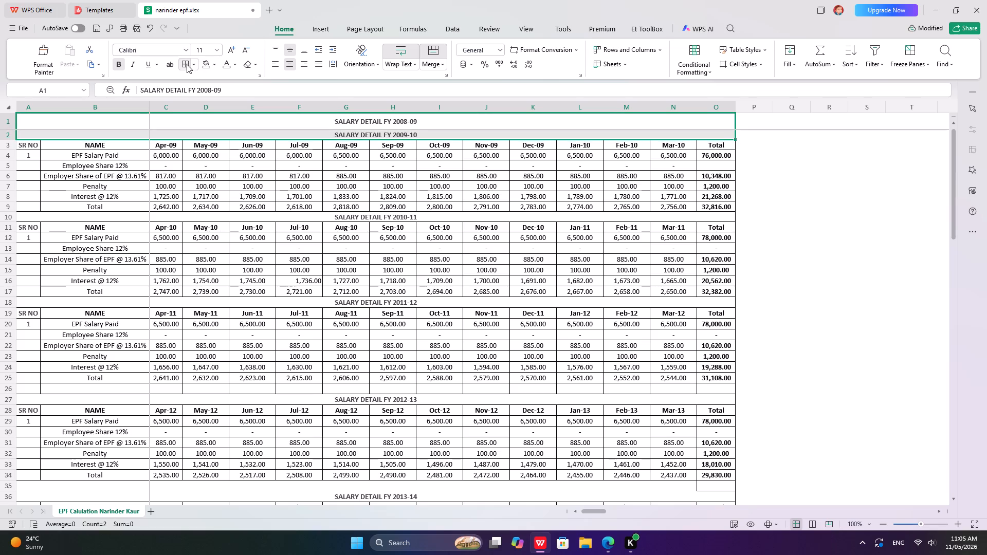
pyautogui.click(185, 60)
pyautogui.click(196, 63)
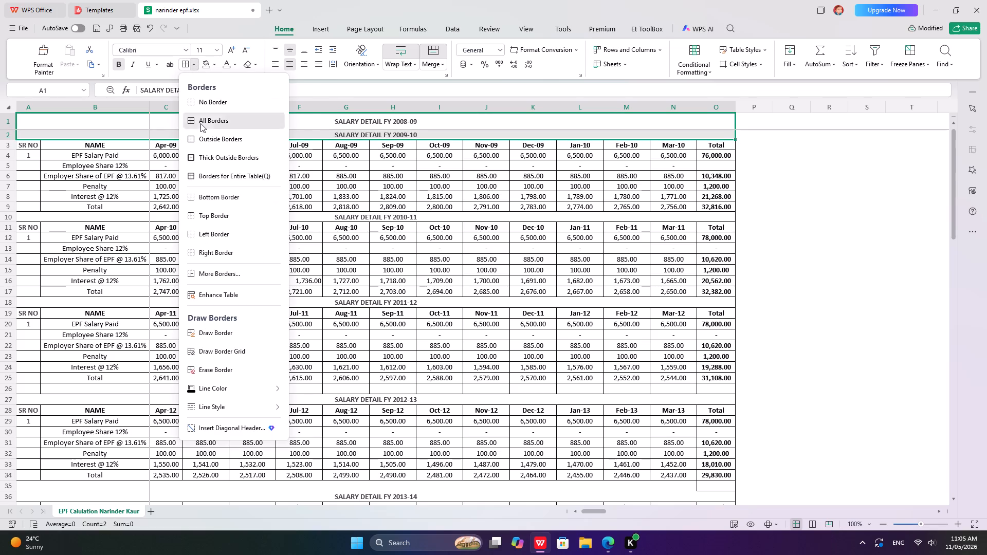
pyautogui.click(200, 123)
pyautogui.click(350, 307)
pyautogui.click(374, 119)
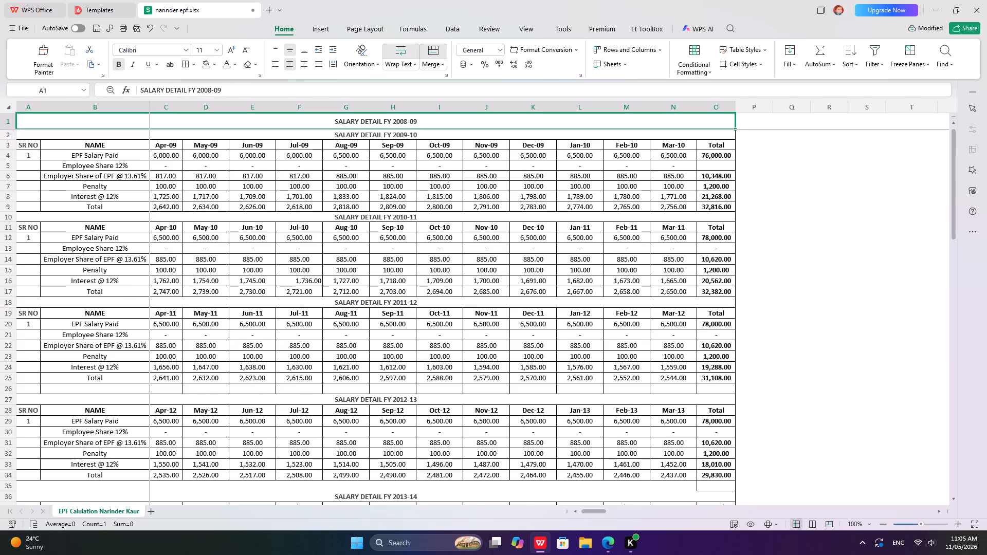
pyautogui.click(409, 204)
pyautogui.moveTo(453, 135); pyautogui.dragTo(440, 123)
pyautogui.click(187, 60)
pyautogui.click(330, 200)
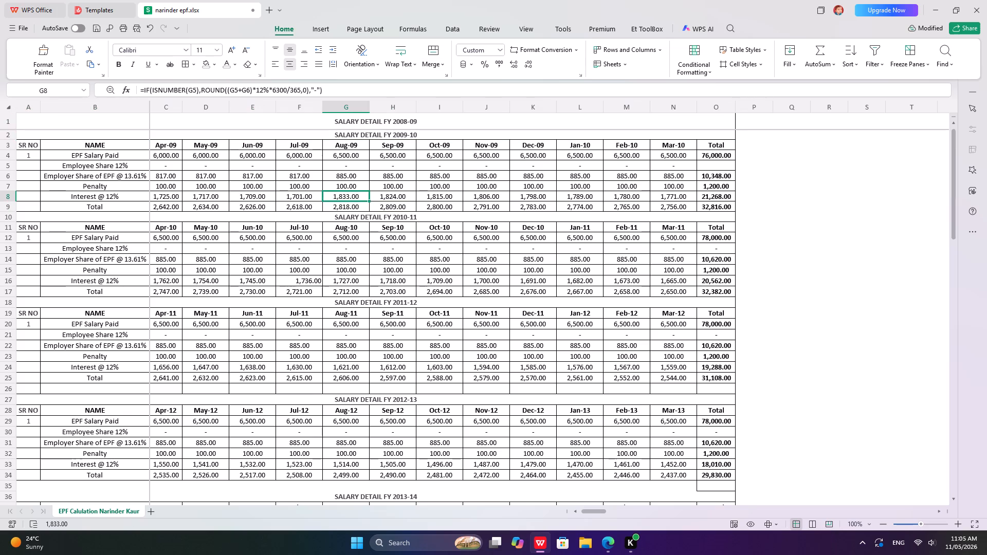
# Apply All Borders to the two merged title rows for FY 2008-09 and FY 2009-10.
pyautogui.moveTo(381, 116); pyautogui.dragTo(395, 132)
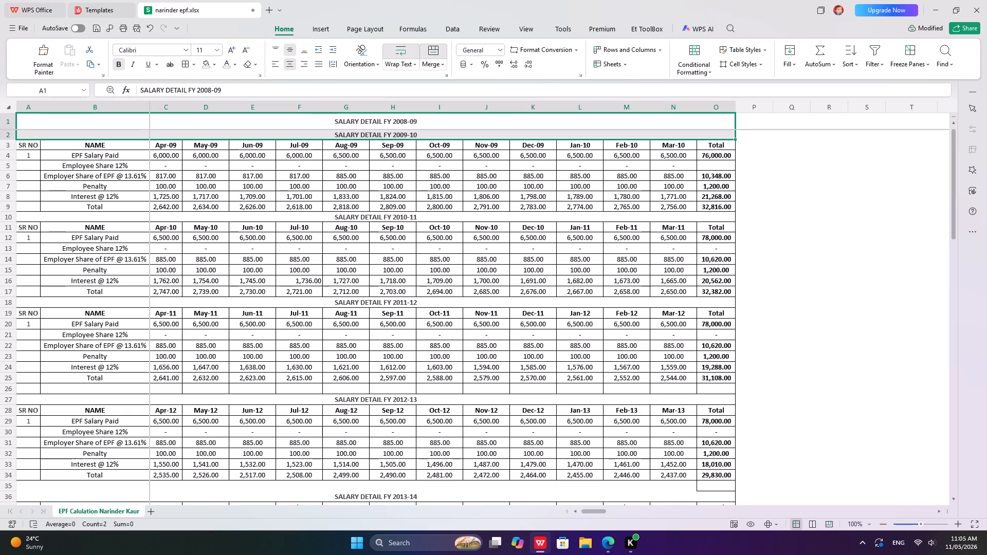
pyautogui.click(195, 64)
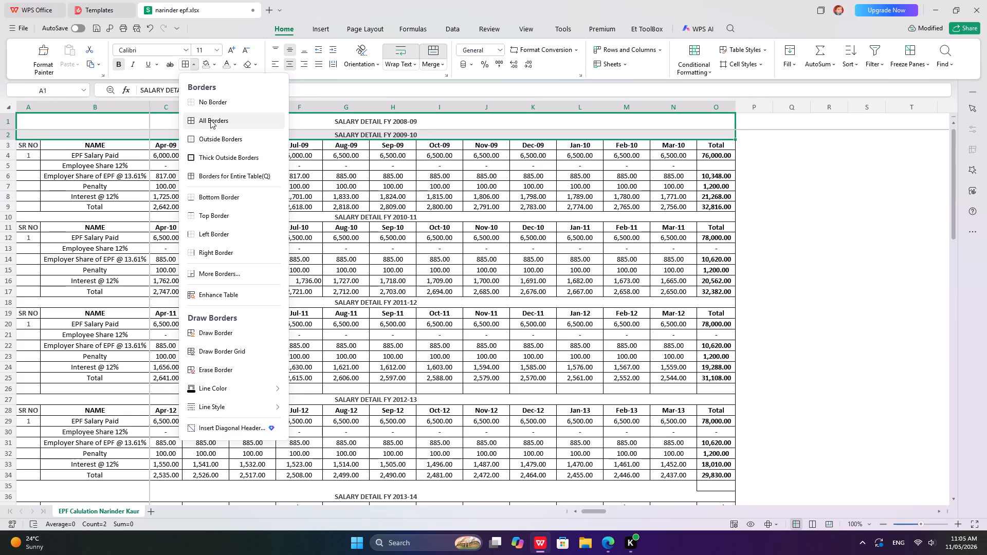
pyautogui.click(232, 116)
pyautogui.click(425, 260)
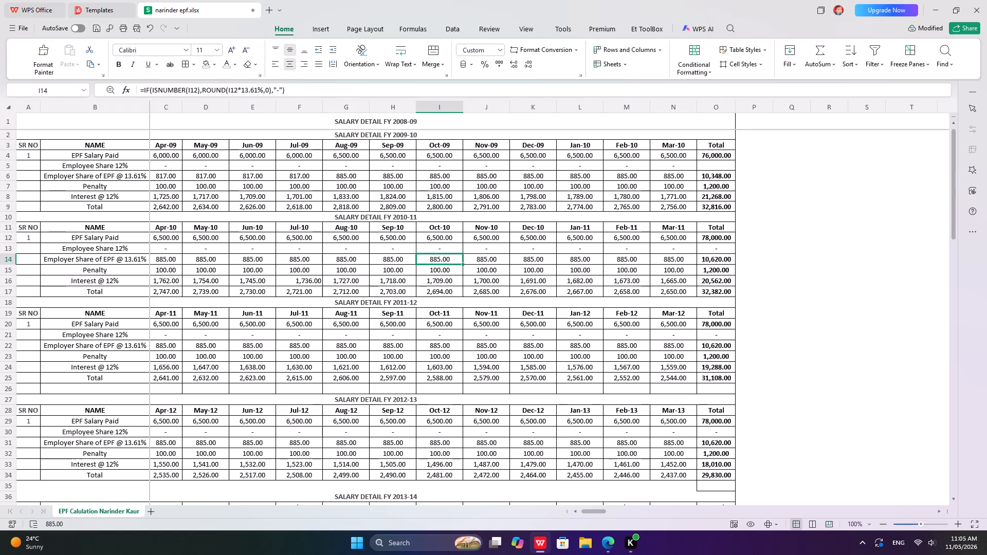
pyautogui.moveTo(112, 118); pyautogui.dragTo(137, 132)
pyautogui.click(187, 64)
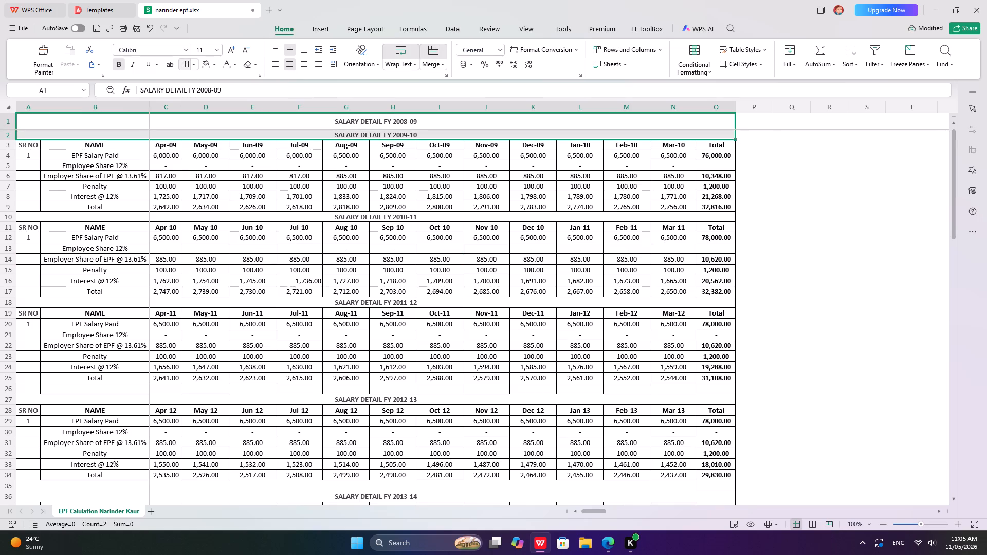
pyautogui.click(184, 63)
pyautogui.click(191, 66)
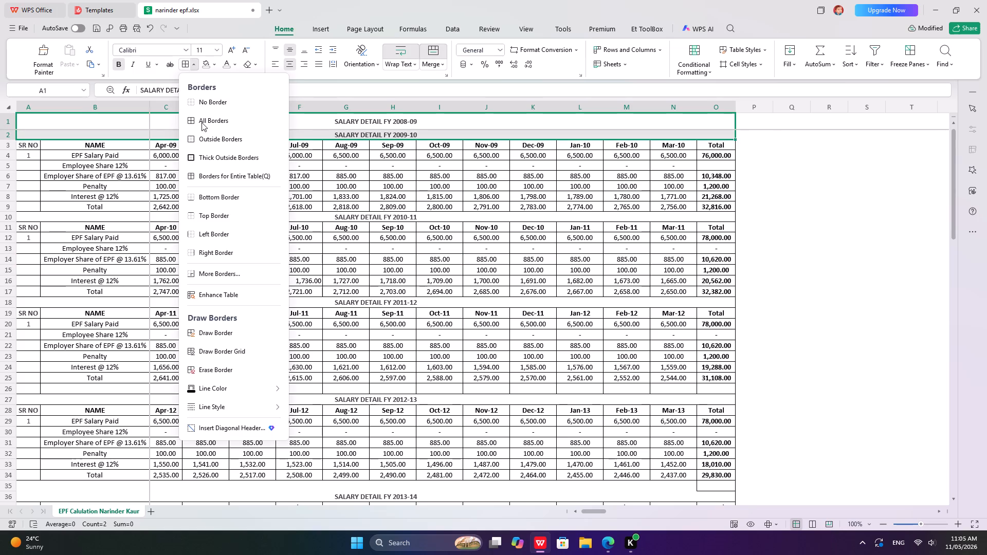
pyautogui.click(202, 122)
pyautogui.click(299, 252)
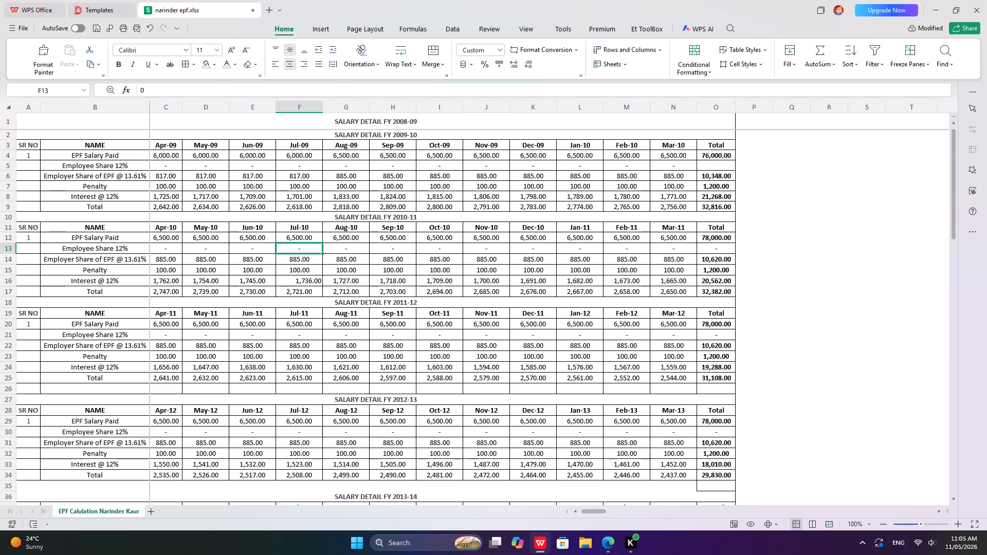
# Reduce the height of row 1 so the FY 2008-09 title row matches the row below it.
pyautogui.moveTo(9, 128); pyautogui.dragTo(10, 123)
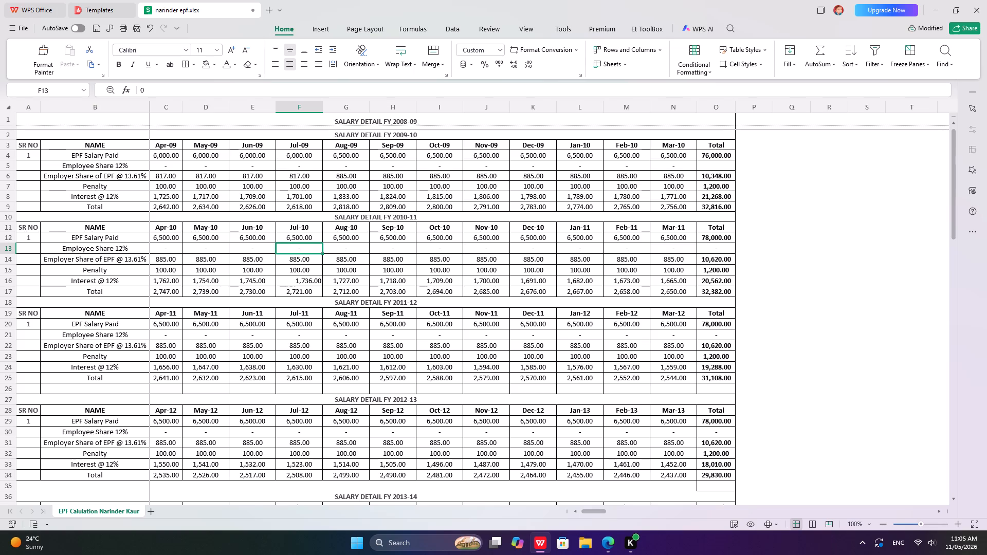
pyautogui.moveTo(10, 123); pyautogui.dragTo(11, 122)
pyautogui.click(39, 120)
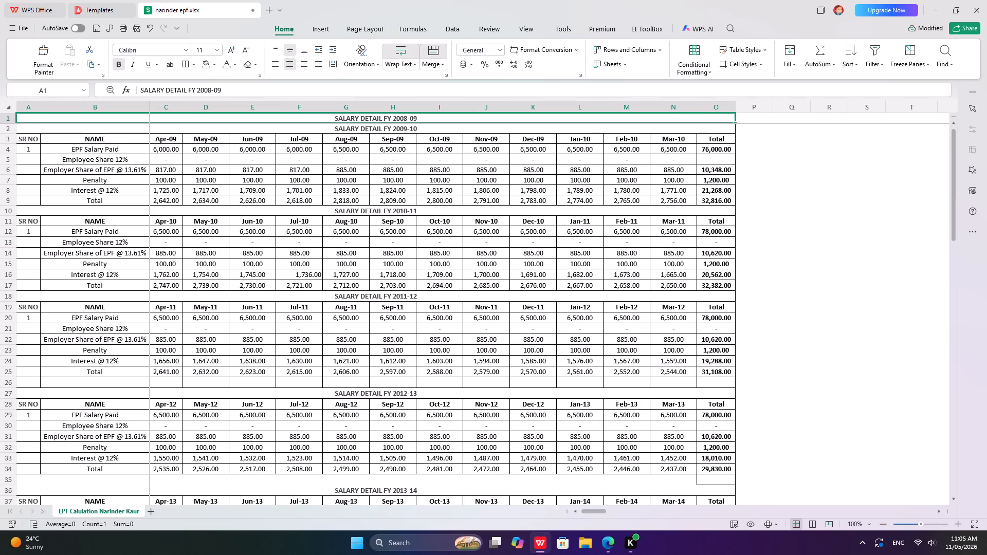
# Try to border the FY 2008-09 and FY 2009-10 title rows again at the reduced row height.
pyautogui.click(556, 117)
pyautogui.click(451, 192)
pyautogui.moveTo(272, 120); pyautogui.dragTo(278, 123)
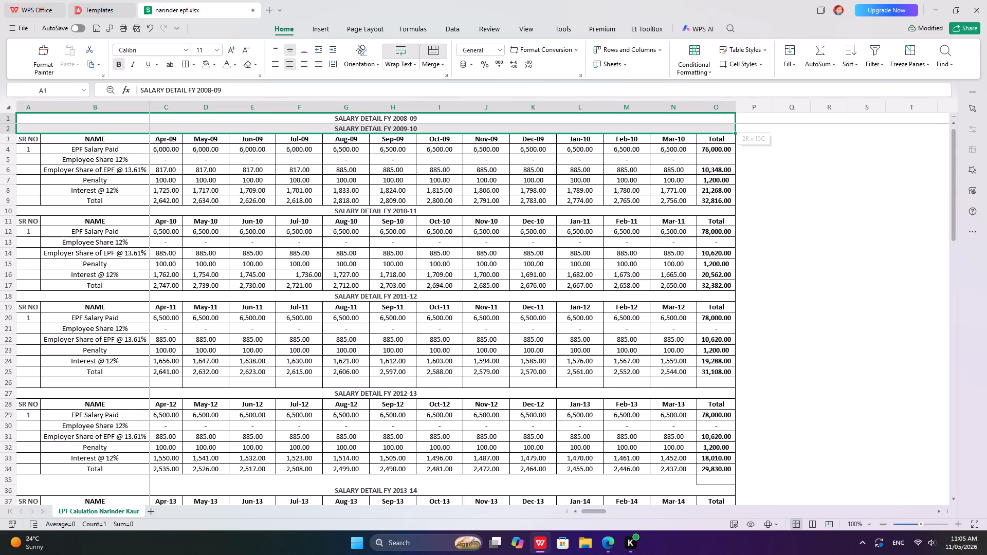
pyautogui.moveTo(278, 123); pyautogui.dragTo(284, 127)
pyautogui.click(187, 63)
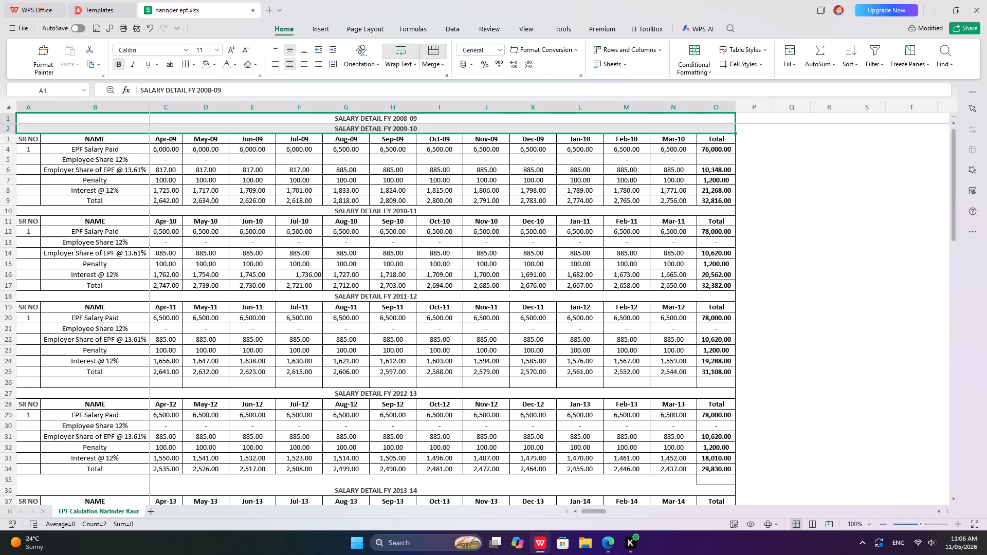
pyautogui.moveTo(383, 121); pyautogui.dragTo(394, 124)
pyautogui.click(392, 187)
# Reapply the borders to title rows 1 and 2 across columns A to O.
pyautogui.moveTo(425, 114); pyautogui.dragTo(426, 115)
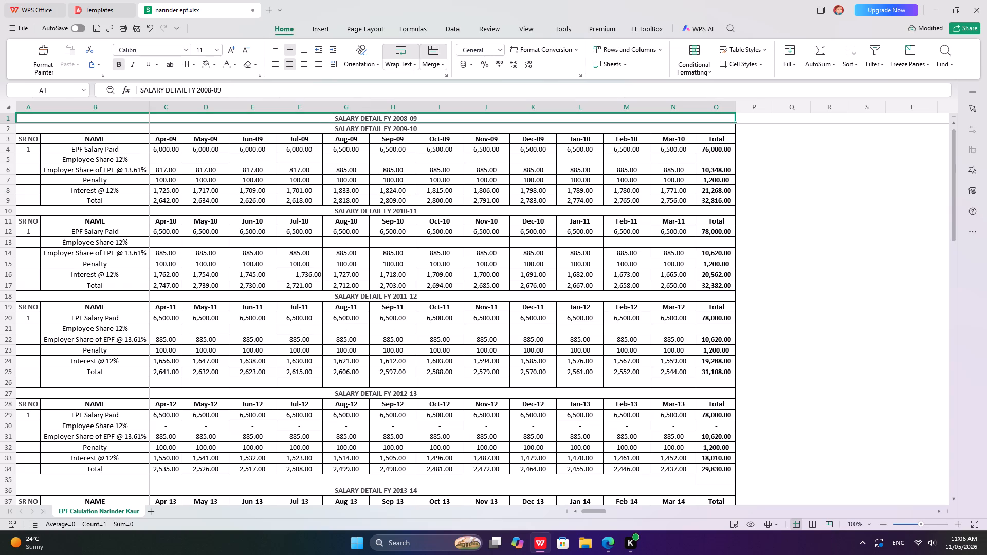
pyautogui.moveTo(426, 115); pyautogui.dragTo(448, 130)
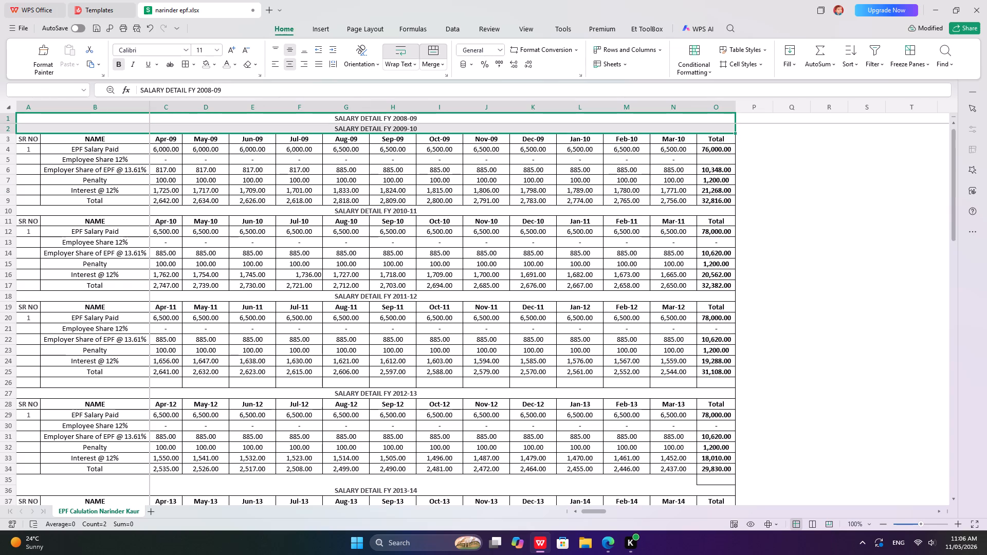
pyautogui.click(230, 228)
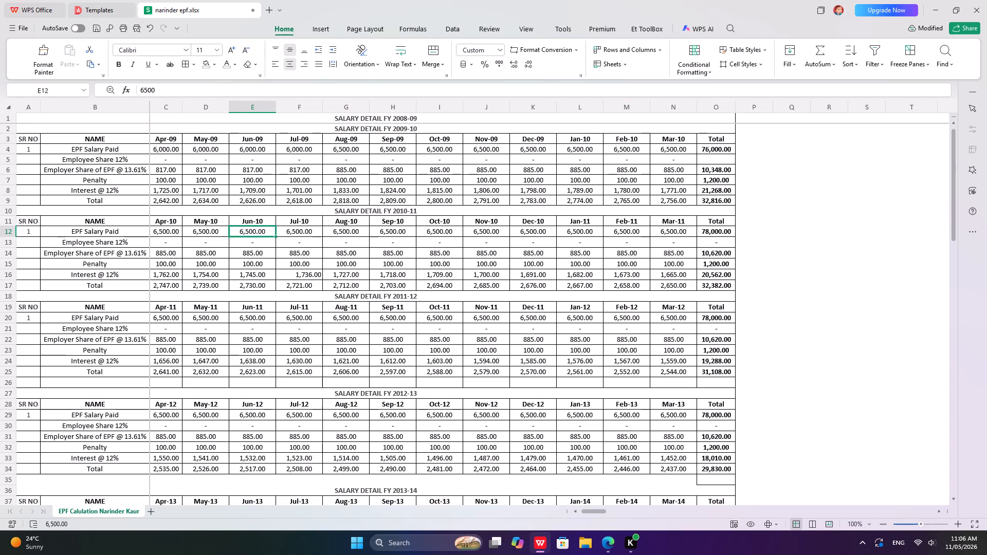
pyautogui.moveTo(323, 118); pyautogui.dragTo(335, 129)
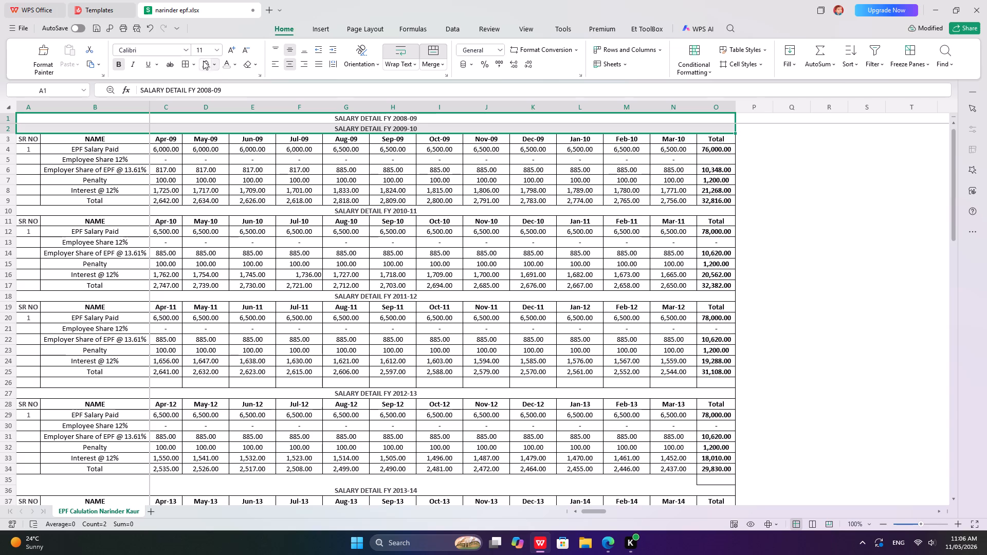
pyautogui.click(188, 65)
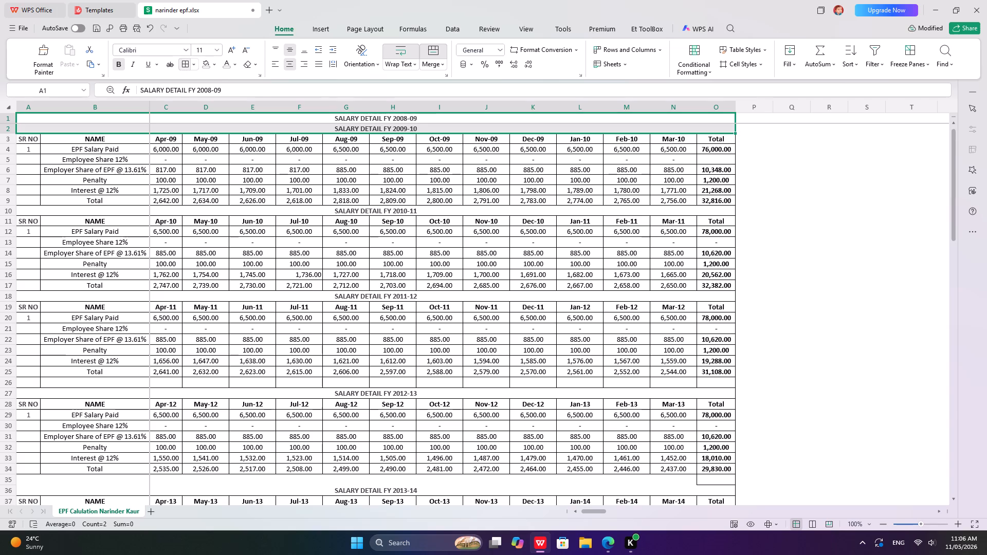
pyautogui.click(300, 232)
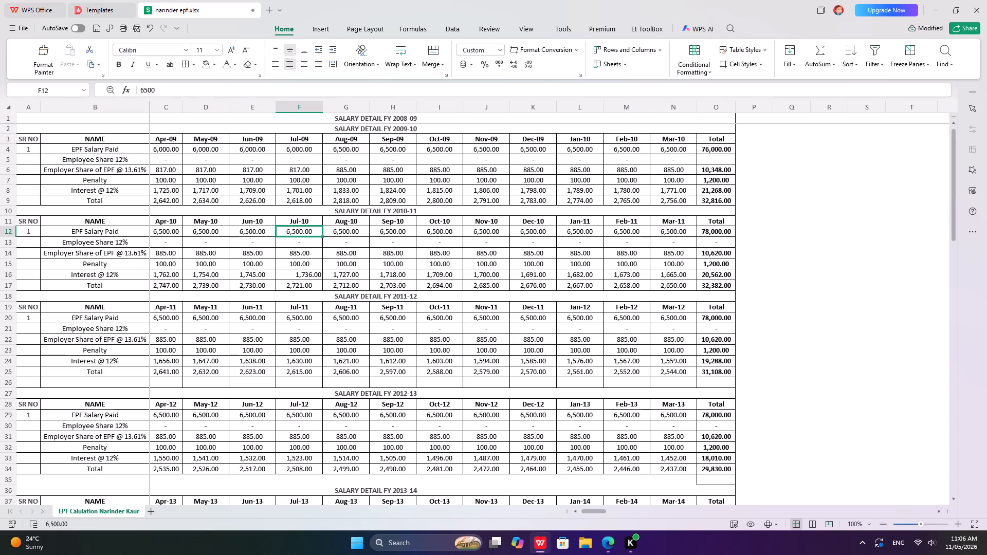
pyautogui.moveTo(70, 115); pyautogui.dragTo(79, 126)
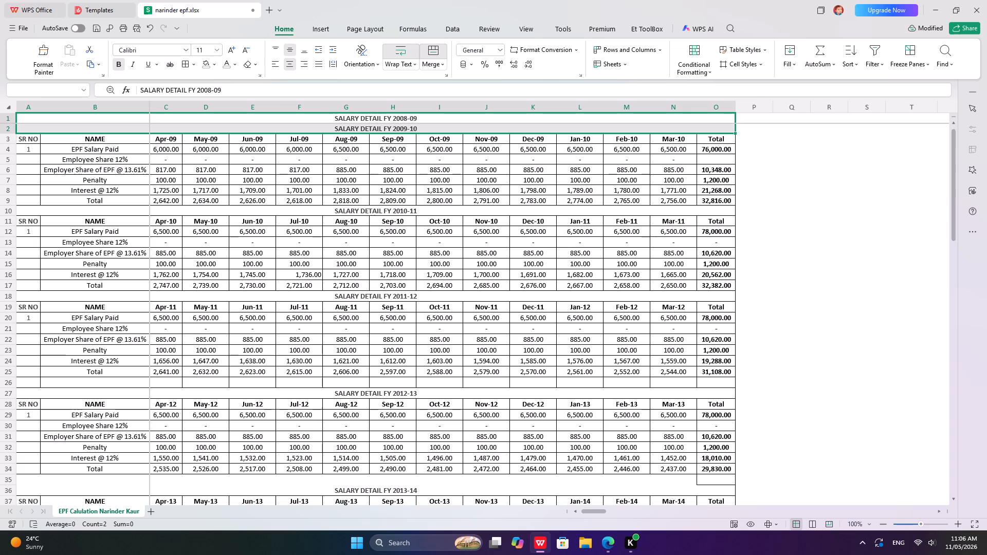
pyautogui.click(478, 379)
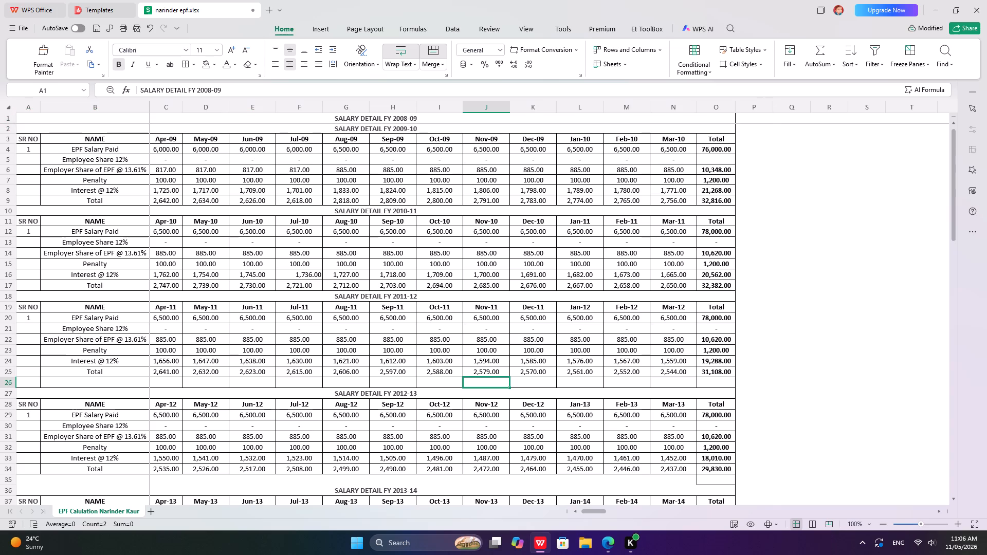
# Delete columns P to AC beyond the Total column of the EPF table.
pyautogui.moveTo(756, 106); pyautogui.dragTo(733, 160)
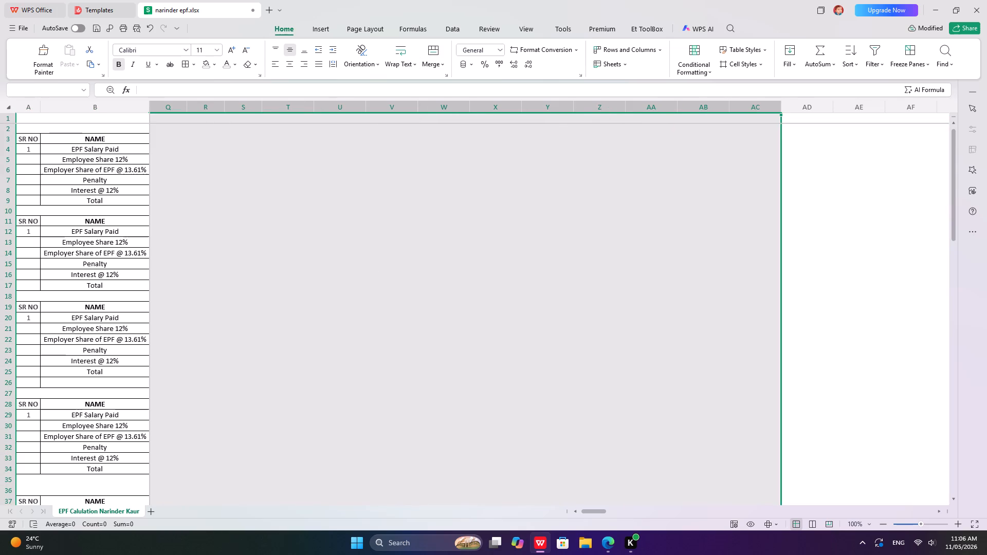
pyautogui.moveTo(588, 512); pyautogui.dragTo(572, 513)
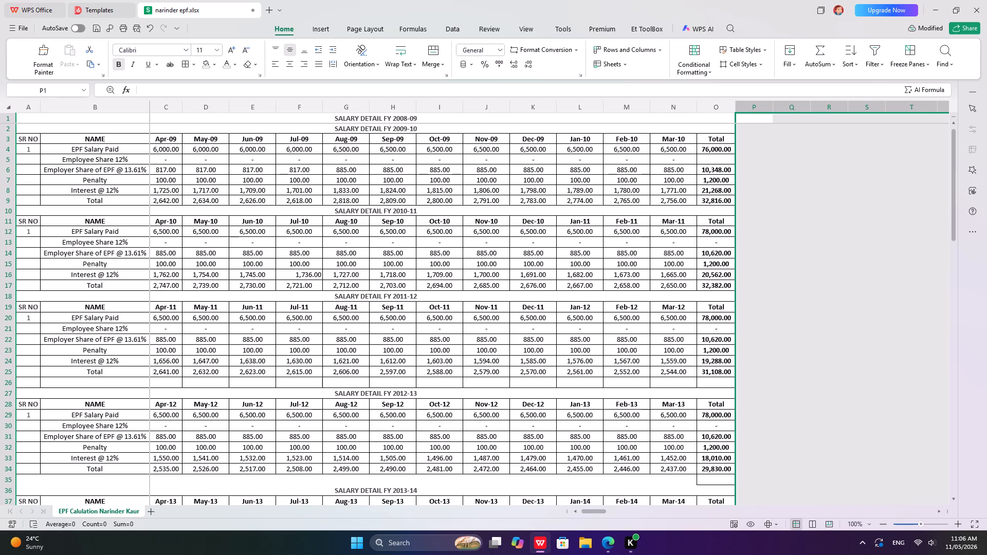
pyautogui.rightClick(757, 105)
pyautogui.click(775, 142)
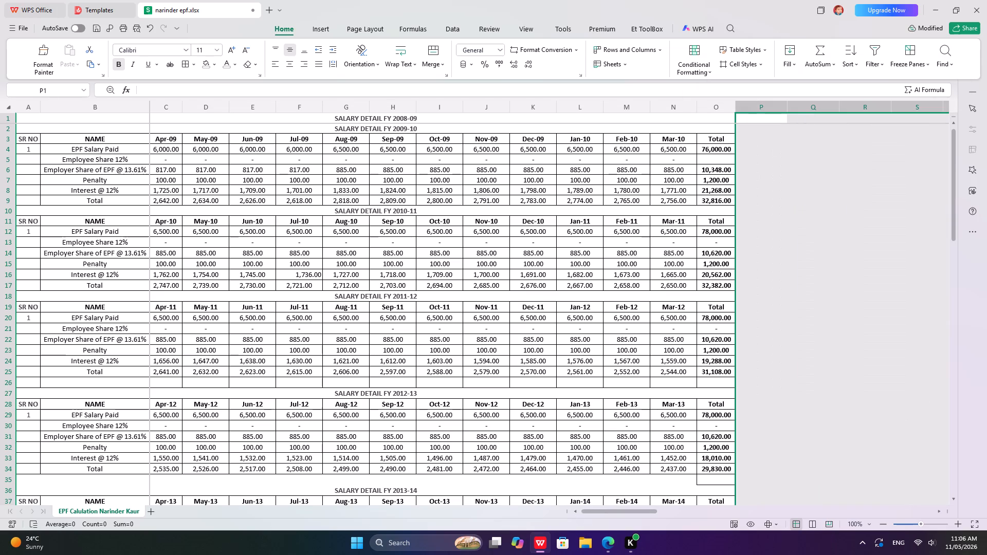
pyautogui.click(638, 189)
# Examine the merged yearly title rows down the sheet through FY 2021-22 for consistent merging and borders.
pyautogui.moveTo(706, 123); pyautogui.dragTo(707, 127)
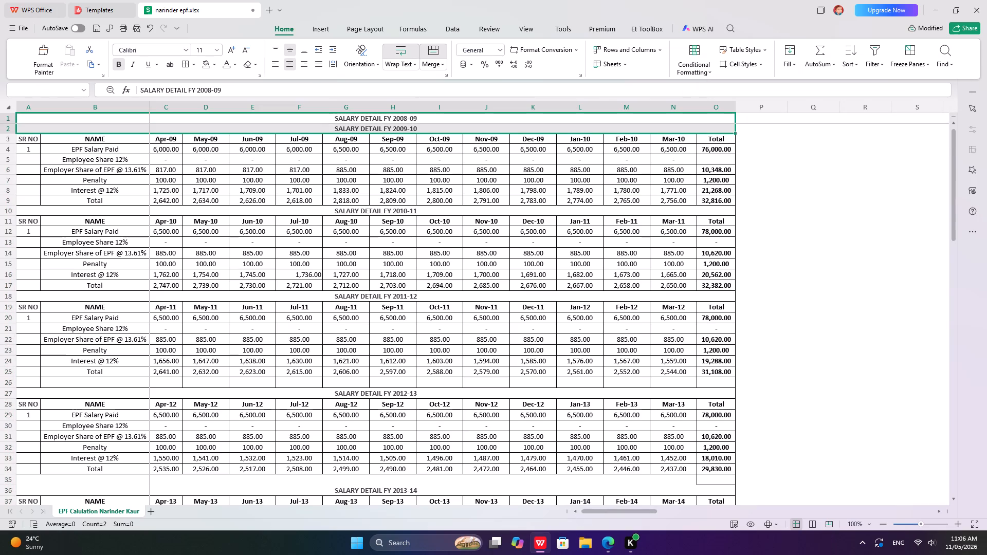
pyautogui.scroll(-3, 488, 214)
pyautogui.click(350, 204)
pyautogui.scroll(2, 353, 205)
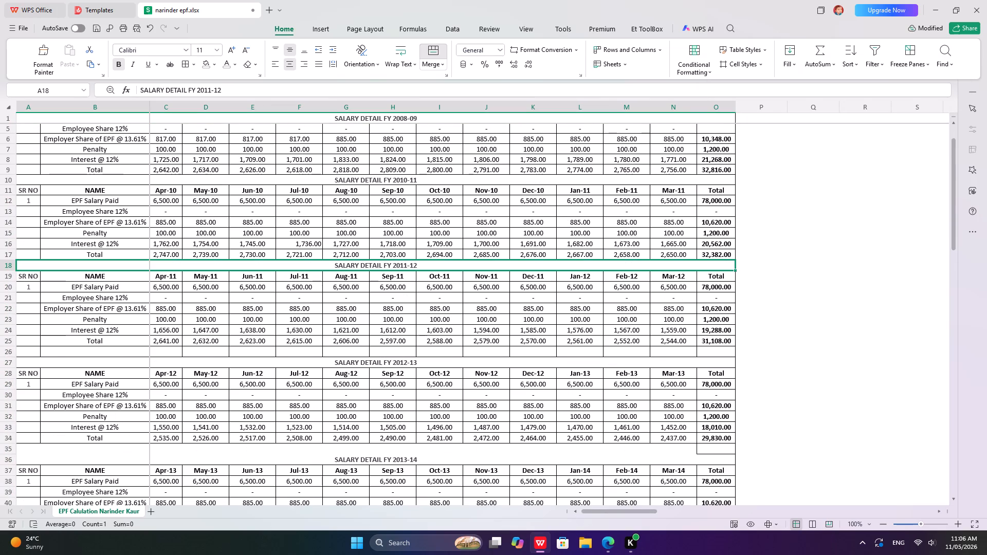
pyautogui.click(356, 180)
pyautogui.scroll(-4, 351, 208)
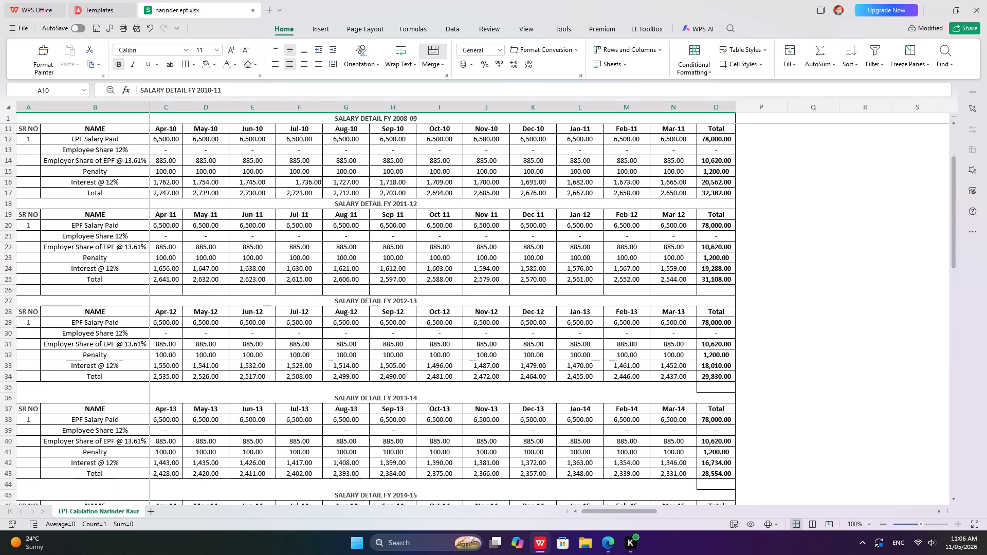
pyautogui.click(350, 243)
pyautogui.click(346, 235)
pyautogui.scroll(-4, 349, 266)
pyautogui.click(359, 197)
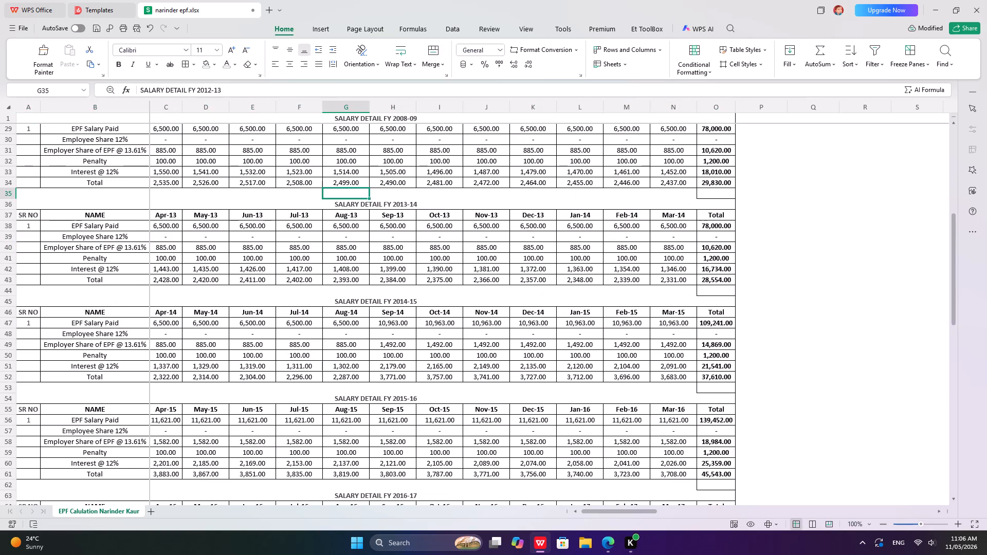
pyautogui.click(359, 206)
pyautogui.click(360, 302)
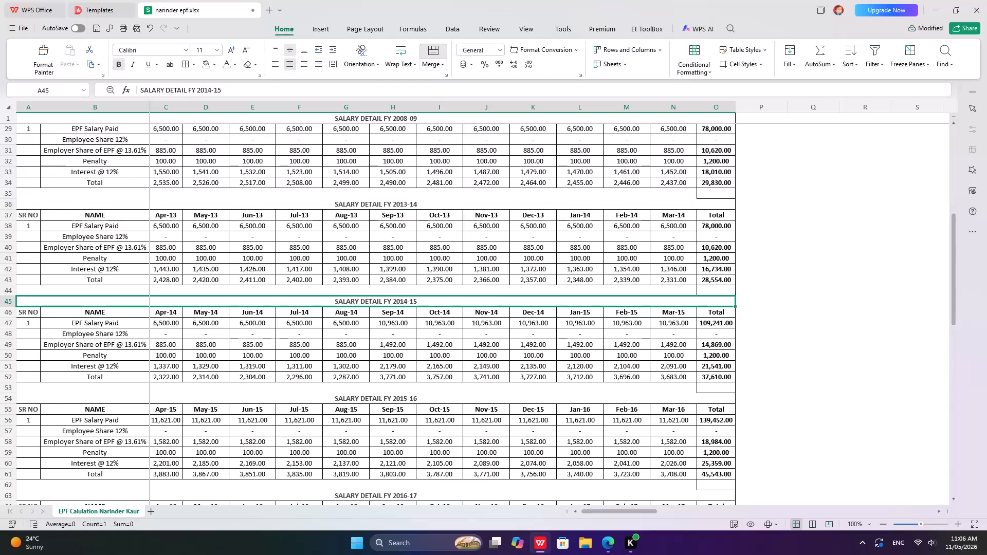
pyautogui.scroll(-4, 361, 302)
pyautogui.click(343, 264)
pyautogui.scroll(-4, 343, 269)
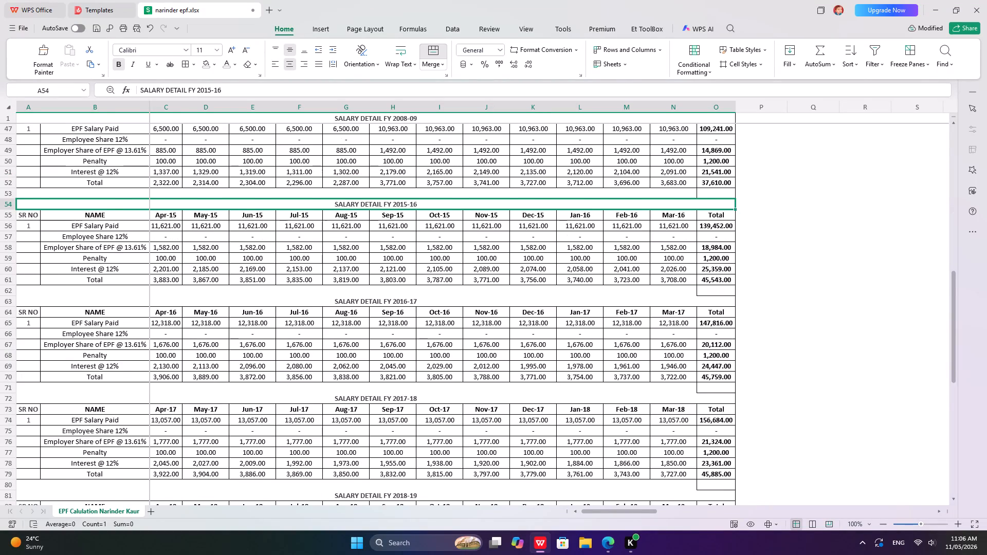
pyautogui.click(355, 233)
pyautogui.click(355, 337)
pyautogui.scroll(-4, 354, 338)
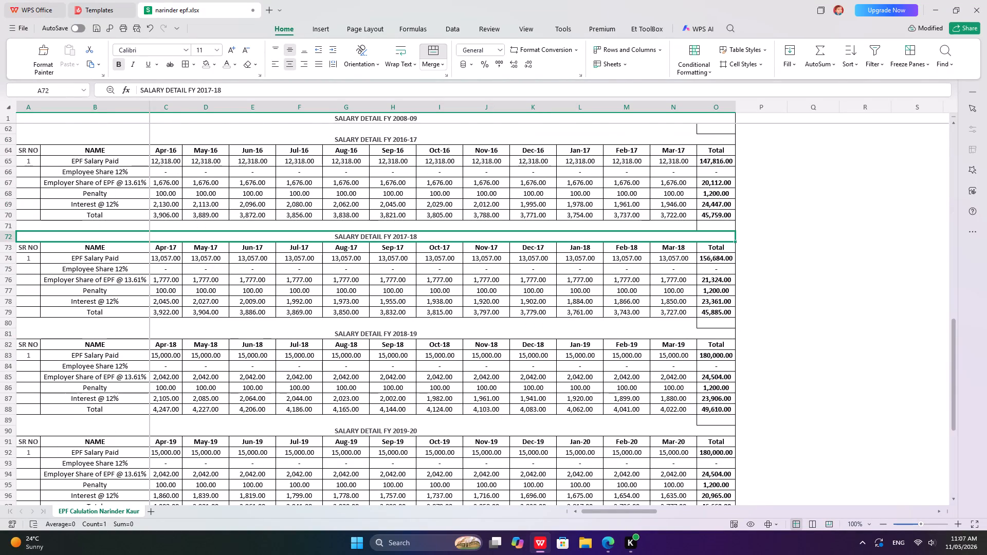
pyautogui.click(361, 331)
pyautogui.click(365, 233)
pyautogui.scroll(-5, 367, 237)
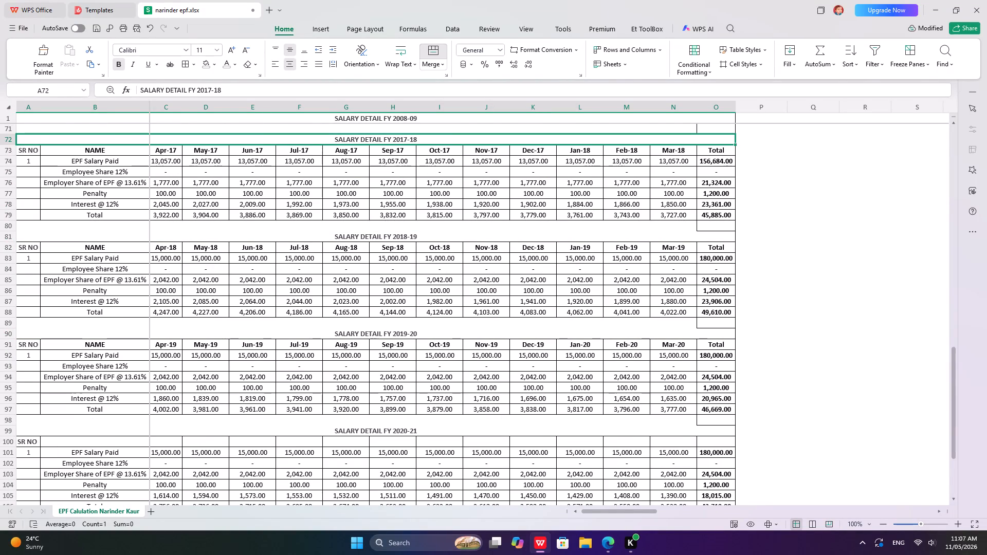
pyautogui.click(365, 269)
pyautogui.click(375, 361)
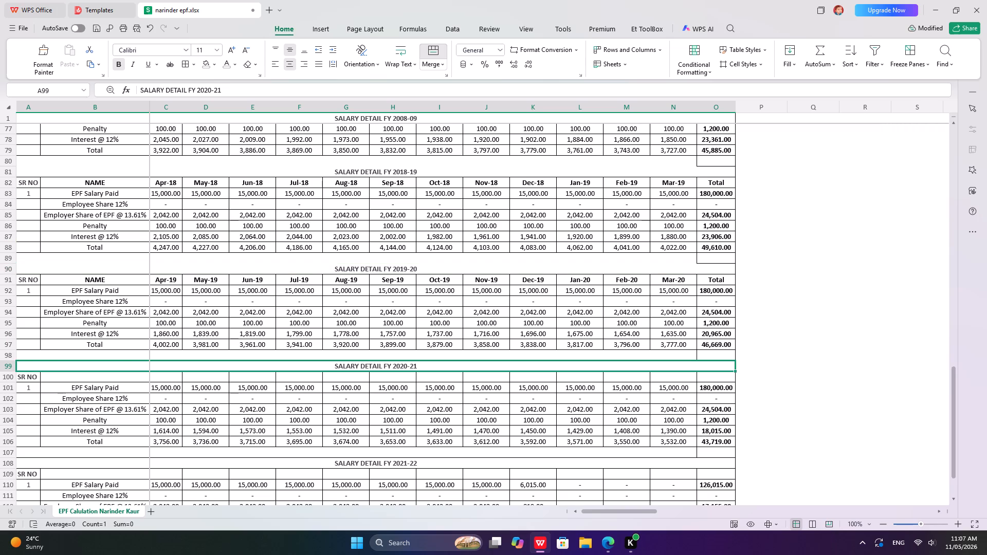
pyautogui.scroll(-5, 27, 183)
pyautogui.click(360, 302)
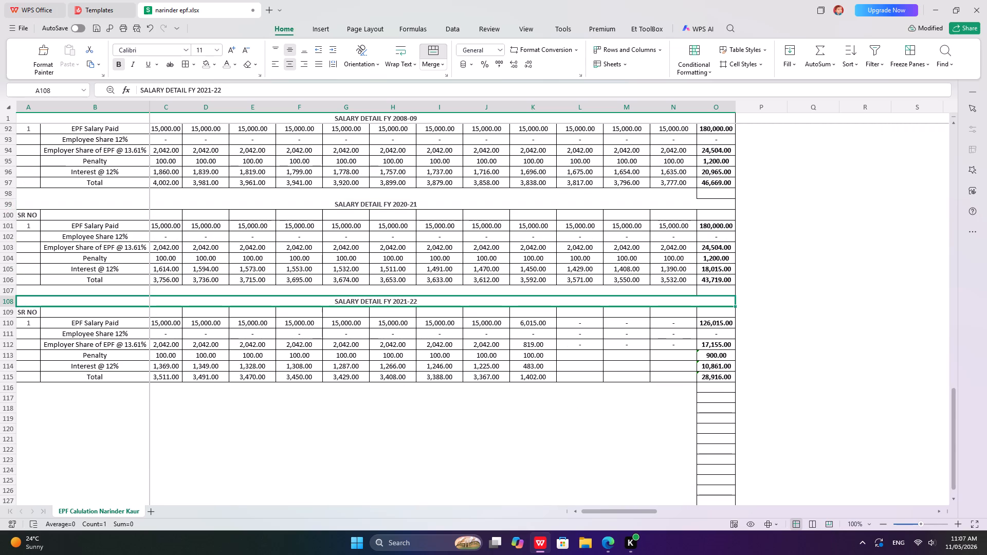
pyautogui.scroll(19, 233, 298)
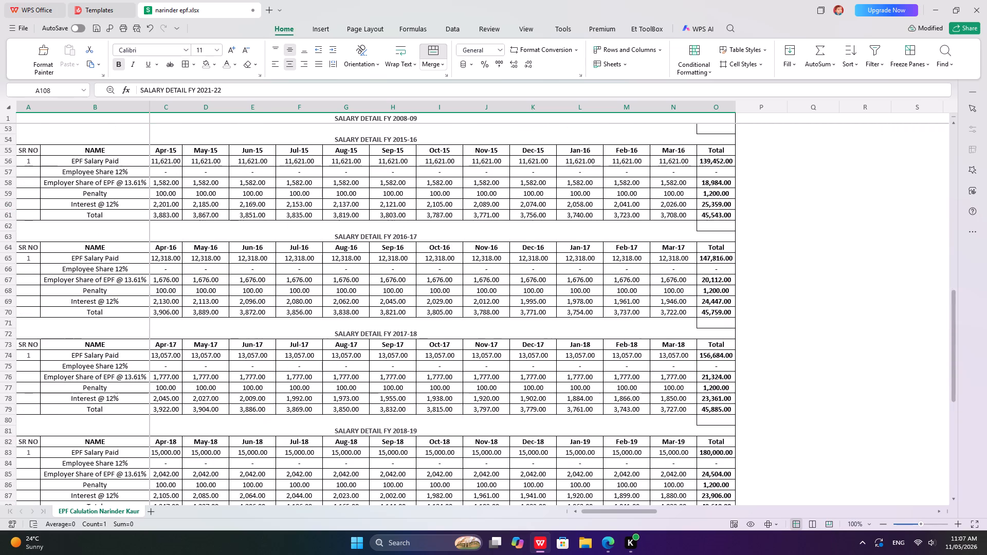
pyautogui.scroll(9, 241, 295)
pyautogui.scroll(14, 304, 285)
pyautogui.click(318, 180)
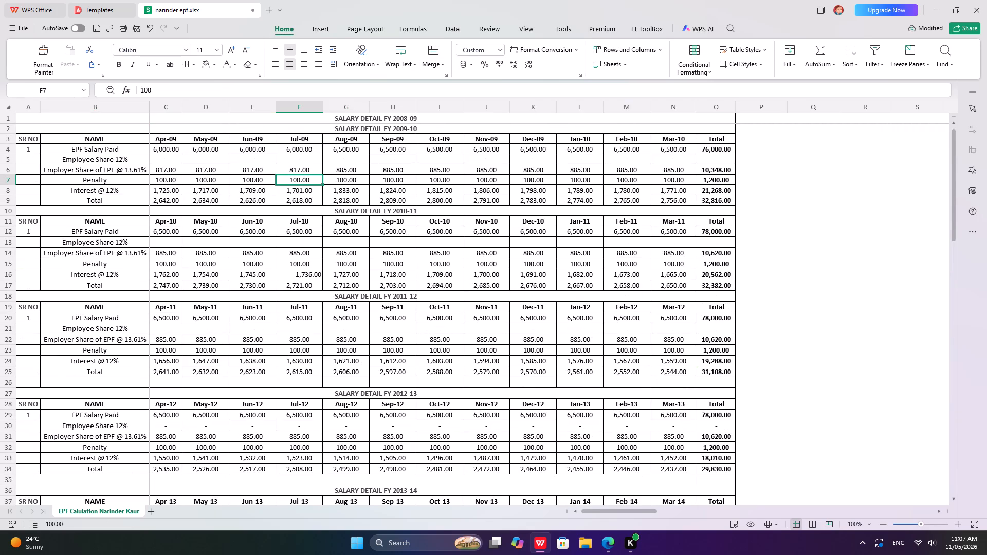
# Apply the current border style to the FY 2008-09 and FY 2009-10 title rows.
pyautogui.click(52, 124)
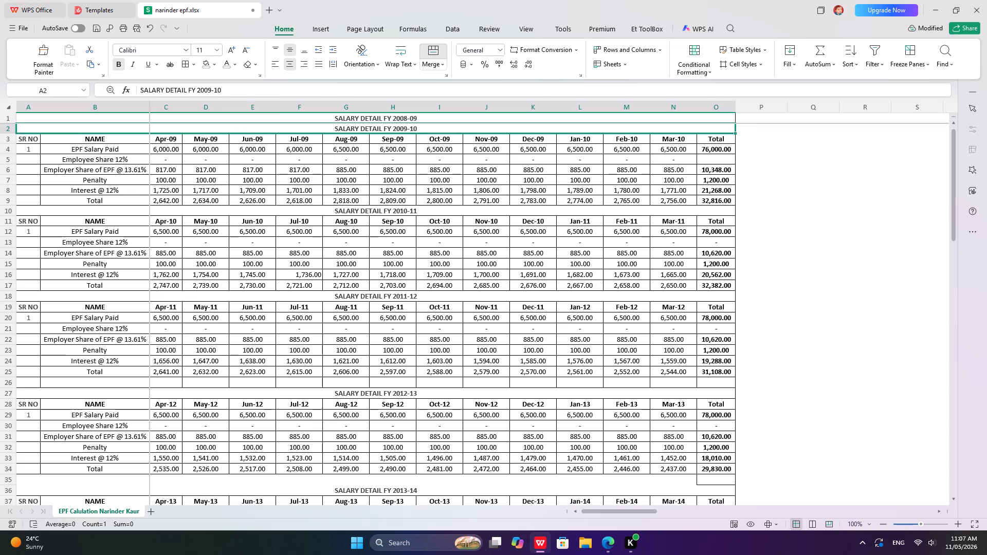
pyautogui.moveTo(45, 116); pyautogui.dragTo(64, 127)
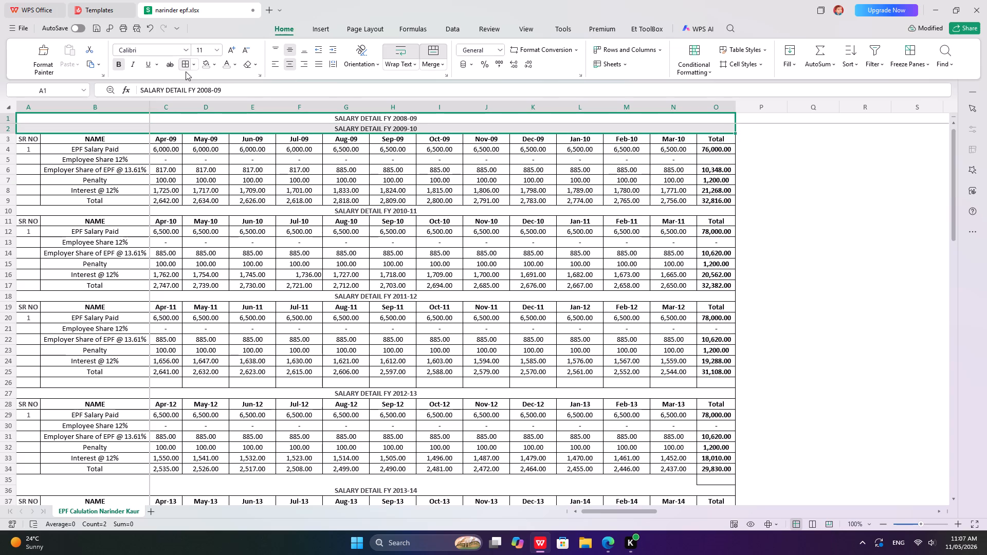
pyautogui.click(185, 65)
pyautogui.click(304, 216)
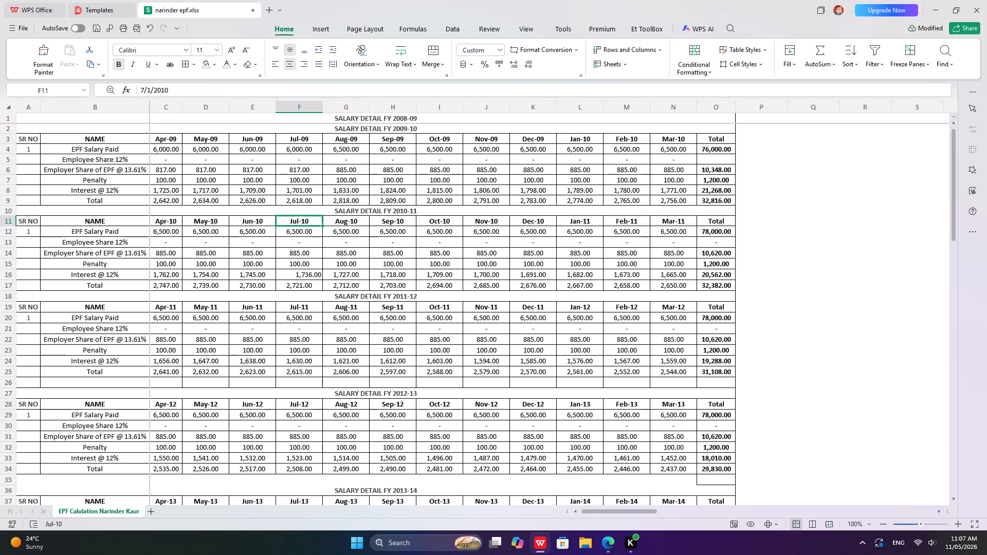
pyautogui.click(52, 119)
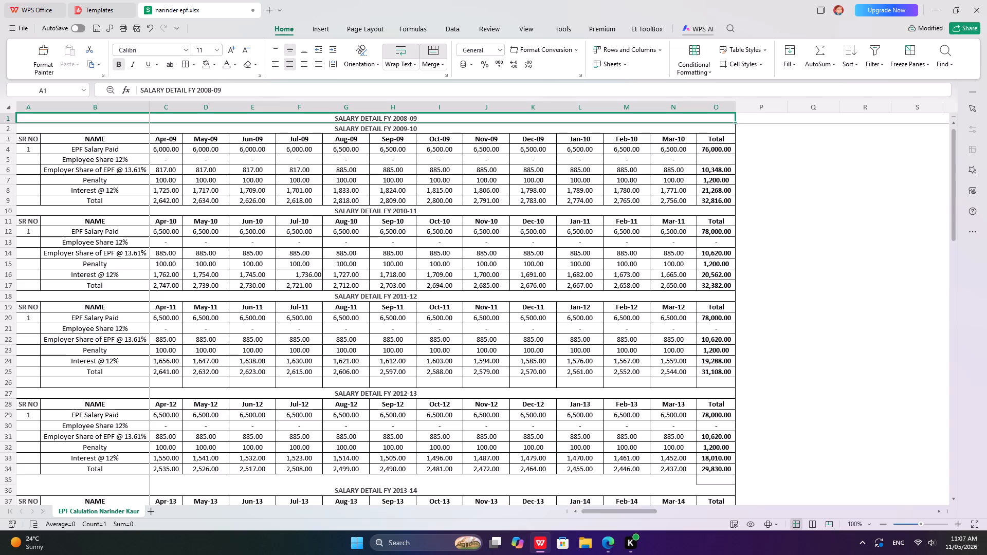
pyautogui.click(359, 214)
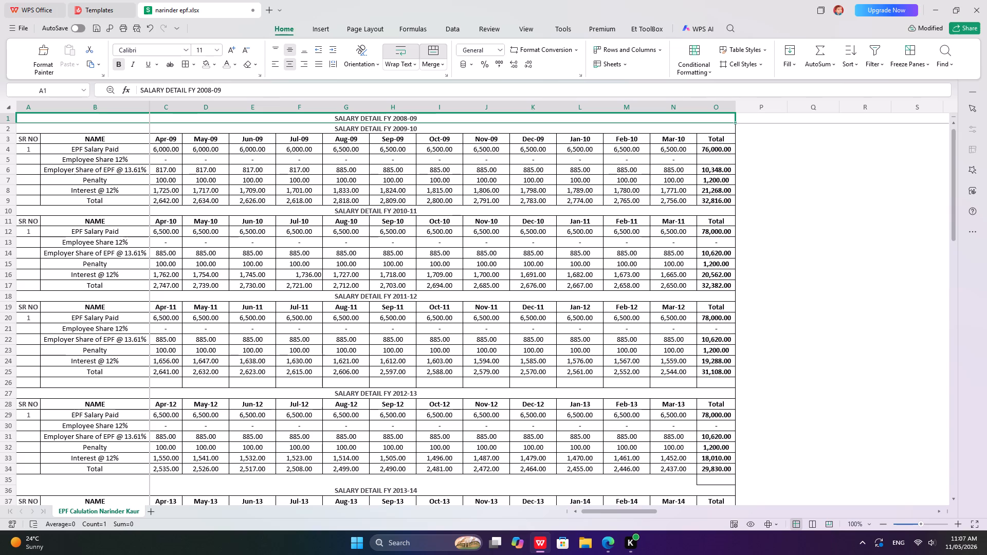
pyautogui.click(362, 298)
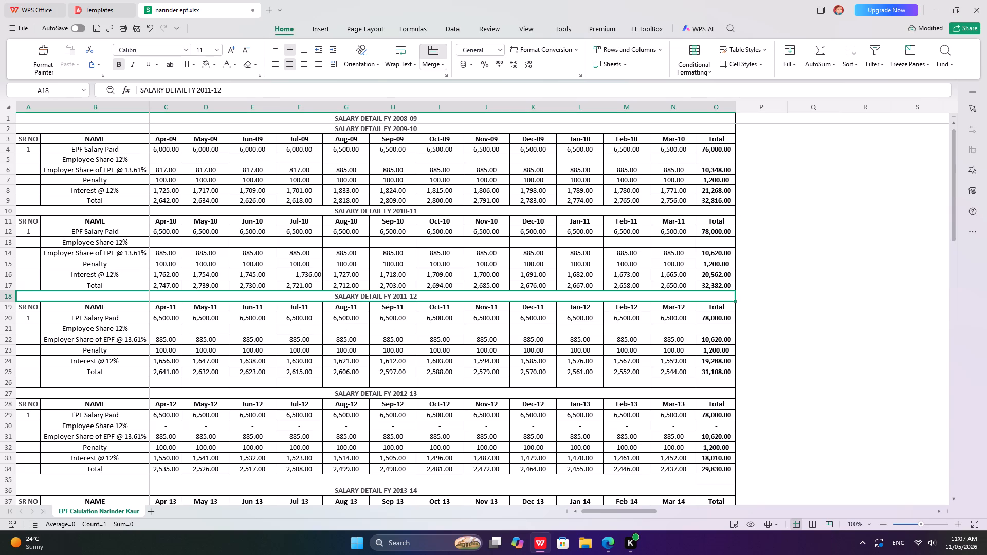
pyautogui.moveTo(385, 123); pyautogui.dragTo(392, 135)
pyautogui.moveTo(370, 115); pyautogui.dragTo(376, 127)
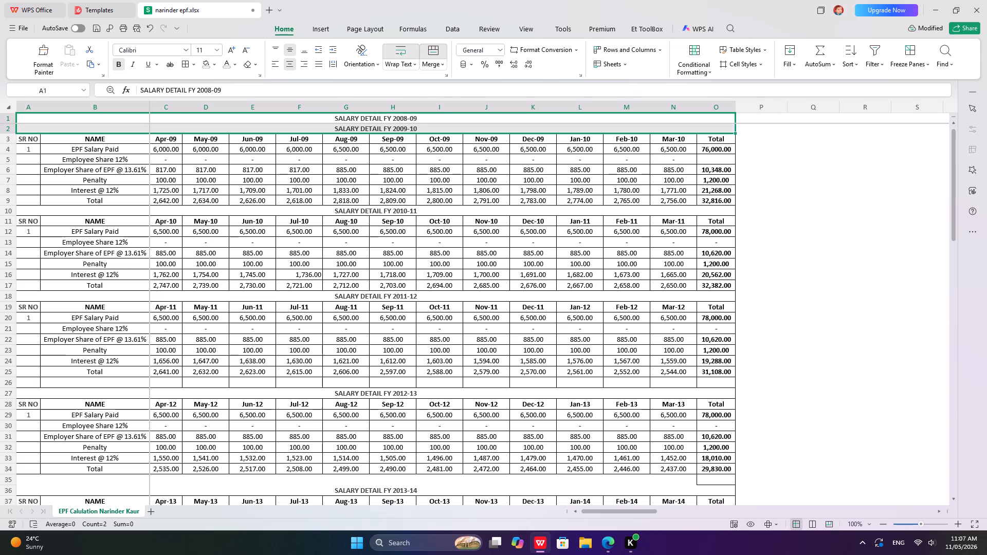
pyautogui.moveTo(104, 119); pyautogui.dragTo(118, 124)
# Remove the borders from the FY 2008-09 and FY 2009-10 title rows with No Border.
pyautogui.moveTo(417, 120); pyautogui.dragTo(425, 127)
pyautogui.click(188, 66)
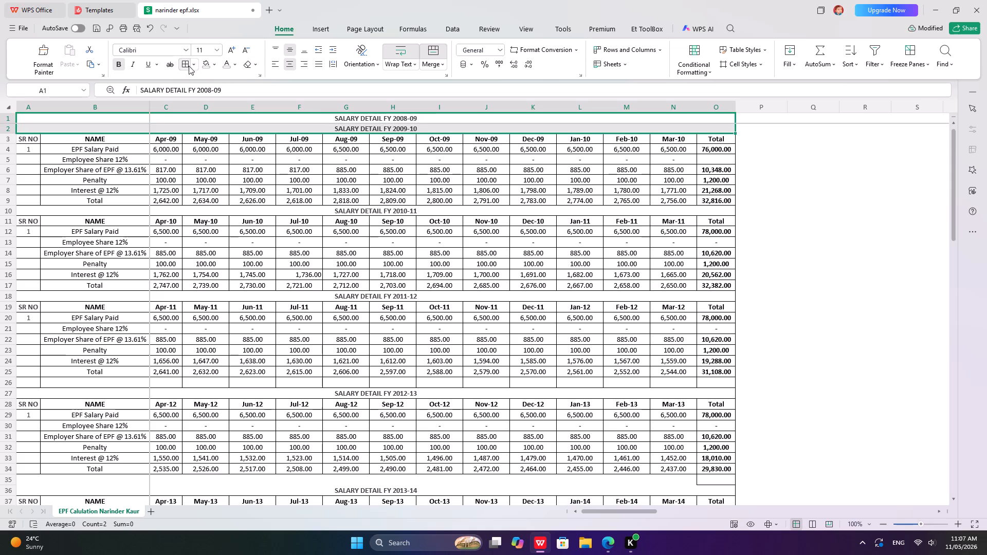
pyautogui.click(192, 65)
pyautogui.click(197, 108)
pyautogui.scroll(-2, 339, 257)
pyautogui.scroll(9, 362, 268)
pyautogui.click(429, 144)
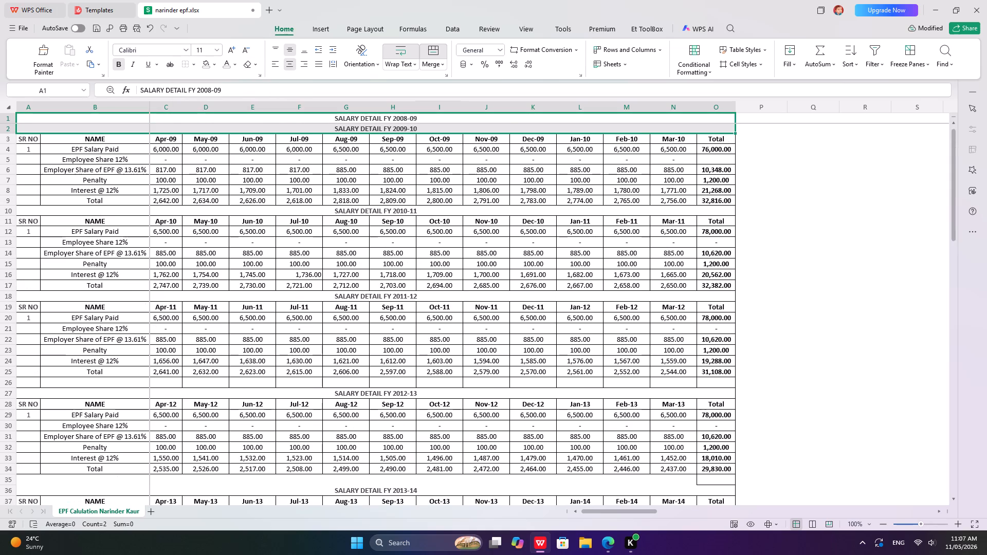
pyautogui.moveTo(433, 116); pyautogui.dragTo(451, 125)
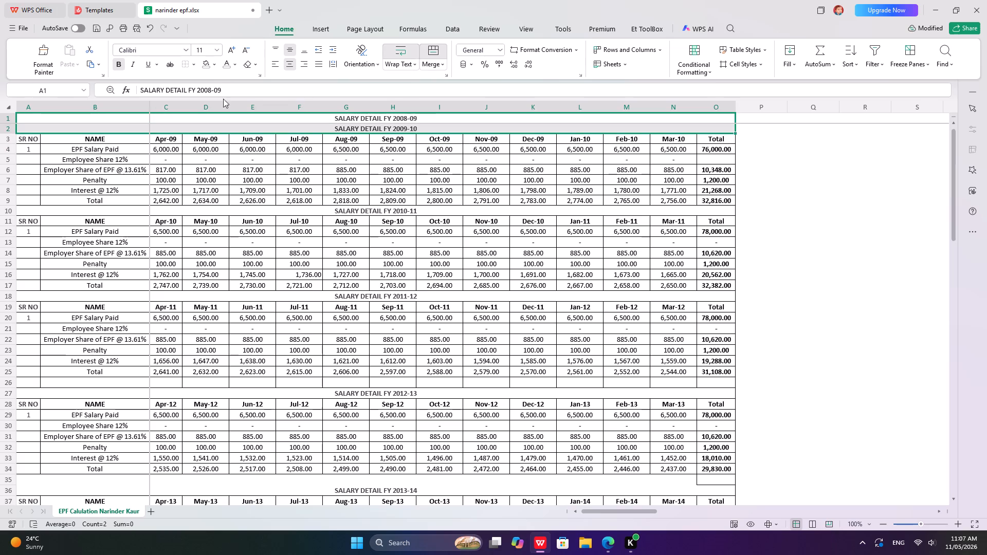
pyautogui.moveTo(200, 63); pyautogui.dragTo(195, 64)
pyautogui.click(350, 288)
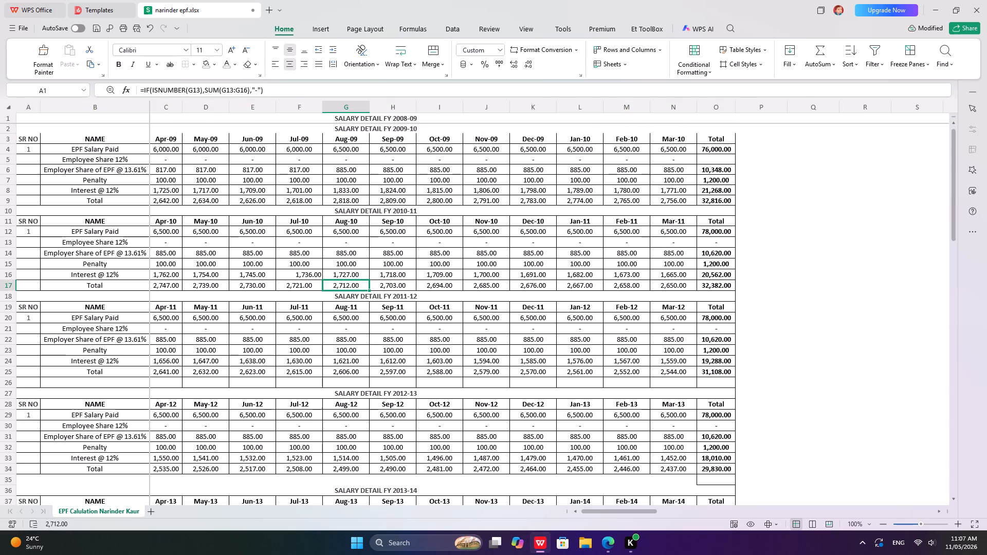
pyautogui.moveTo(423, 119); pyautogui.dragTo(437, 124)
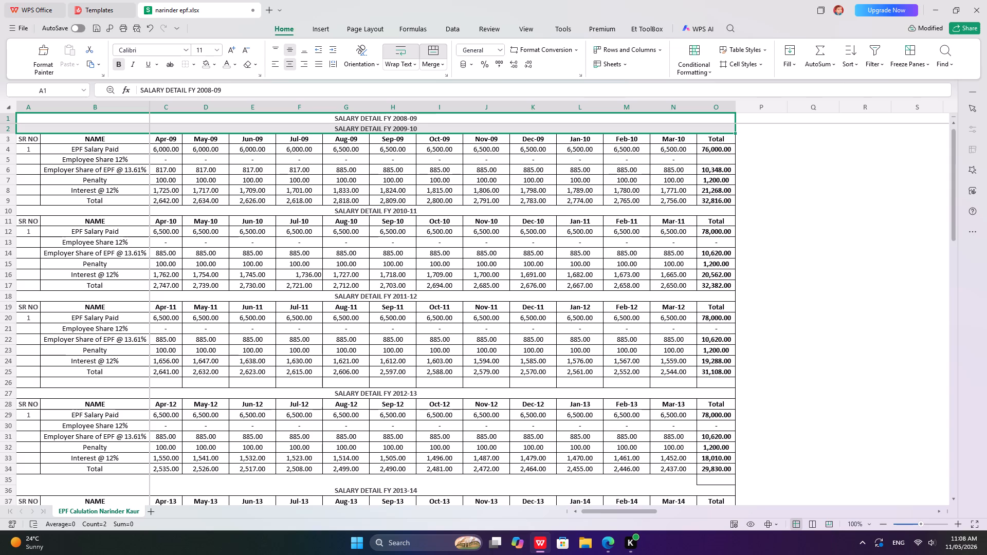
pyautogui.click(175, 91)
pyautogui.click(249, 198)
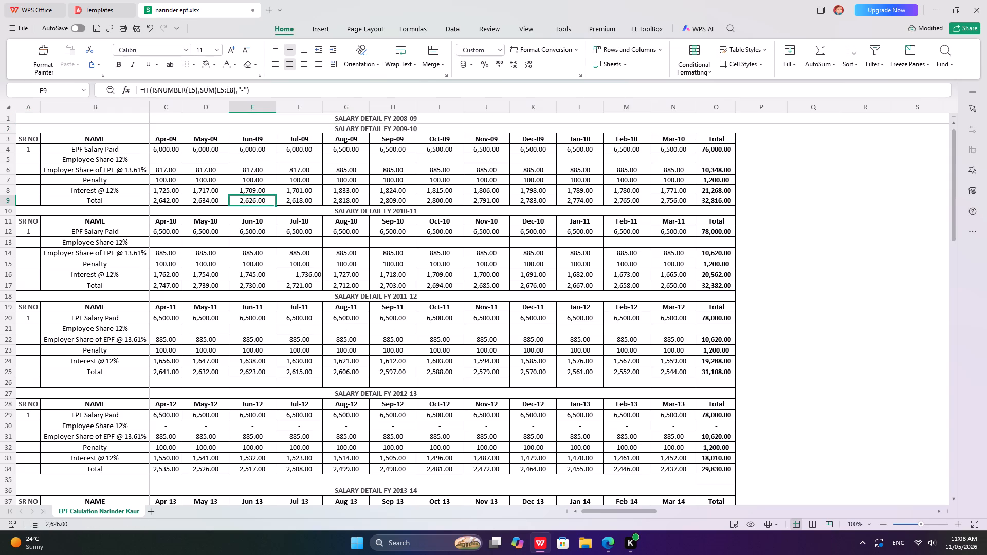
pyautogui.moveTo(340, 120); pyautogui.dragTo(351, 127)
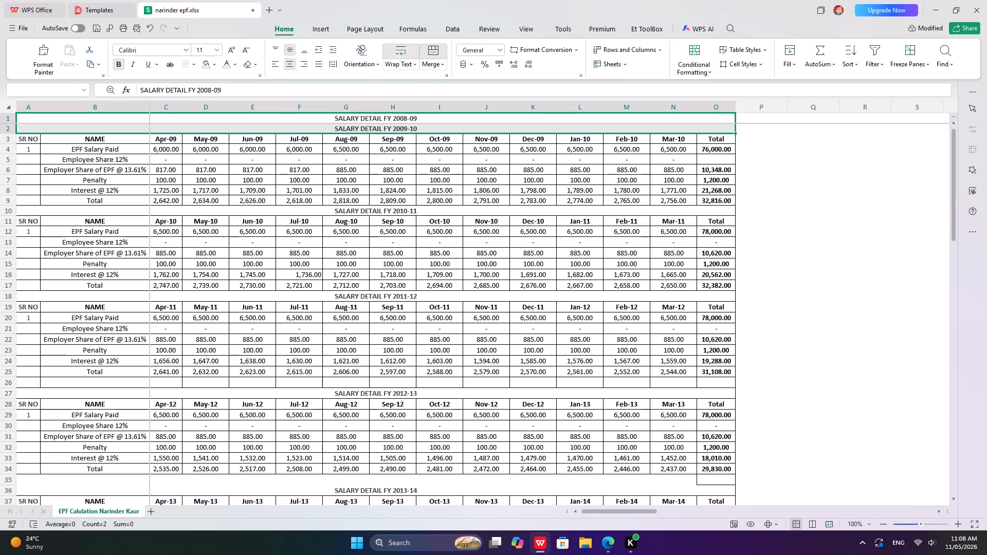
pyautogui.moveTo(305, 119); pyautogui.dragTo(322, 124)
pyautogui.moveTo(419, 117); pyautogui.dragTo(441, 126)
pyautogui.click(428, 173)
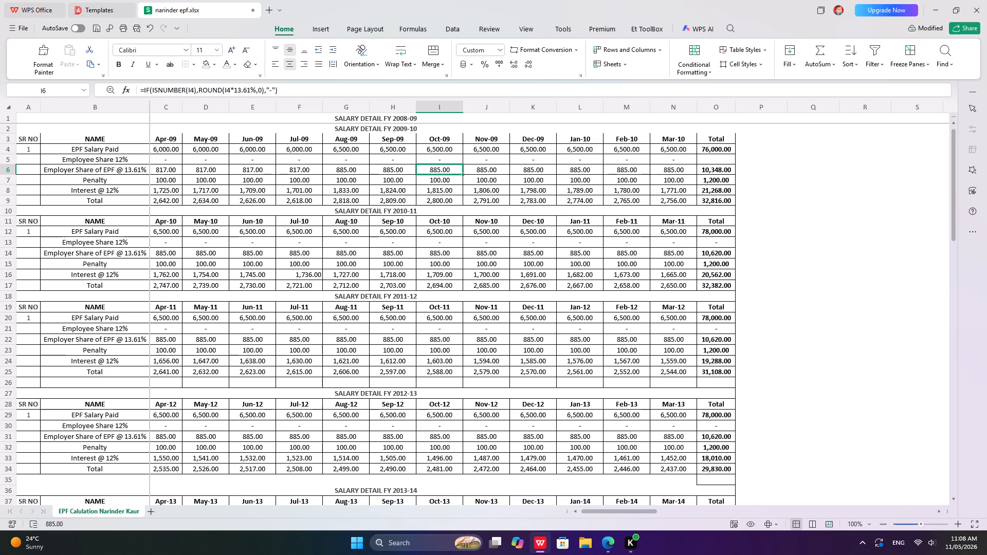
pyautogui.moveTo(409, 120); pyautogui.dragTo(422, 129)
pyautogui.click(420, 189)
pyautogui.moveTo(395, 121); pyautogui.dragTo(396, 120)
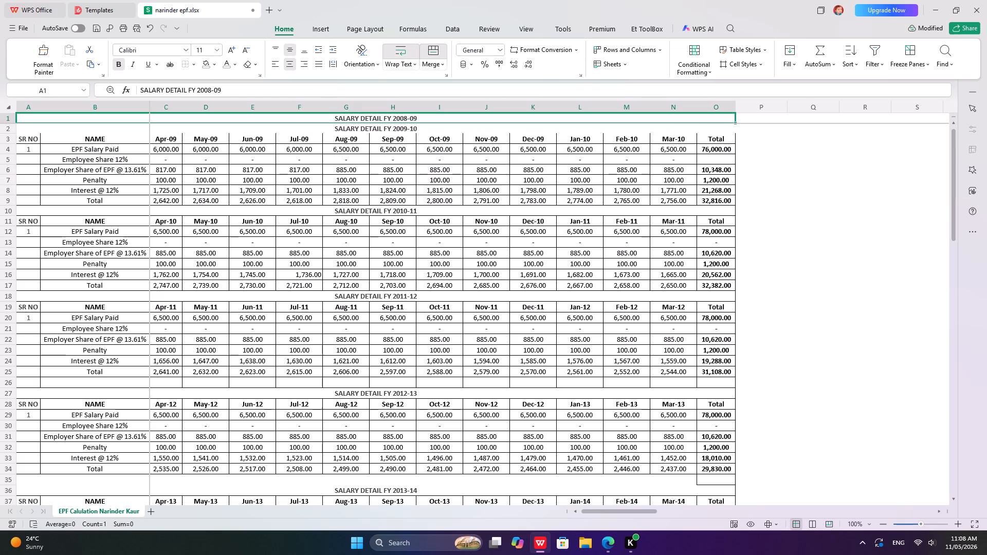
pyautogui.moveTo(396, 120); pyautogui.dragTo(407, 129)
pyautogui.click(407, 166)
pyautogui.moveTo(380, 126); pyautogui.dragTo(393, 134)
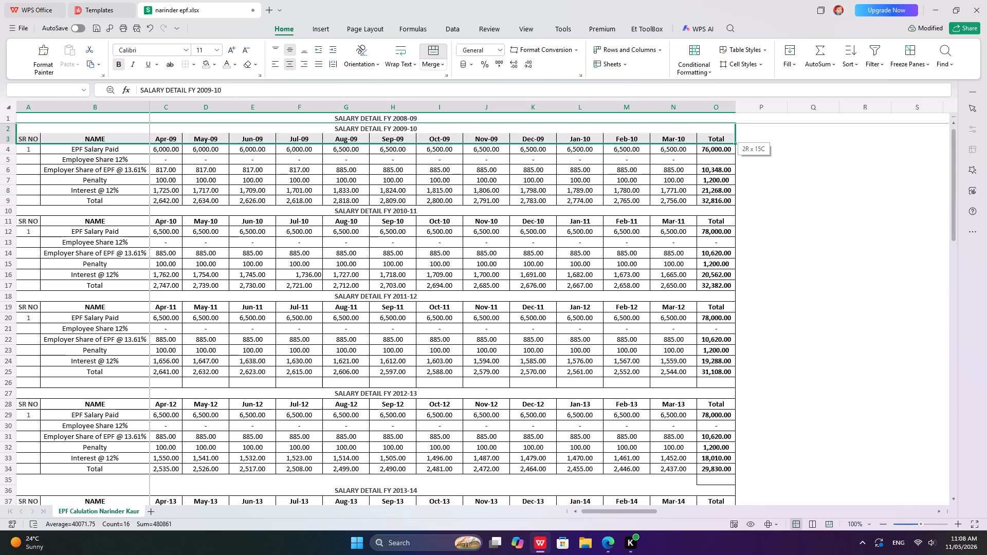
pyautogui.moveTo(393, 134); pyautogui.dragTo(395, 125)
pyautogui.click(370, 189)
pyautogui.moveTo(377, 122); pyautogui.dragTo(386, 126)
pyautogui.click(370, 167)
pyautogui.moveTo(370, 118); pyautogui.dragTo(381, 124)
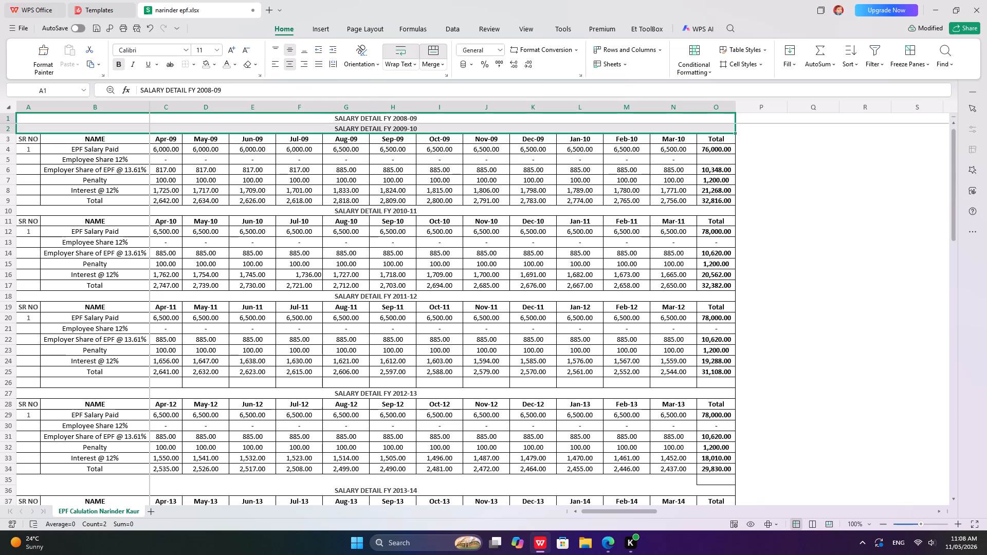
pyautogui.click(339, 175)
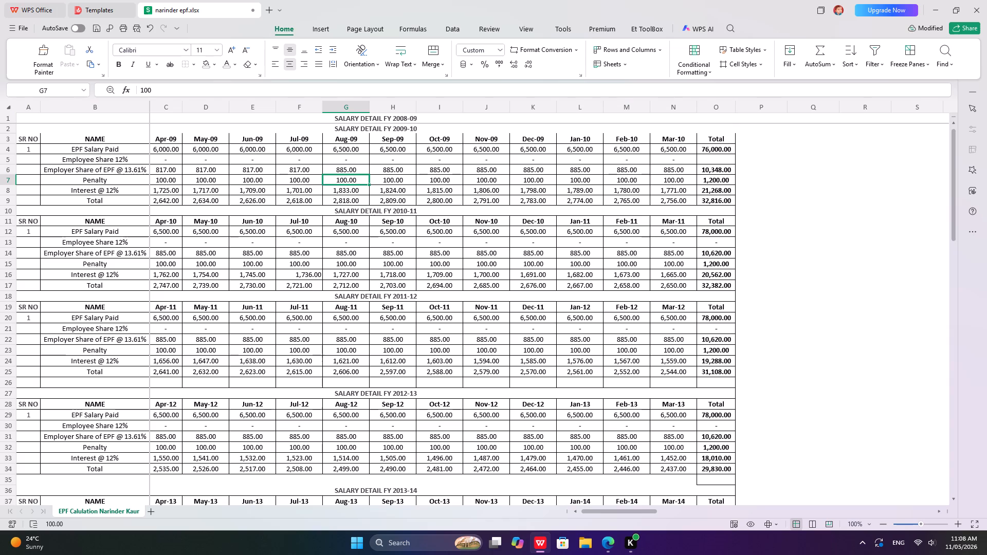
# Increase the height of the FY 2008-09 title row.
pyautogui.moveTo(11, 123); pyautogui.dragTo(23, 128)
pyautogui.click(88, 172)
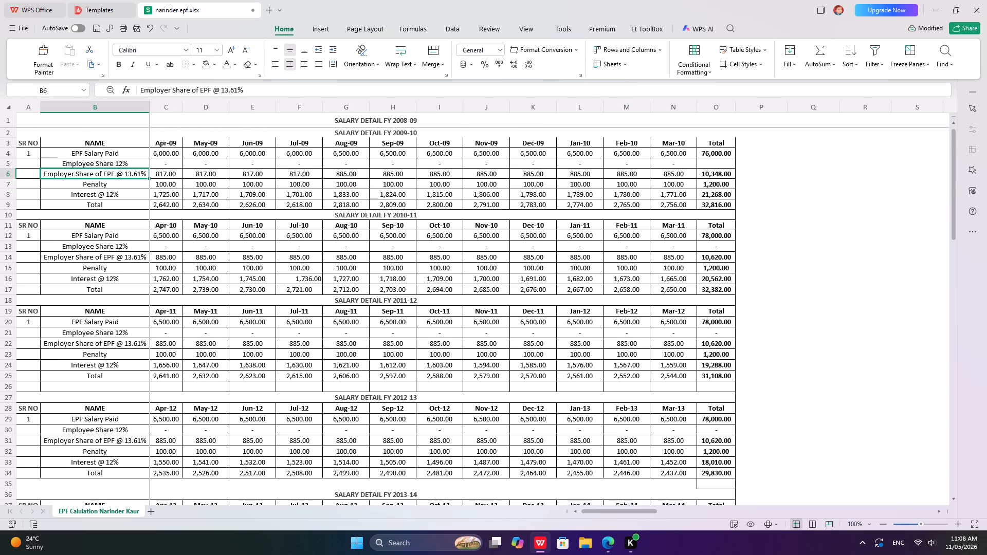
# Apply All Borders to the FY 2008-09 and FY 2009-10 title rows.
pyautogui.moveTo(39, 115); pyautogui.dragTo(61, 131)
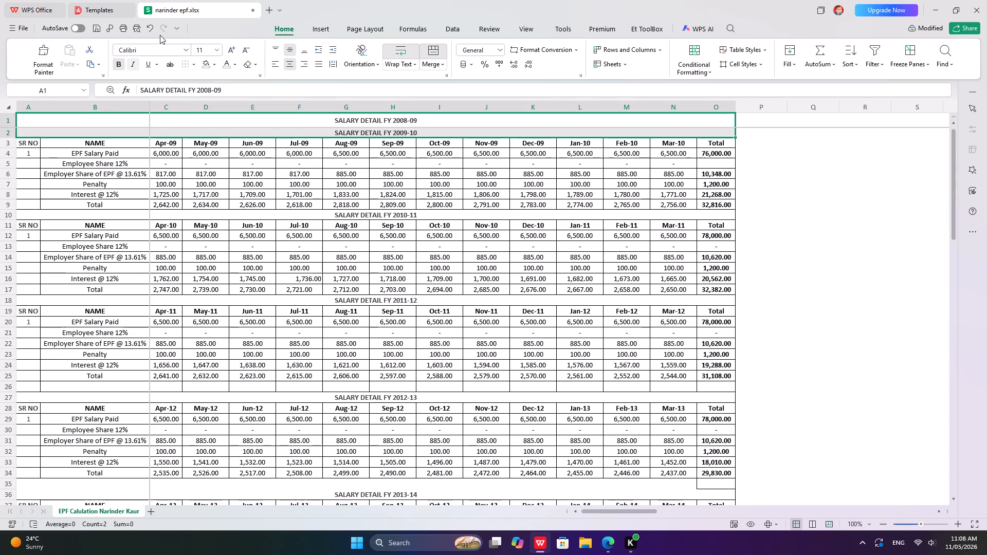
pyautogui.click(194, 67)
pyautogui.moveTo(202, 104); pyautogui.dragTo(203, 105)
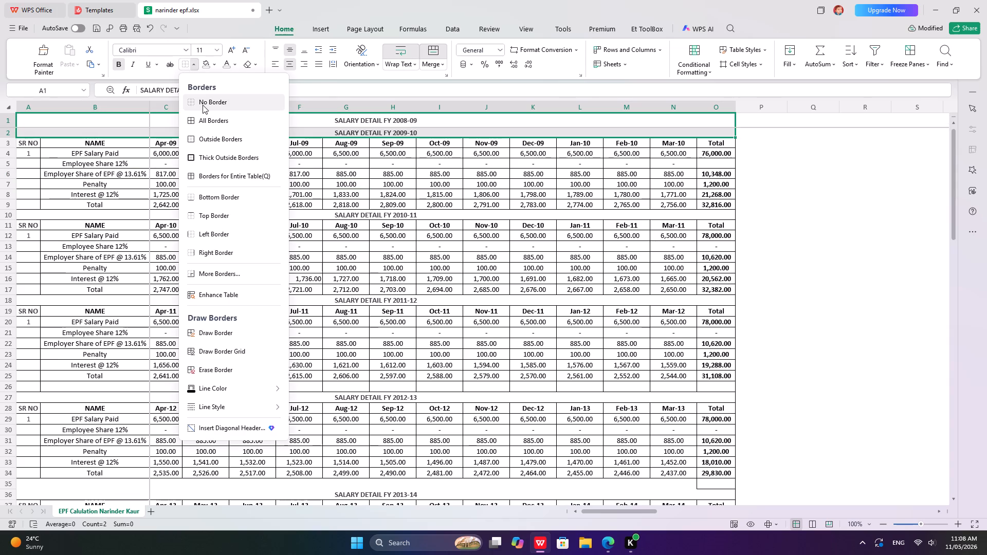
pyautogui.moveTo(203, 105); pyautogui.dragTo(221, 125)
pyautogui.click(221, 125)
pyautogui.click(466, 230)
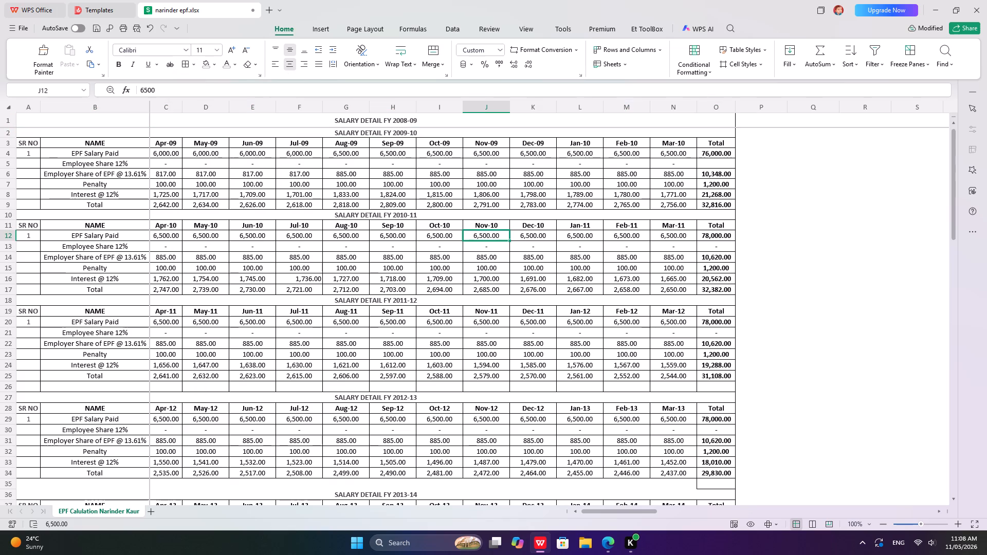
# Resize the FY 2008-09 and FY 2009-10 title rows to an even height of about 17.25.
pyautogui.click(67, 113)
pyautogui.click(51, 147)
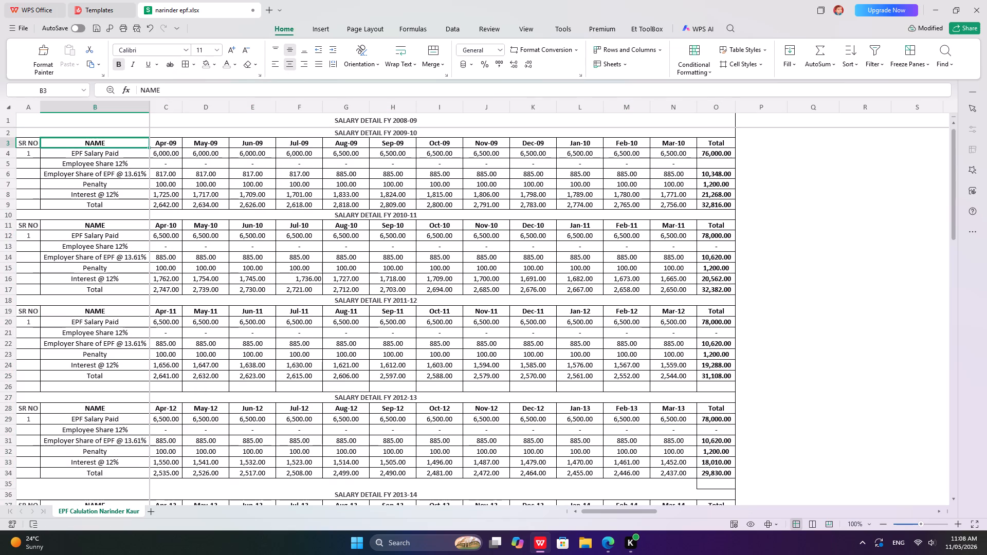
pyautogui.click(9, 124)
pyautogui.click(13, 128)
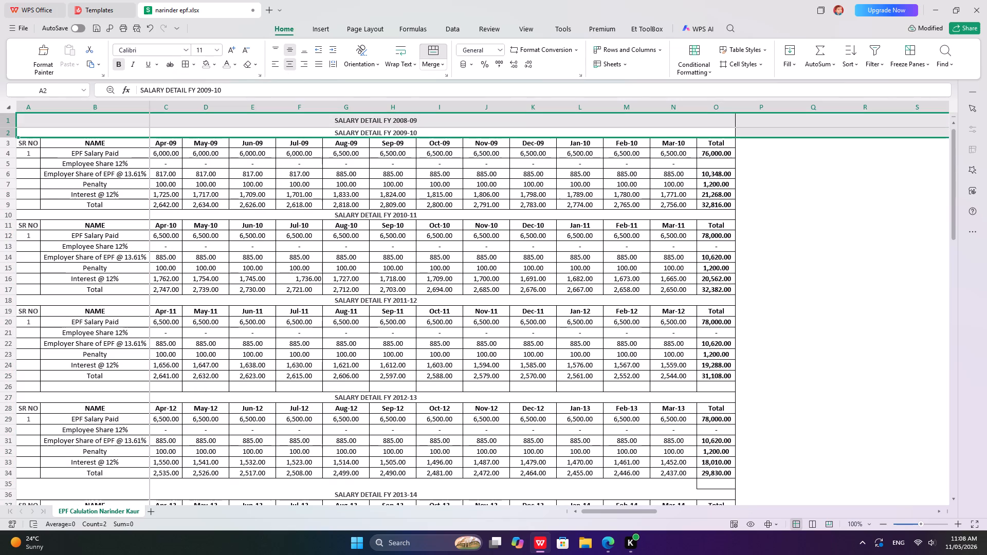
pyautogui.click(10, 125)
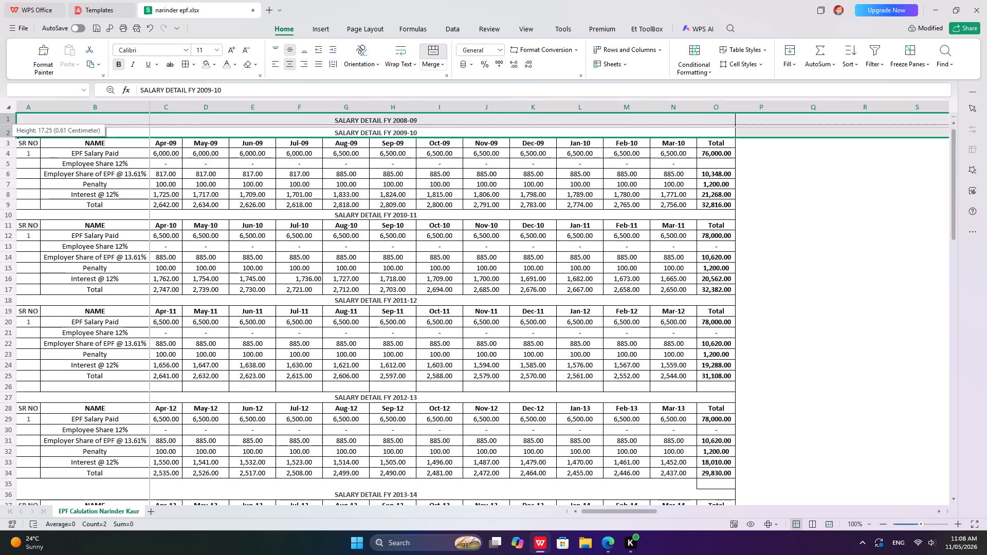
pyautogui.click(82, 172)
pyautogui.moveTo(12, 119); pyautogui.dragTo(13, 127)
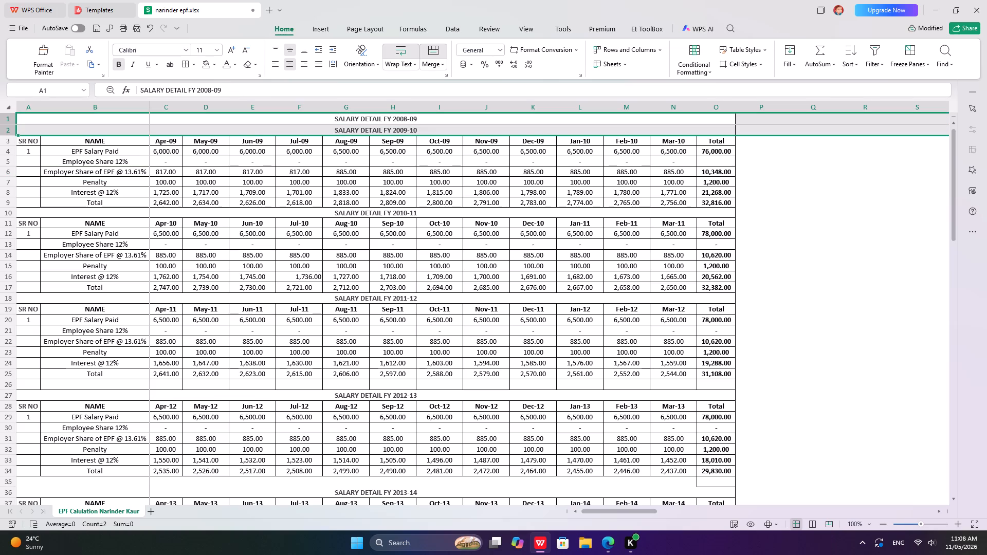
pyautogui.click(16, 124)
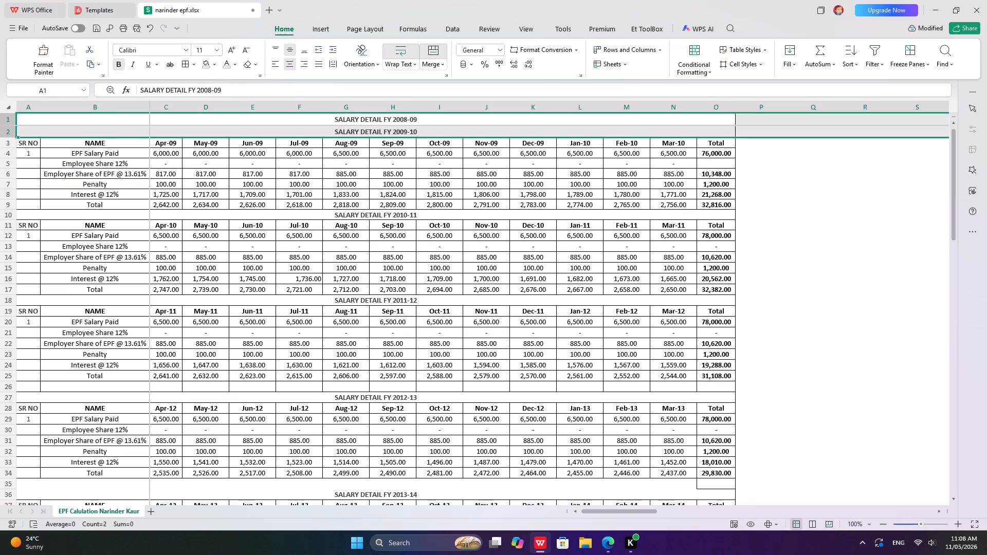
pyautogui.click(87, 175)
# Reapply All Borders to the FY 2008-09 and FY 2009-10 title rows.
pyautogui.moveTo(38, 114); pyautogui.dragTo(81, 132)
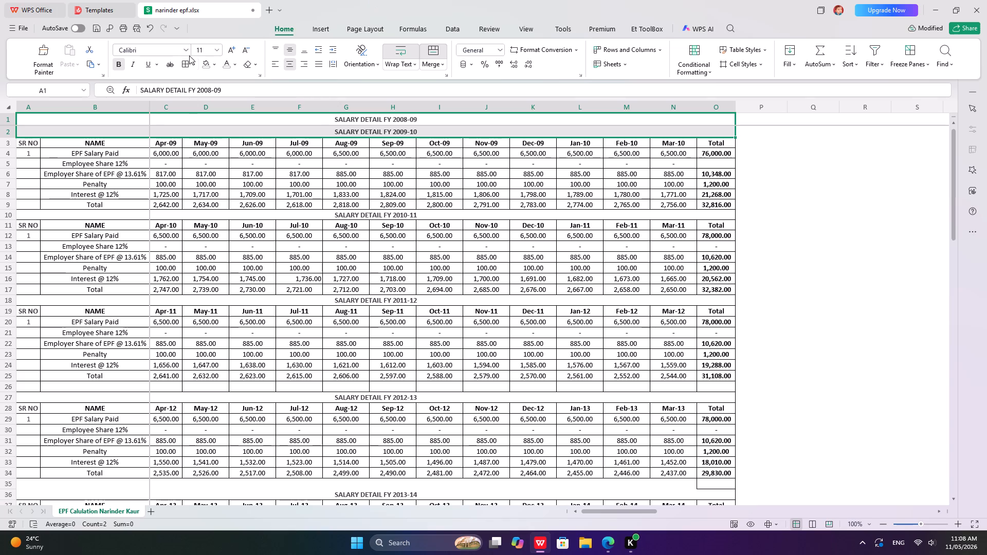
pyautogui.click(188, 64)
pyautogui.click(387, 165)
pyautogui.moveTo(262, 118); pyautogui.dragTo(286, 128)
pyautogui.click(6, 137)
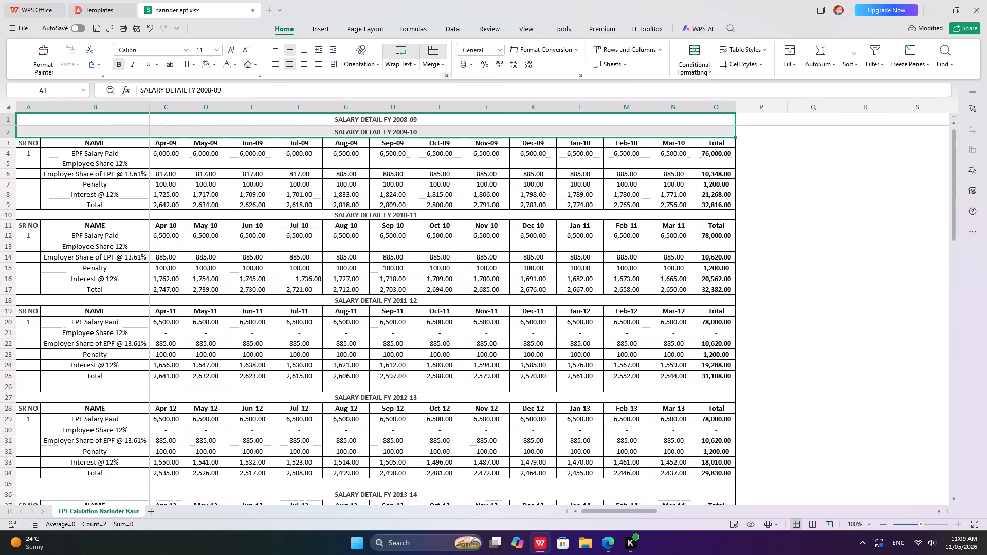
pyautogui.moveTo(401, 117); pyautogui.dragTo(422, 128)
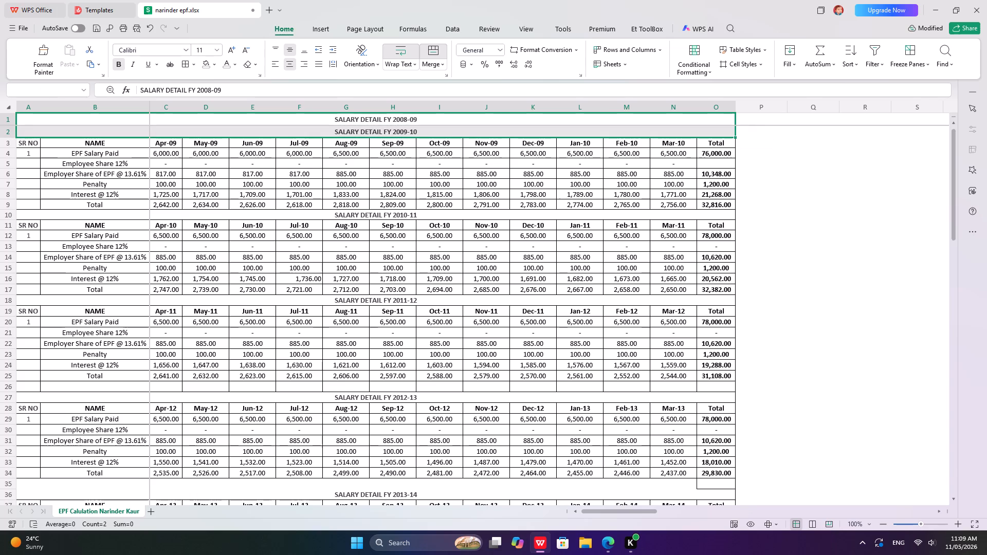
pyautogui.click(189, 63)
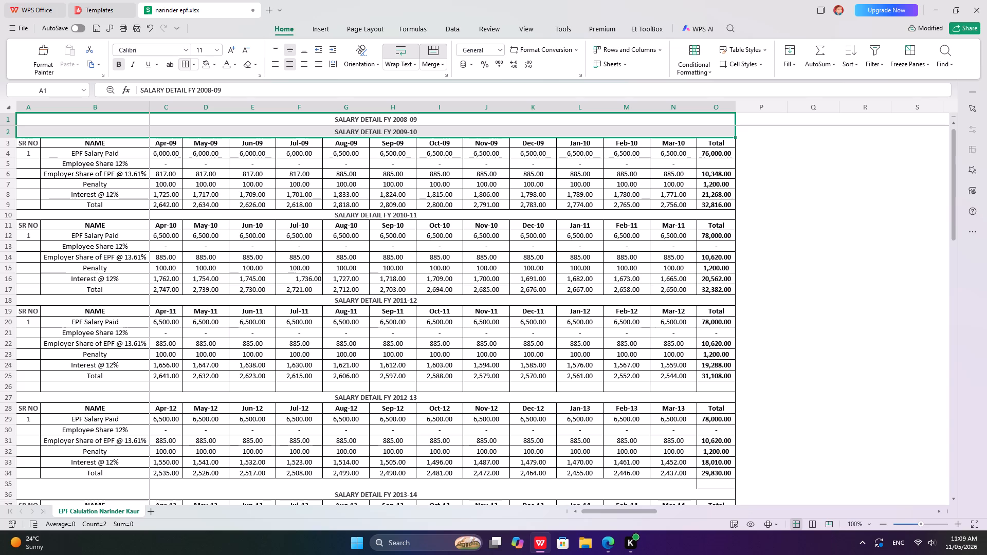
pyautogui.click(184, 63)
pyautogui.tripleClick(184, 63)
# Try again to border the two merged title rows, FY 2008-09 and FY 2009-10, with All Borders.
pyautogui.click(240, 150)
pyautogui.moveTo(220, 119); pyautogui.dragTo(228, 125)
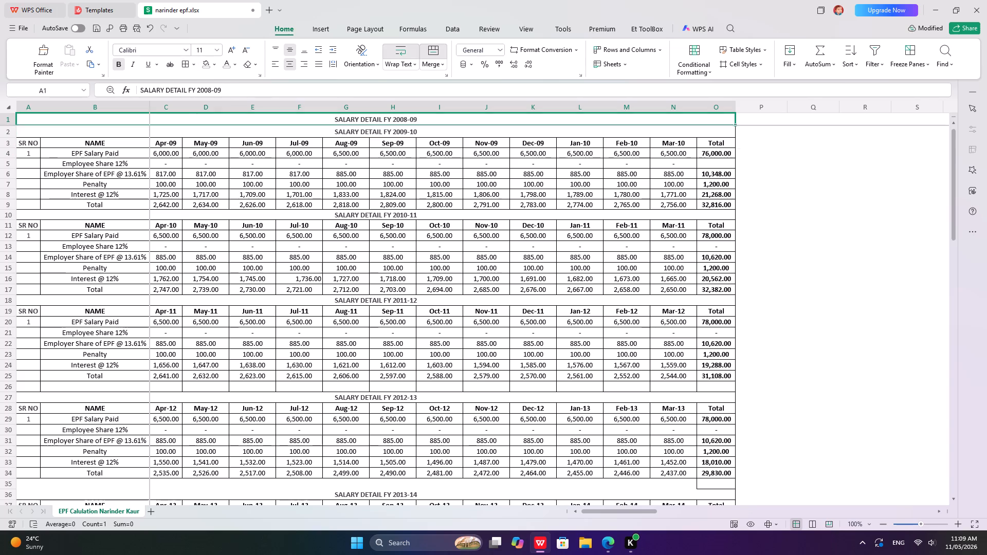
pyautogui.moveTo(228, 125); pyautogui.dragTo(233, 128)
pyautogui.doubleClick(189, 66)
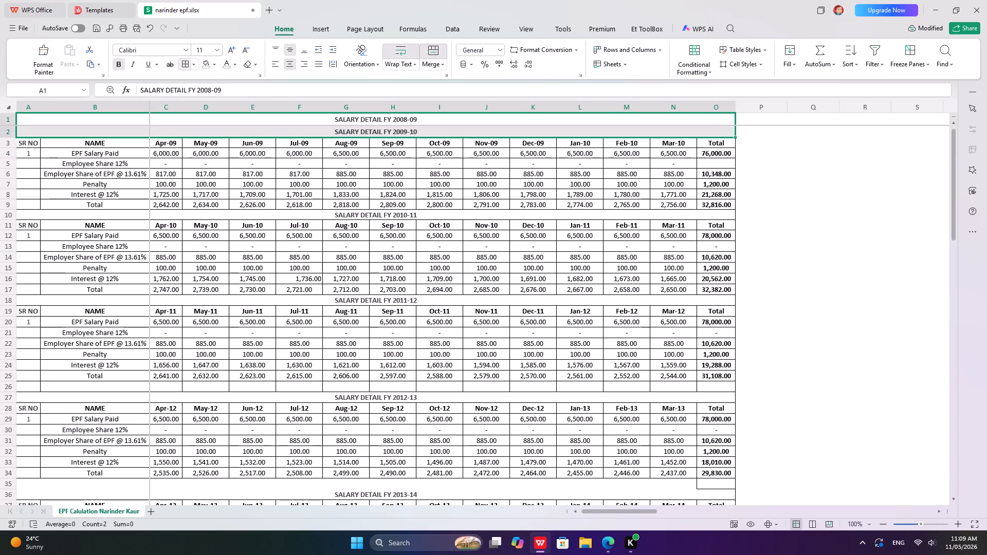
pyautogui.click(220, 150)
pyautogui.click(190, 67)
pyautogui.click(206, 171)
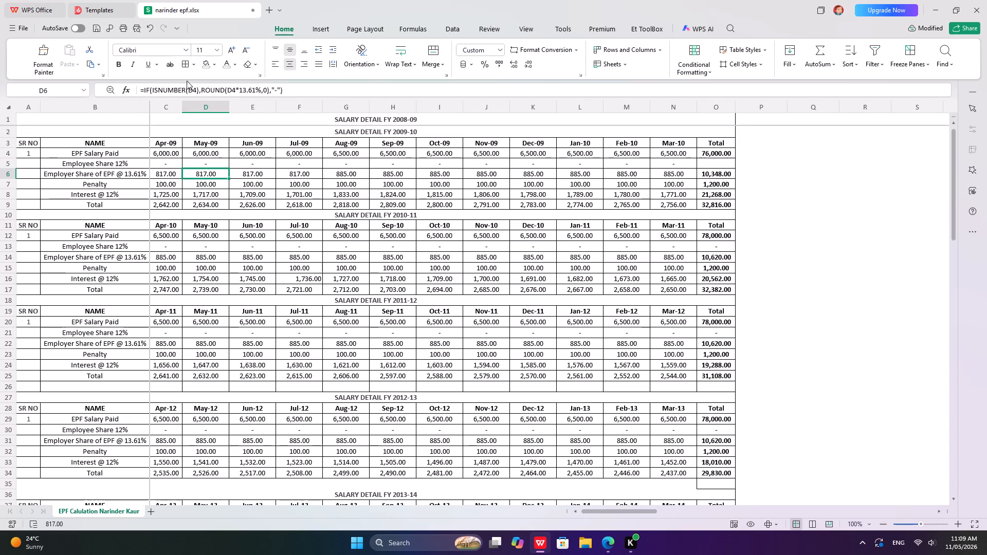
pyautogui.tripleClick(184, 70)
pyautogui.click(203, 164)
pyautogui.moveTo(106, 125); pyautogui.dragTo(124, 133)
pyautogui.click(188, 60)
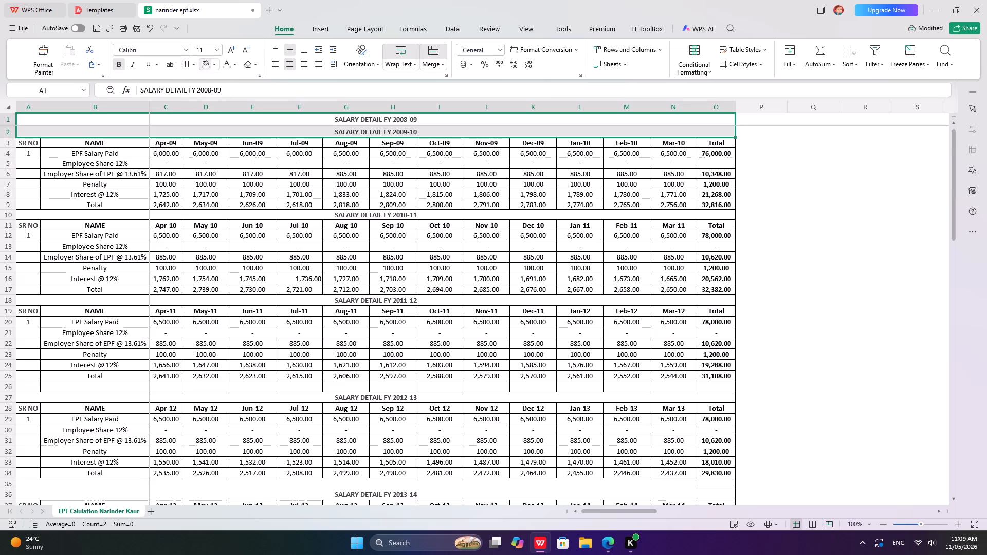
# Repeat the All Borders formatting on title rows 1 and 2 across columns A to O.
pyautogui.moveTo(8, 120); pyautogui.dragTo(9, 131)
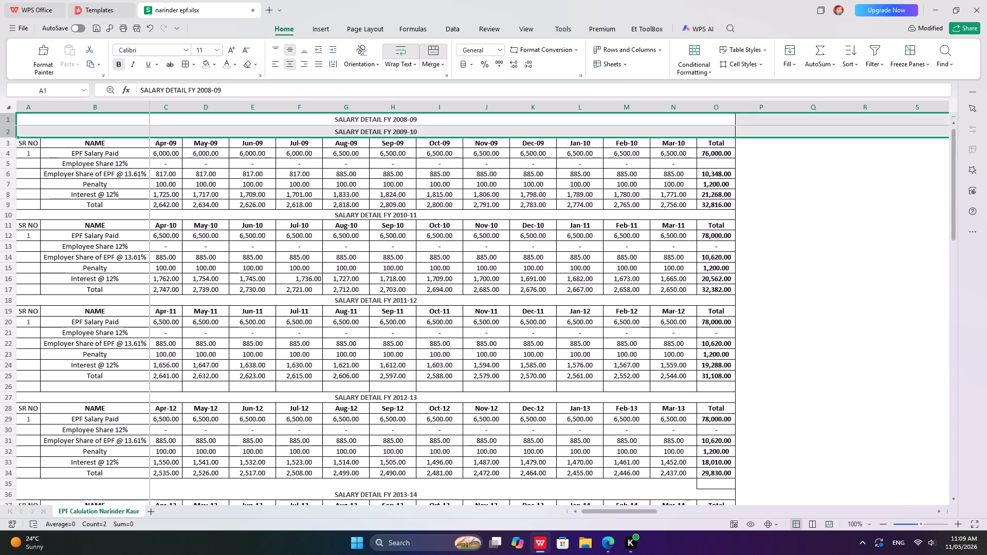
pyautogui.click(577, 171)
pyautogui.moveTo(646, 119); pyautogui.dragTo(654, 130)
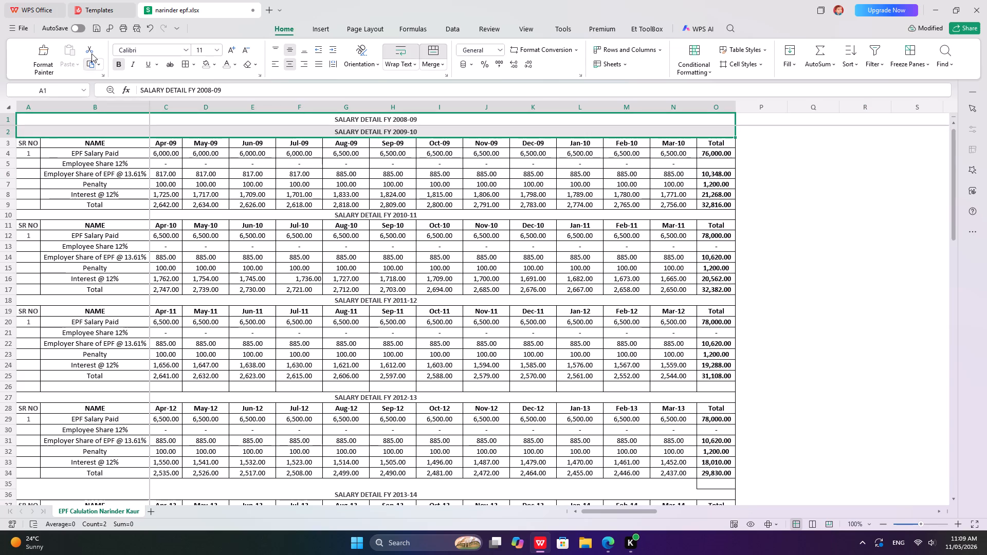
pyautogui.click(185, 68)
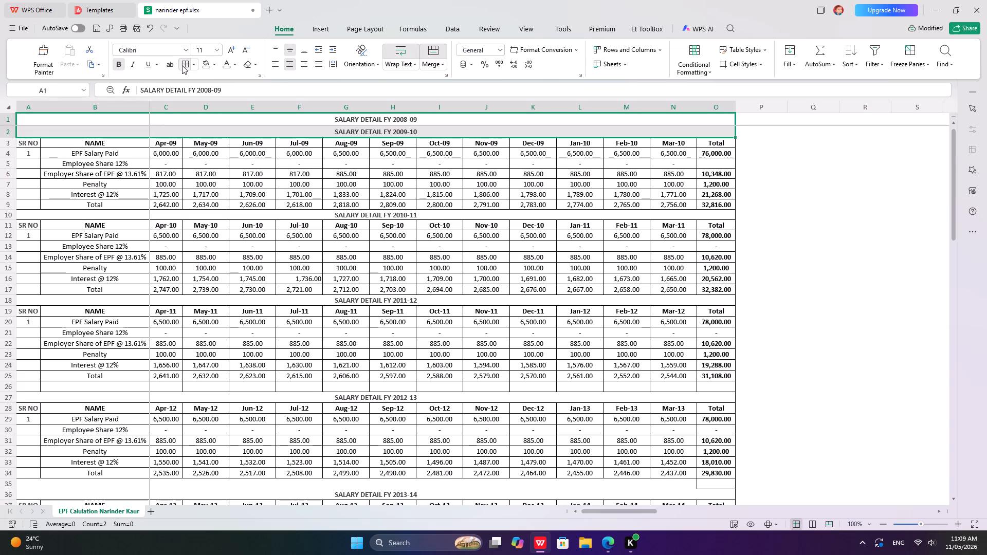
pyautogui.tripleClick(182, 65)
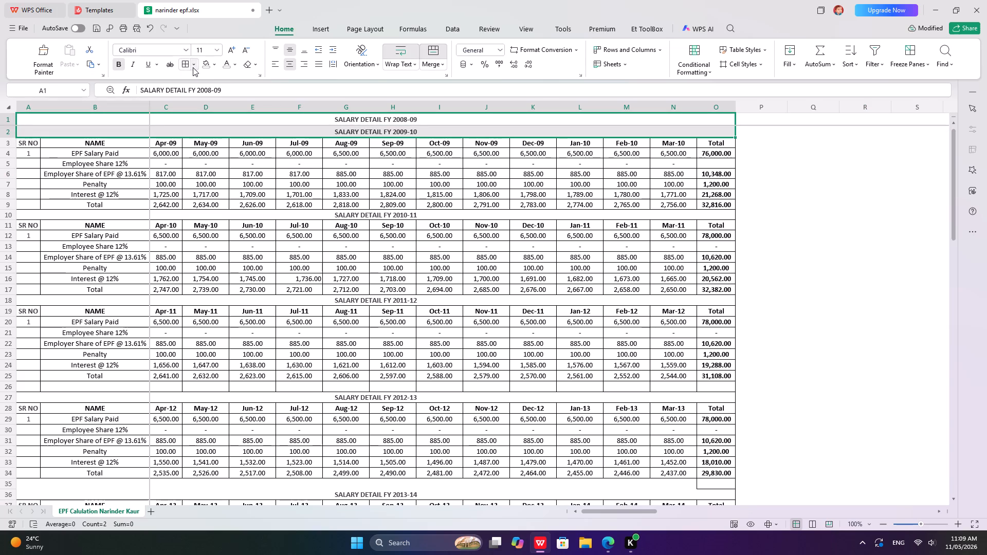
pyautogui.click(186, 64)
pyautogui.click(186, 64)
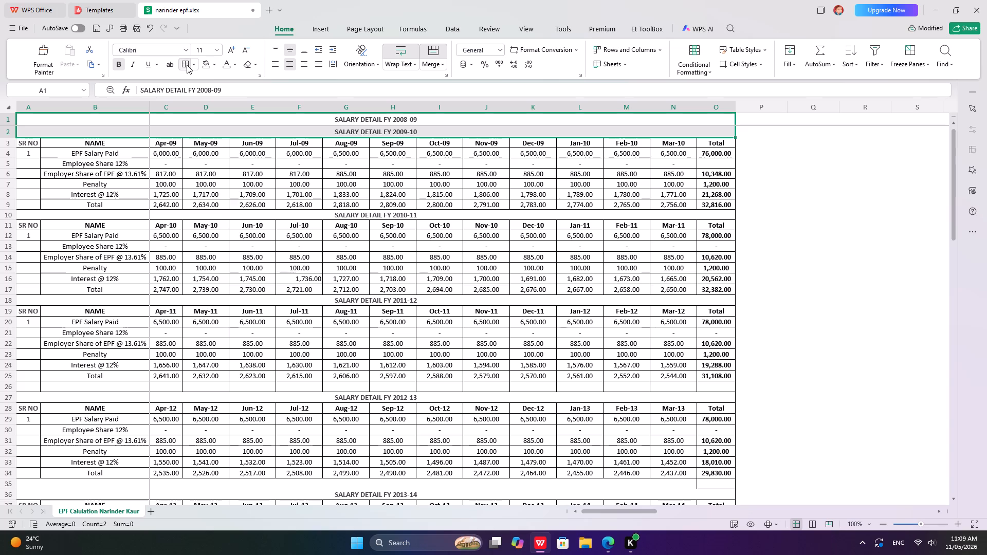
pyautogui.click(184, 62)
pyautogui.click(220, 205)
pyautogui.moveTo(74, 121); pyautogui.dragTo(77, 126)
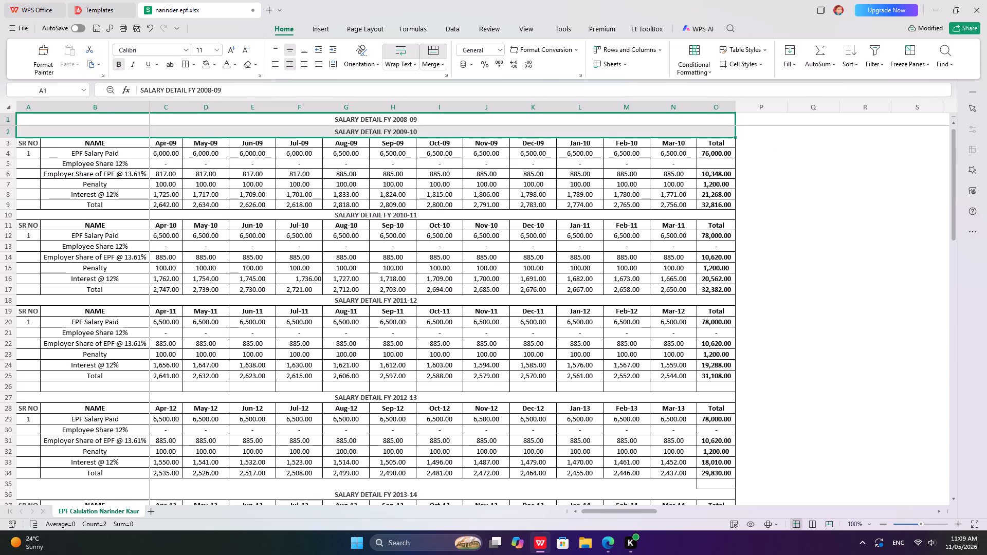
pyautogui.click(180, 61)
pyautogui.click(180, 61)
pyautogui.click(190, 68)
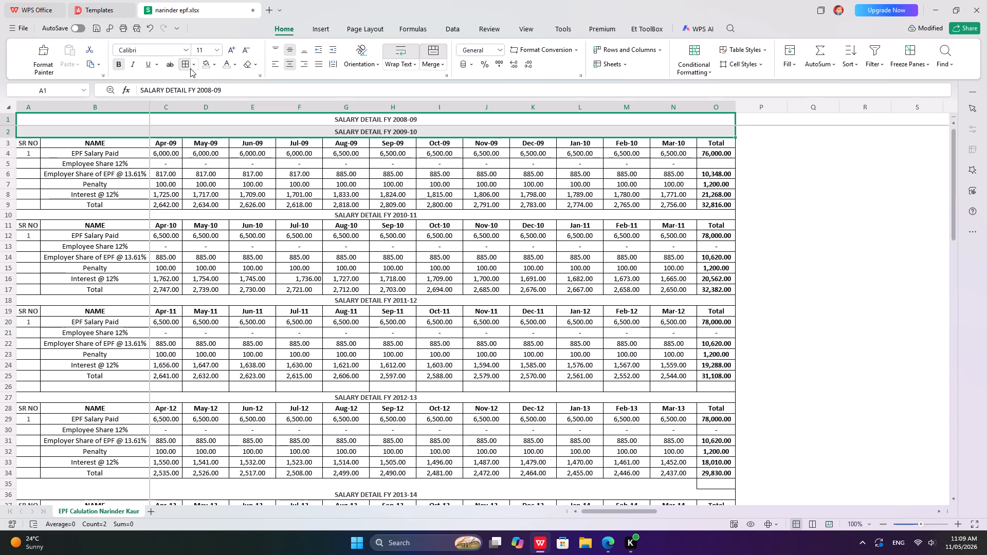
# Increase the font size of the FY 2008-09 and FY 2009-10 titles to 12, keeping them bold.
pyautogui.click(374, 243)
pyautogui.moveTo(375, 120); pyautogui.dragTo(386, 128)
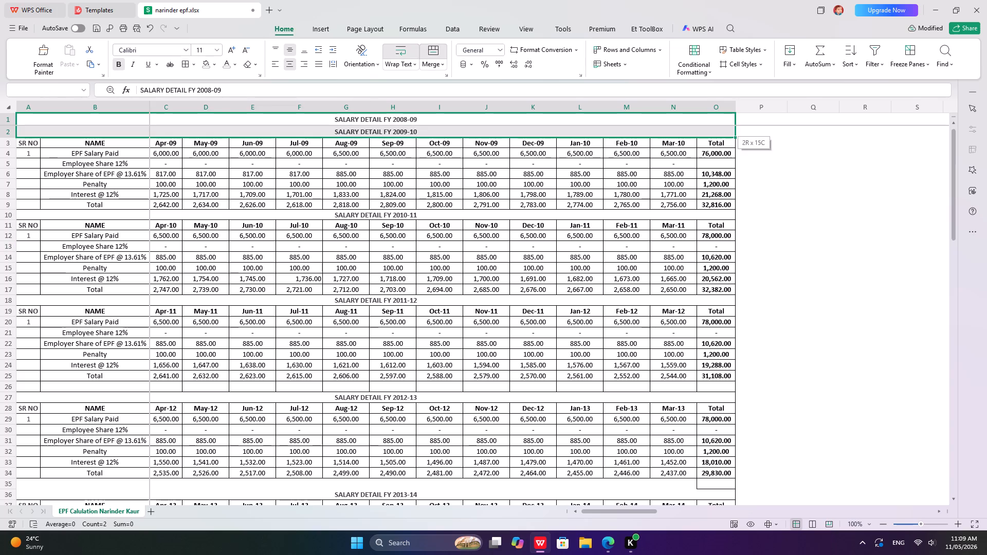
pyautogui.moveTo(386, 128); pyautogui.dragTo(386, 128)
pyautogui.click(118, 64)
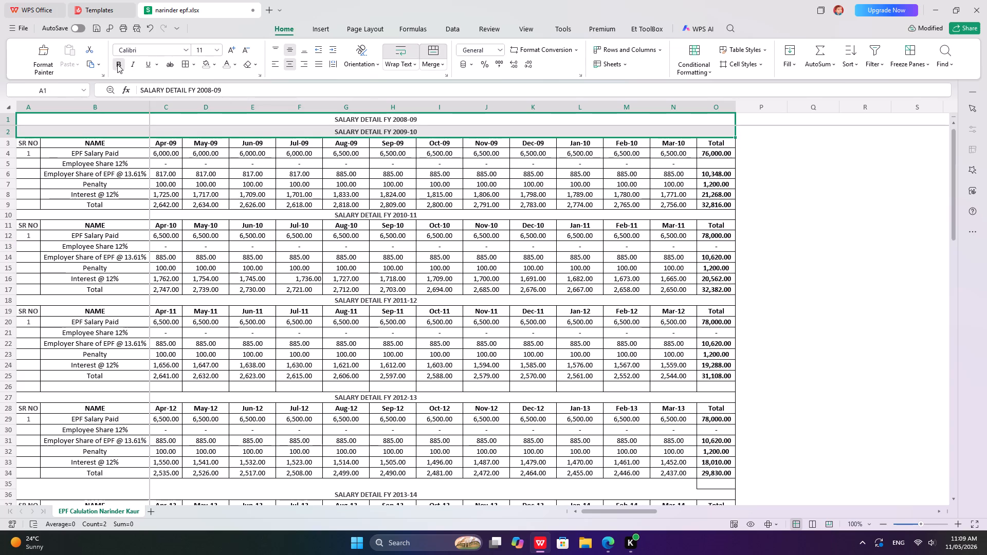
pyautogui.click(117, 64)
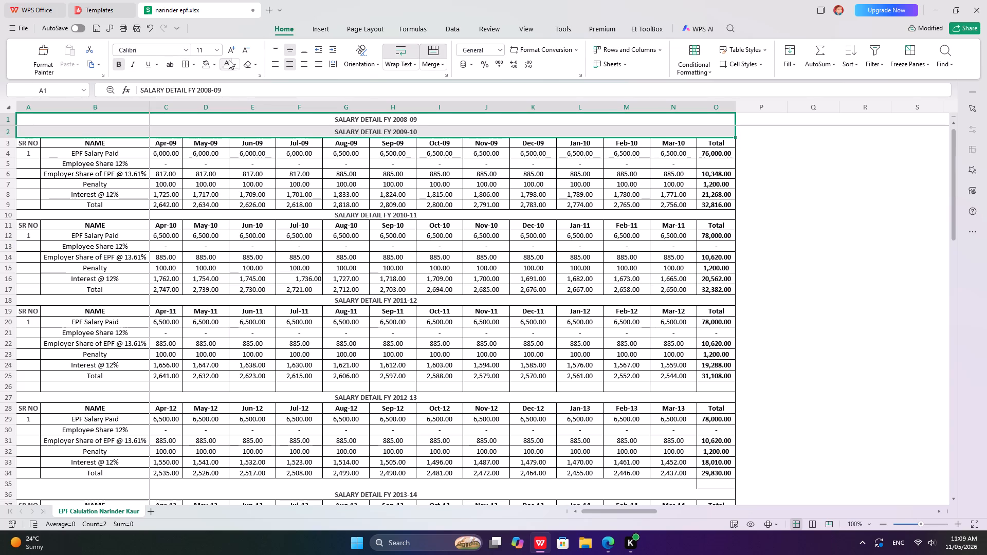
pyautogui.click(228, 50)
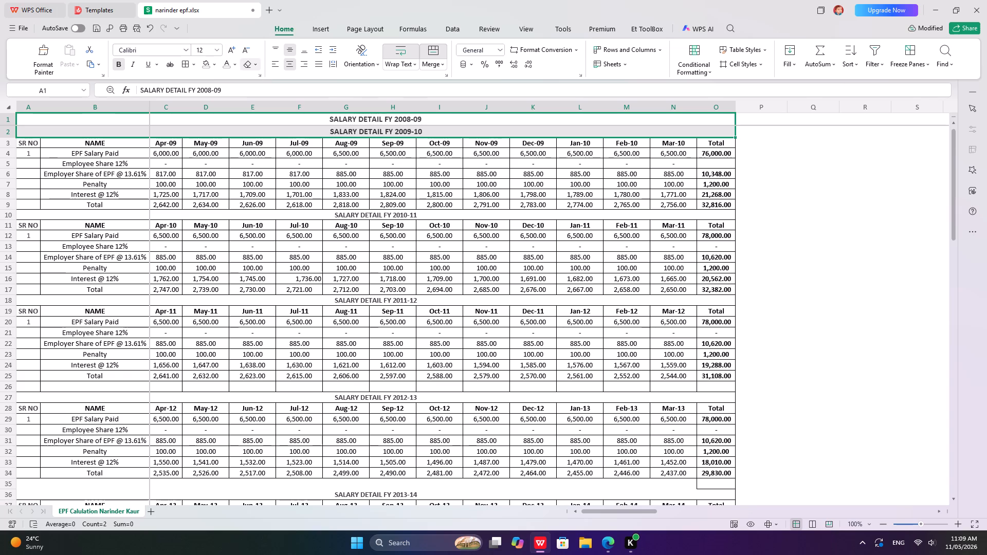
# Increase the heights of title rows 1 and 2, FY 2008-09 and FY 2009-10, to the same slightly taller size.
pyautogui.moveTo(81, 119); pyautogui.dragTo(100, 126)
pyautogui.click(9, 137)
pyautogui.click(252, 215)
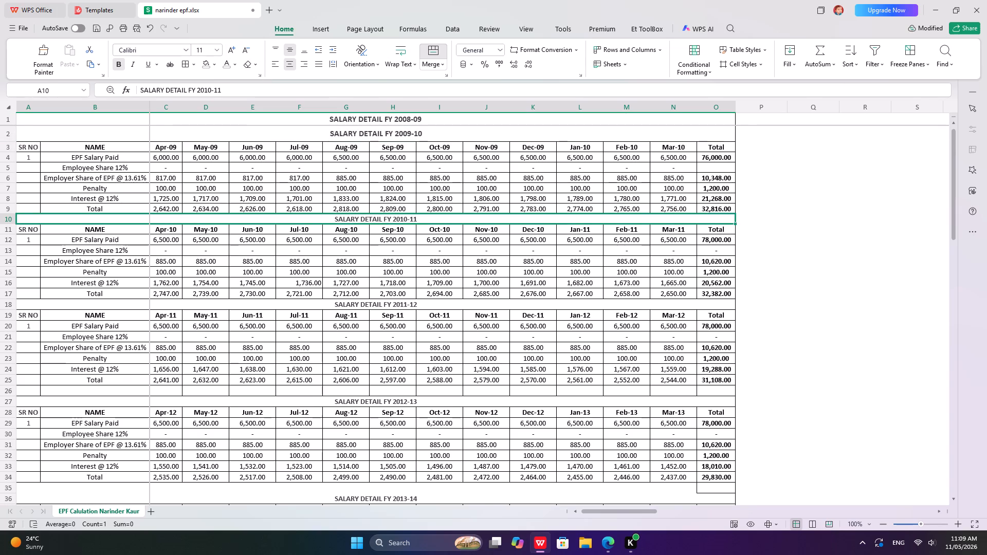
pyautogui.moveTo(2, 120); pyautogui.dragTo(7, 137)
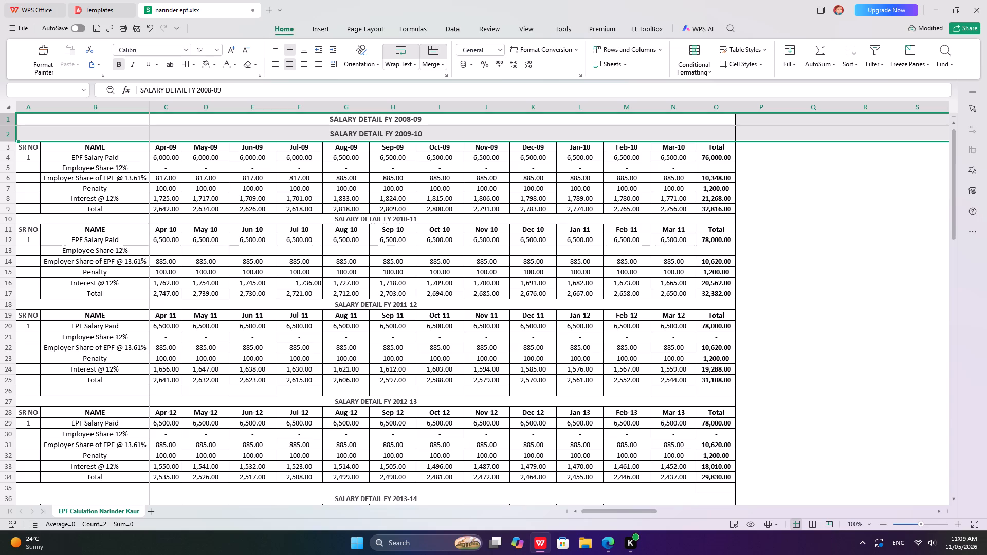
pyautogui.click(11, 124)
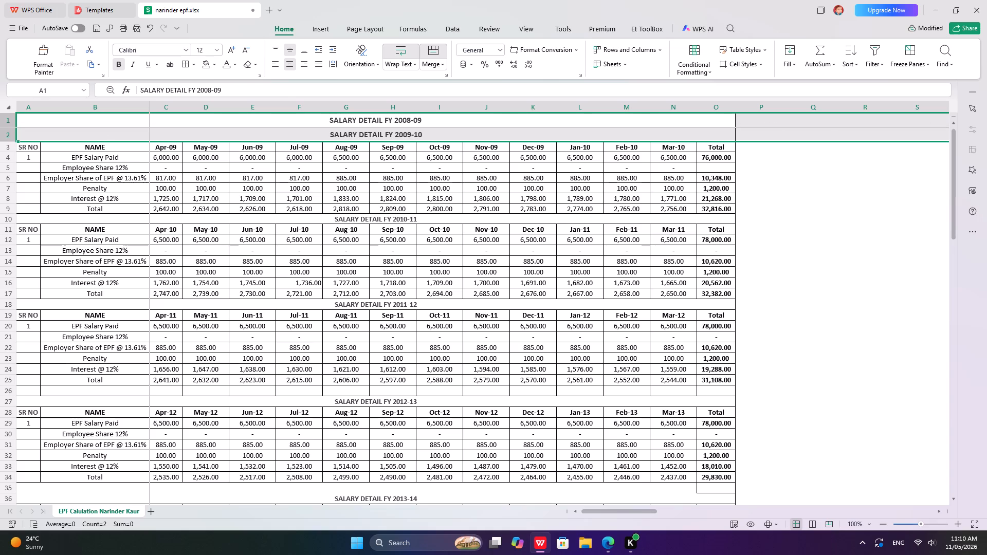
# Reapply All Borders to the merged FY 2008-09 and FY 2009-10 title rows.
pyautogui.click(231, 258)
pyautogui.moveTo(661, 123); pyautogui.dragTo(663, 134)
pyautogui.click(188, 67)
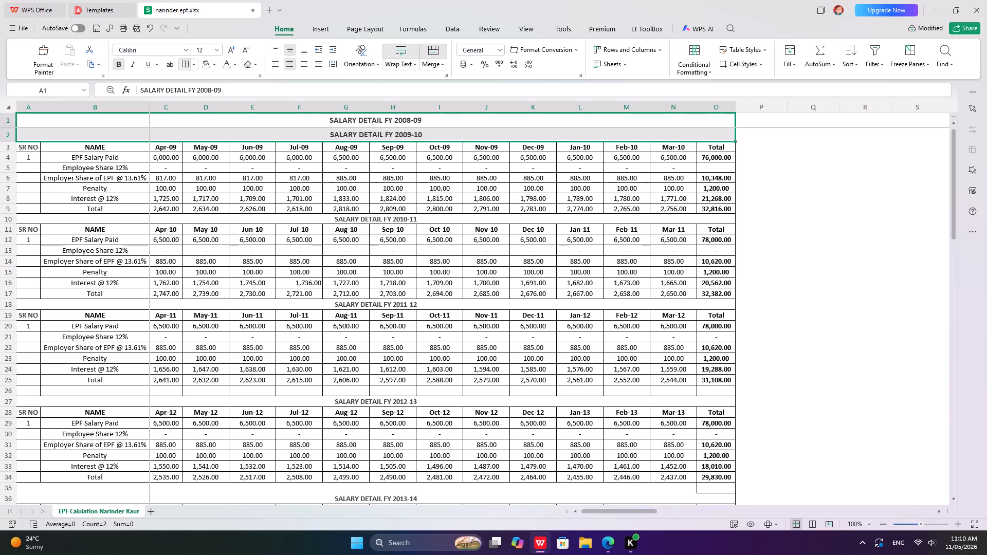
# Increase the font size of the month header rows 37, 46 and 55 to 12.
pyautogui.scroll(-6, 423, 237)
pyautogui.scroll(-6, 378, 286)
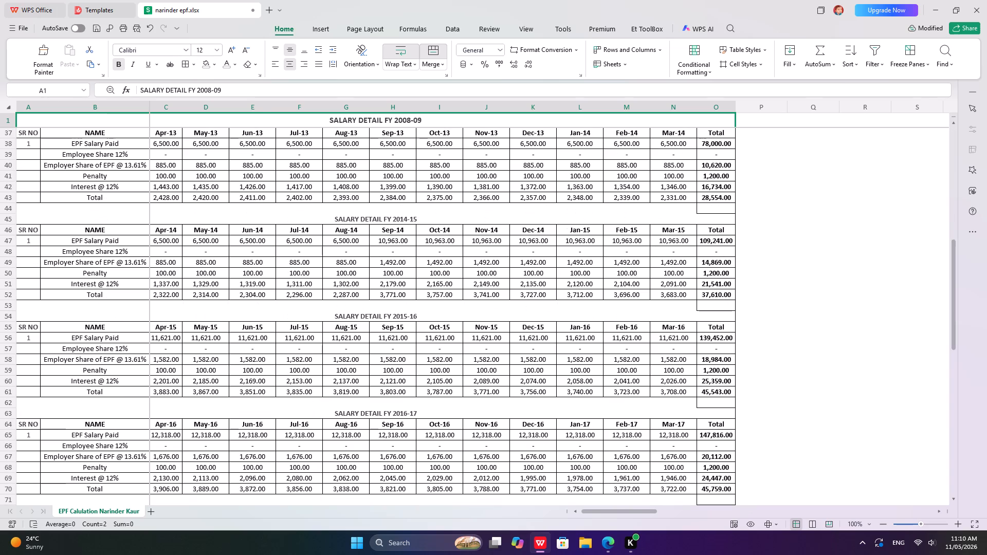
pyautogui.click(7, 134)
pyautogui.click(226, 51)
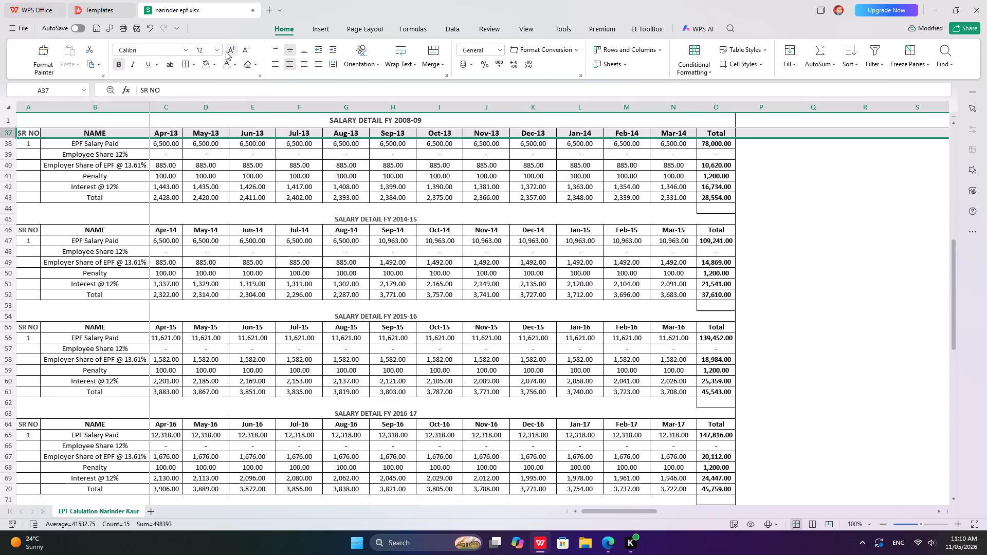
pyautogui.click(3, 229)
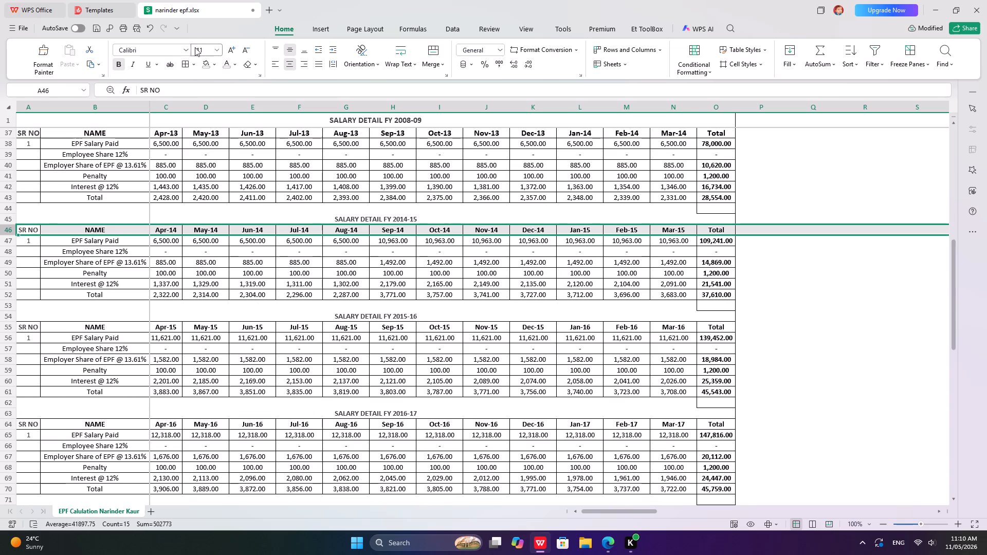
pyautogui.click(235, 49)
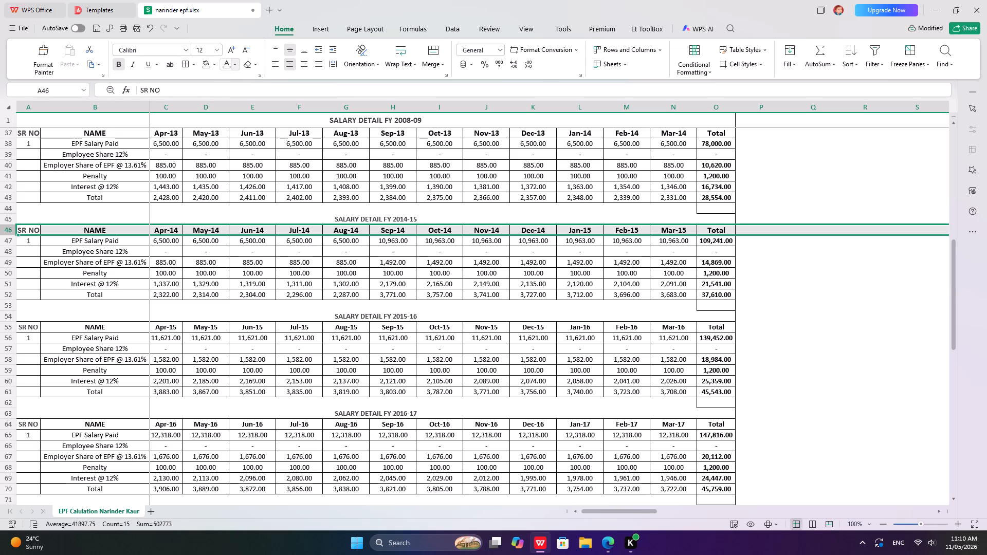
pyautogui.click(13, 328)
pyautogui.click(231, 47)
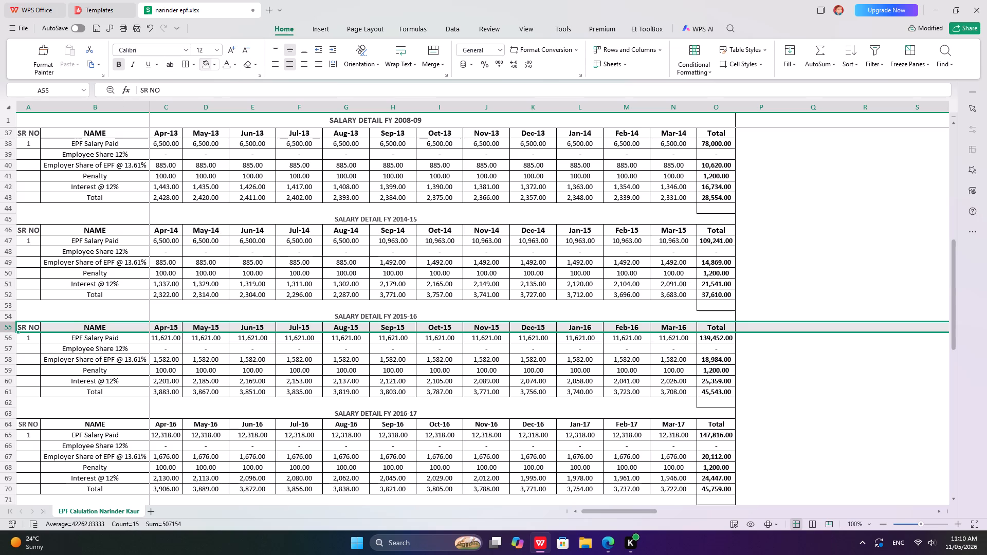
# Increase the font size of month header rows 64 and 73, for FY 2016-17 and FY 2017-18, to 12.
pyautogui.scroll(-3, 325, 293)
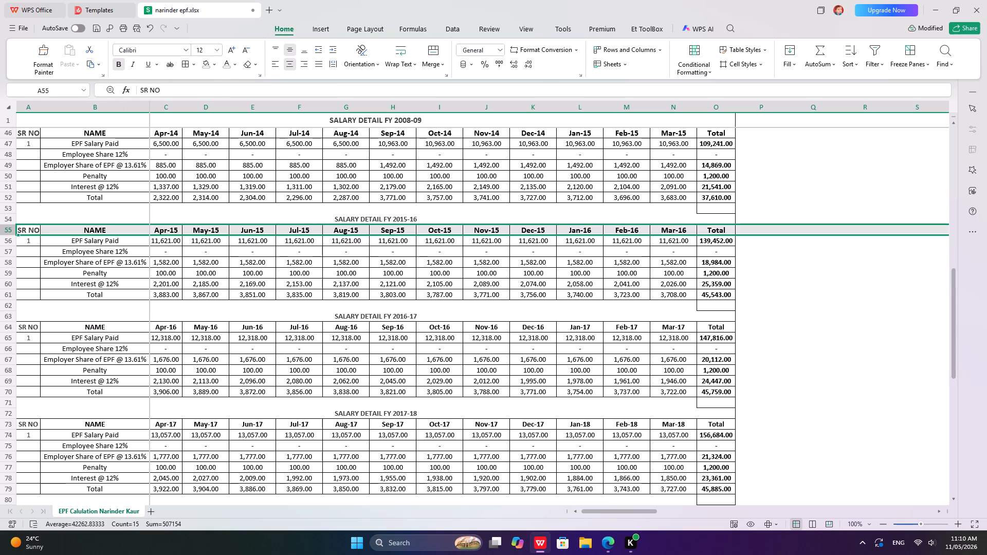
pyautogui.click(10, 328)
pyautogui.moveTo(263, 166); pyautogui.dragTo(293, 132)
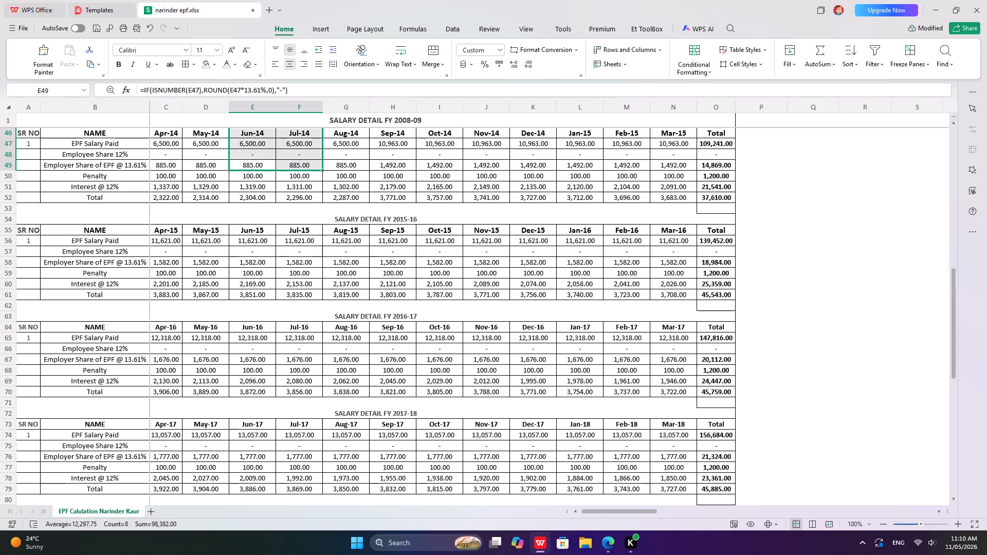
pyautogui.click(184, 295)
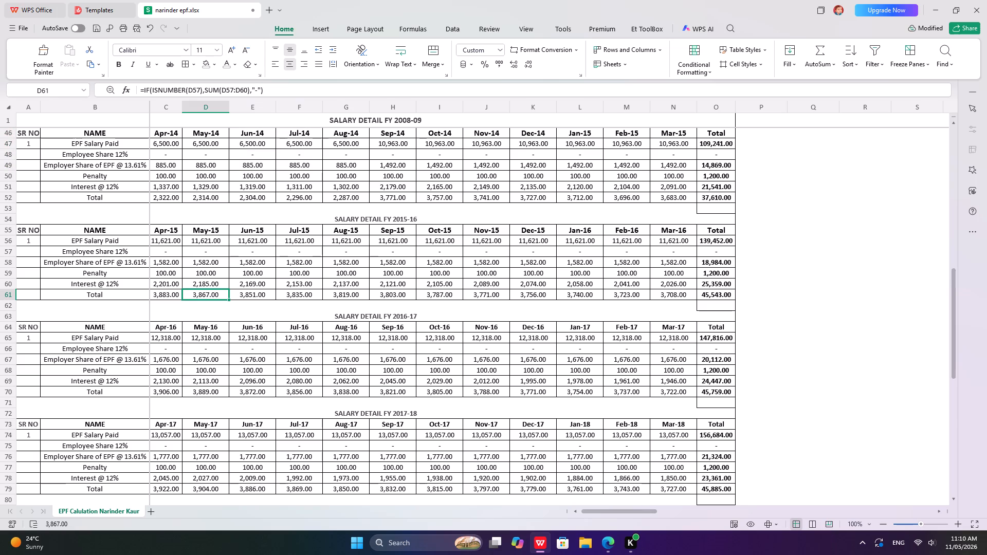
pyautogui.click(4, 329)
pyautogui.click(230, 47)
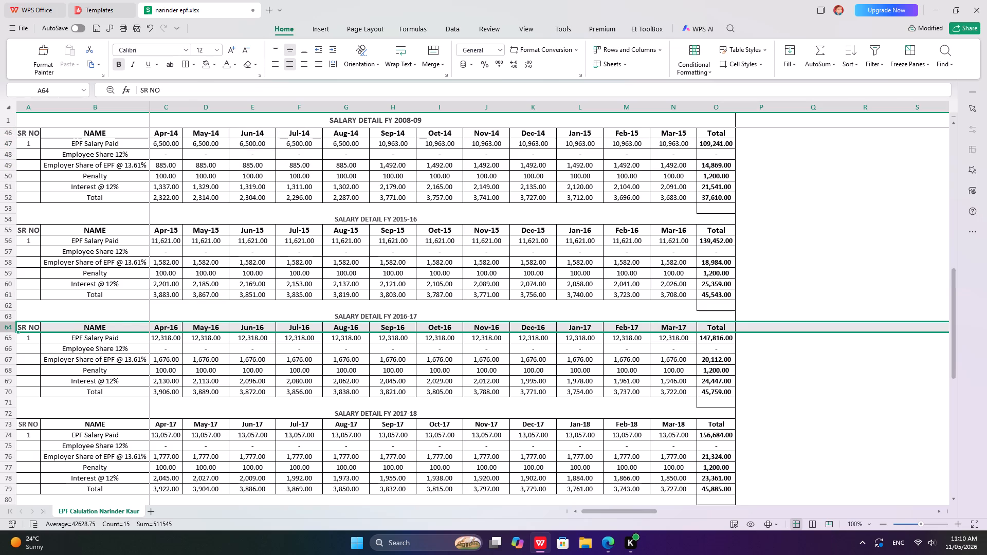
pyautogui.scroll(-2, 66, 251)
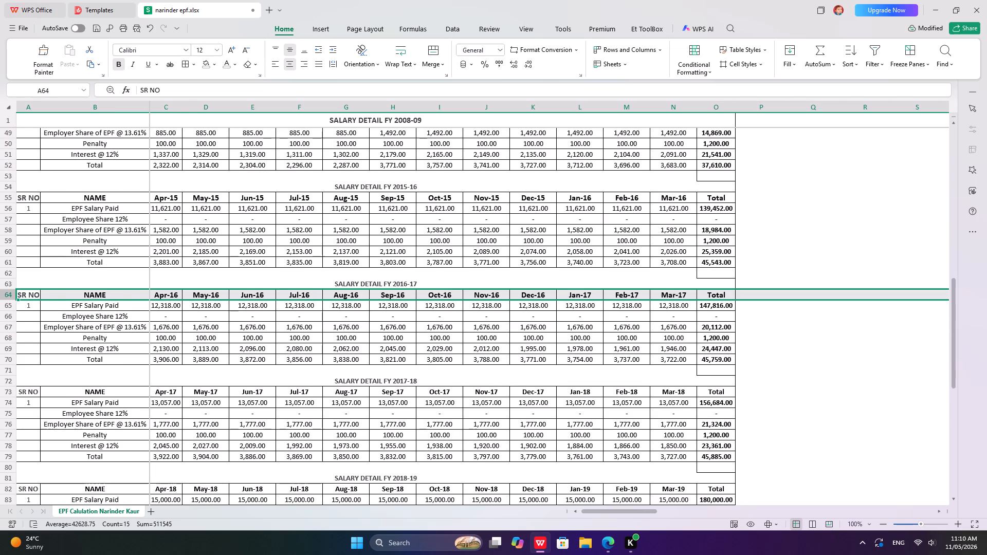
pyautogui.click(8, 360)
pyautogui.click(229, 51)
# Increase the font size of month header rows 82 and 91, for FY 2018-19 and FY 2019-20, to 12.
pyautogui.scroll(-3, 144, 164)
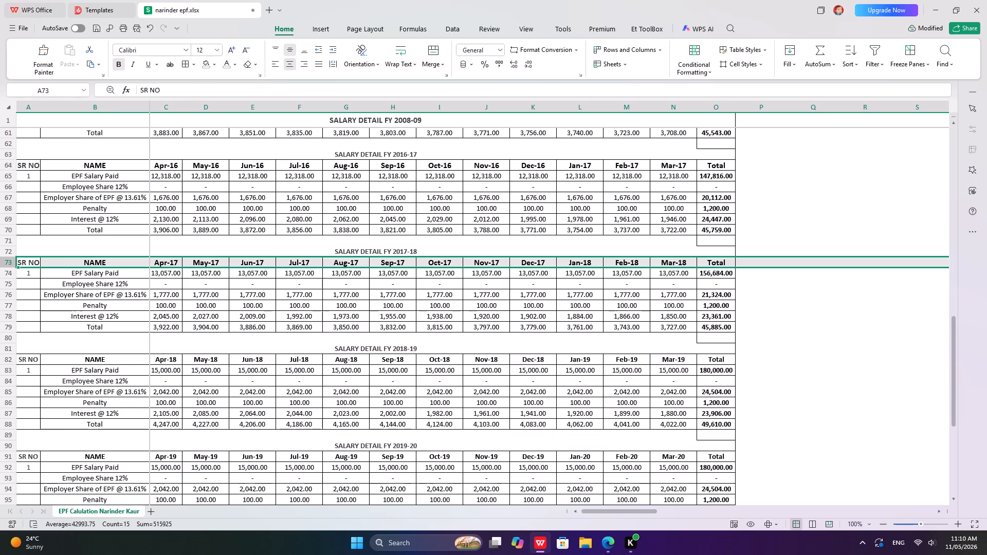
pyautogui.click(8, 360)
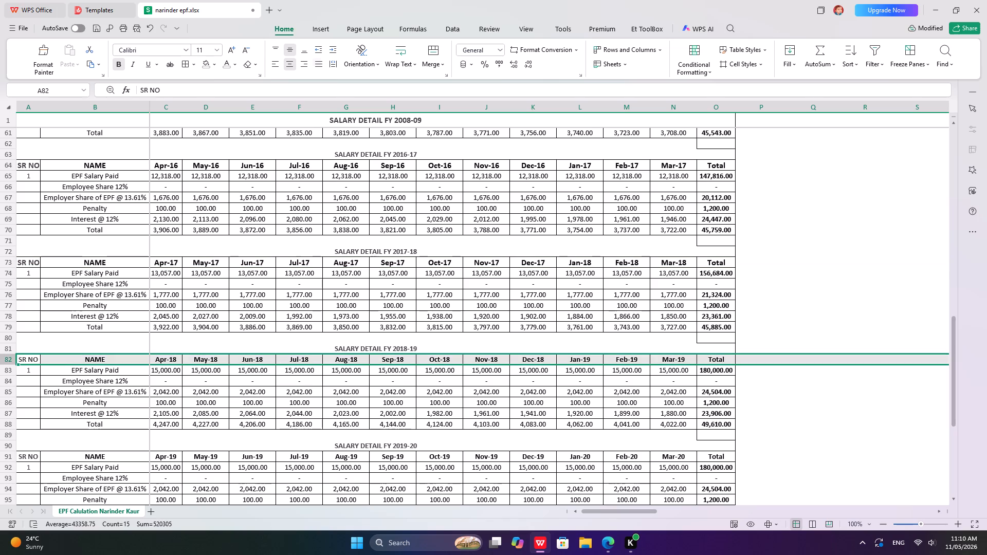
pyautogui.click(232, 53)
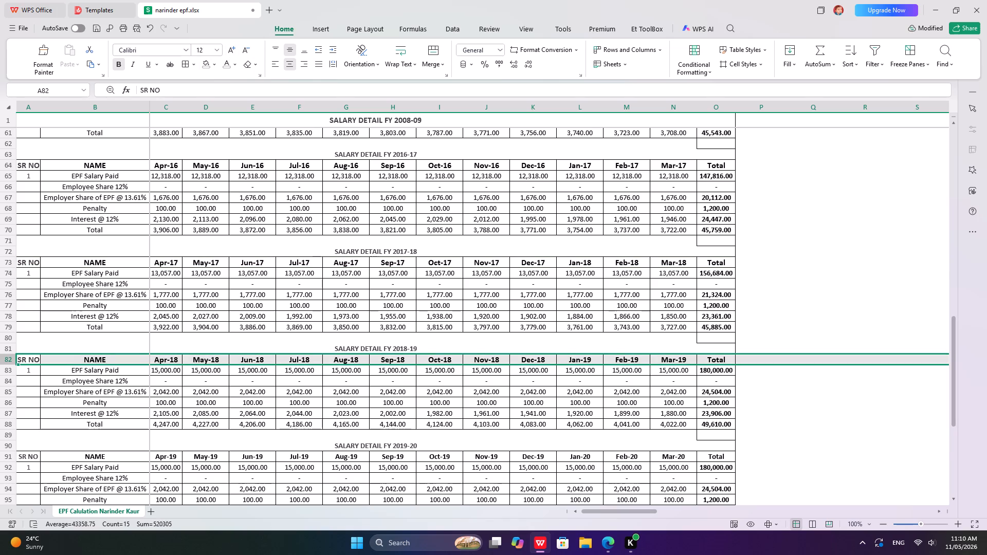
pyautogui.scroll(-3, 70, 384)
pyautogui.click(5, 359)
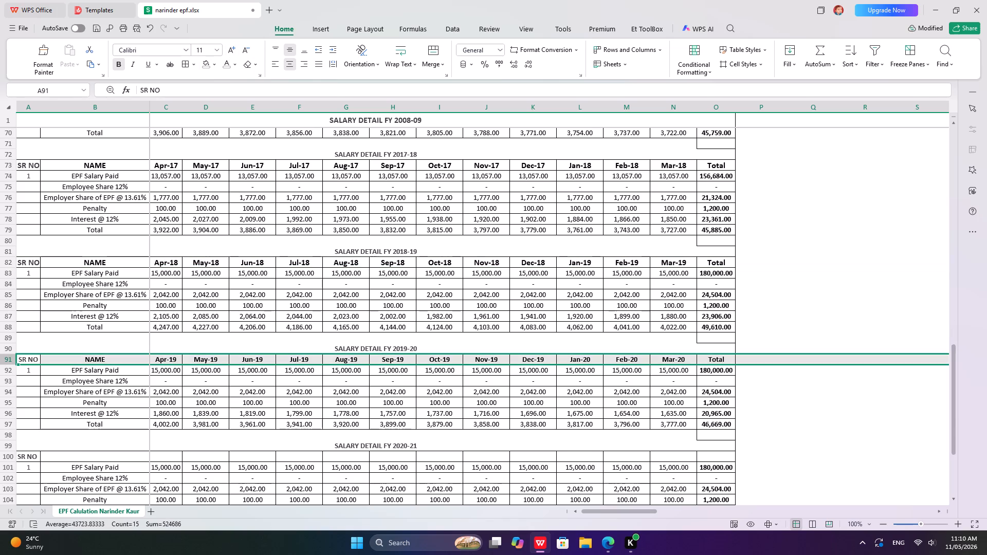
pyautogui.click(232, 51)
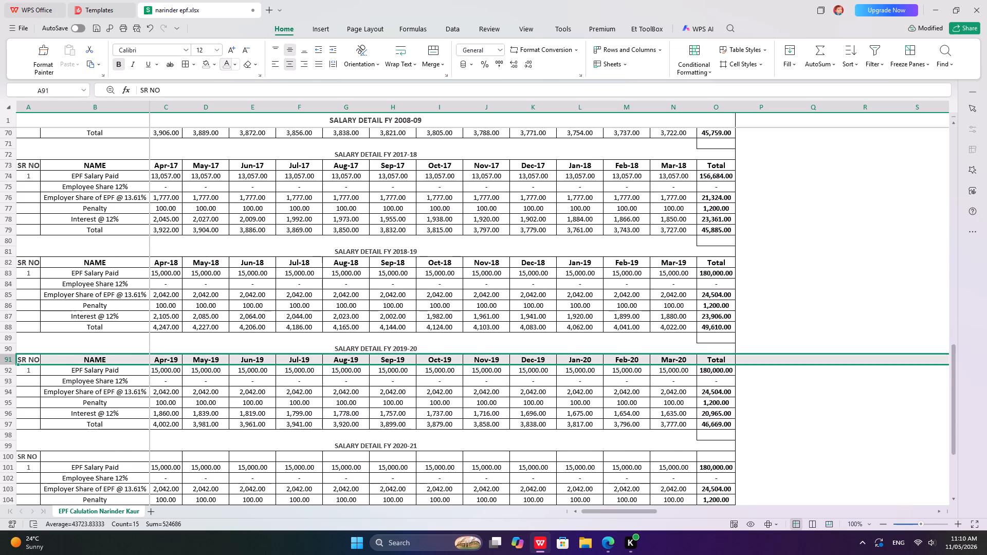
# Increase the font size of the SALARY DETAIL FY 2021-22 title in row 108 to 12.
pyautogui.scroll(-4, 89, 406)
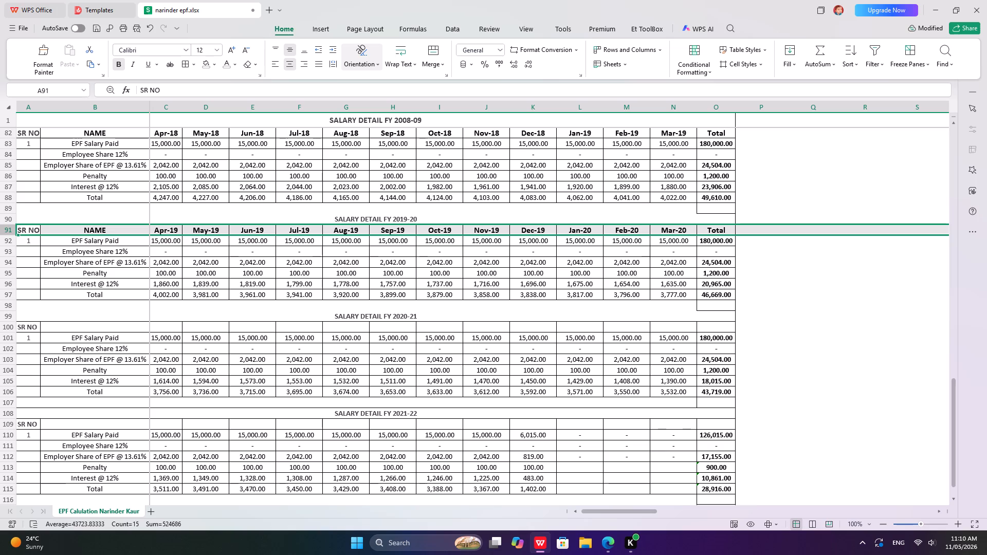
pyautogui.click(8, 327)
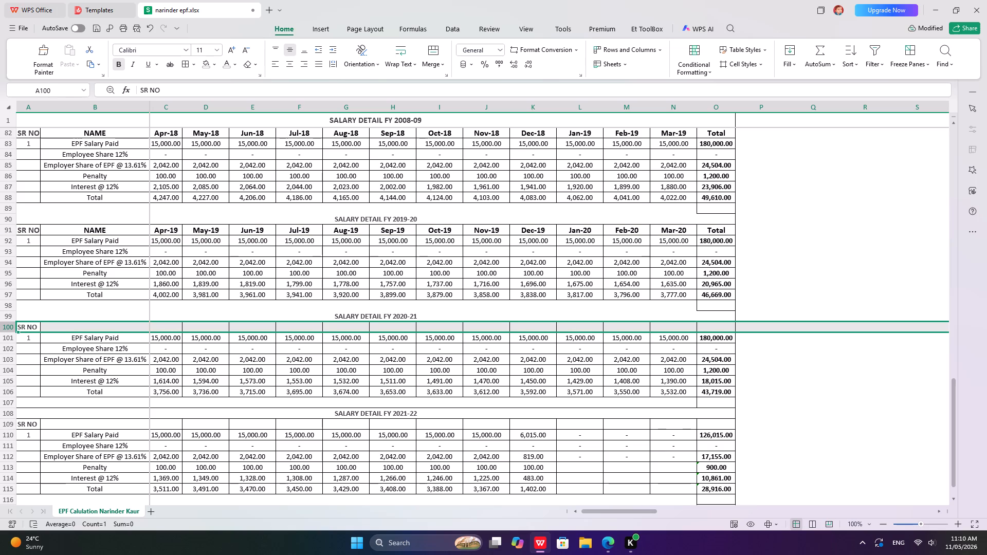
pyautogui.scroll(-6, 200, 388)
pyautogui.scroll(2, 208, 397)
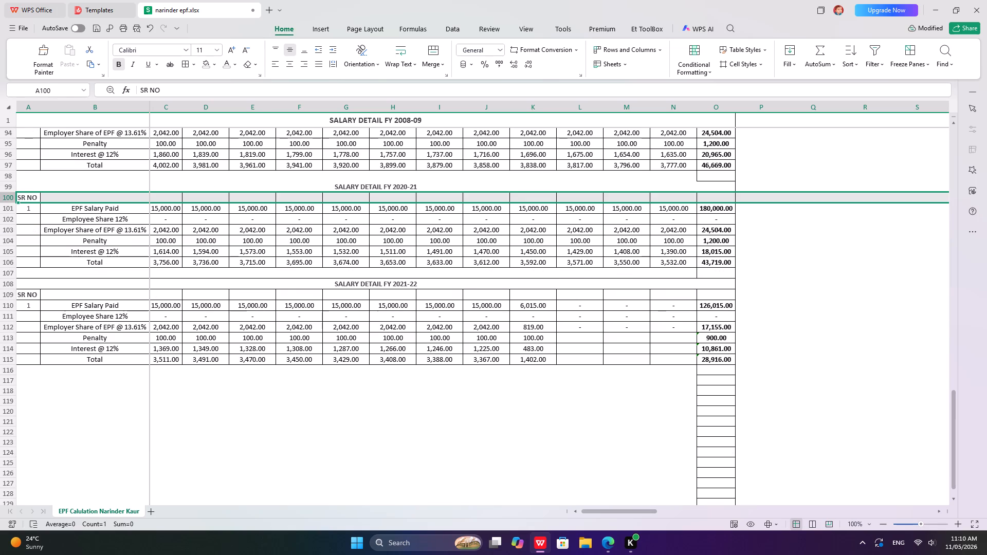
pyautogui.click(10, 295)
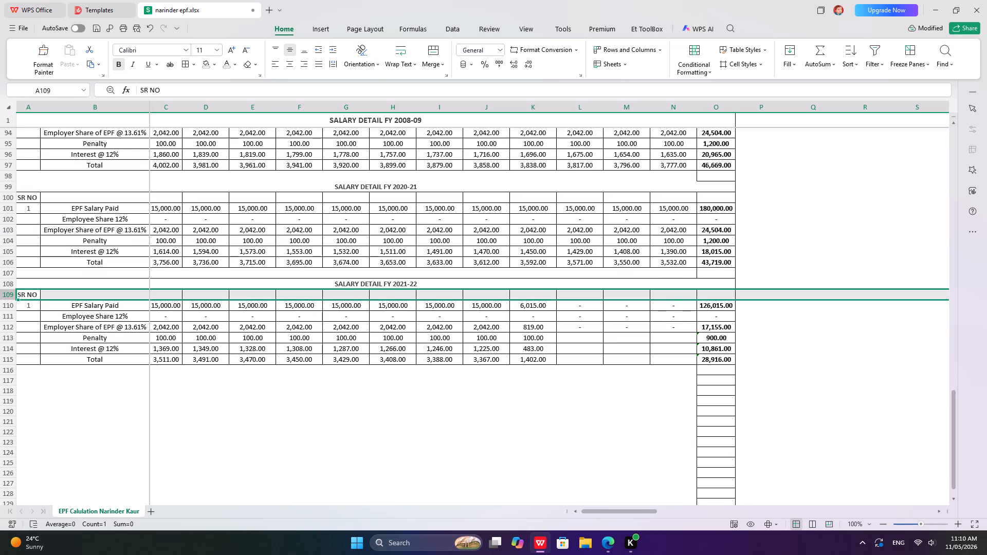
pyautogui.click(6, 286)
pyautogui.click(230, 48)
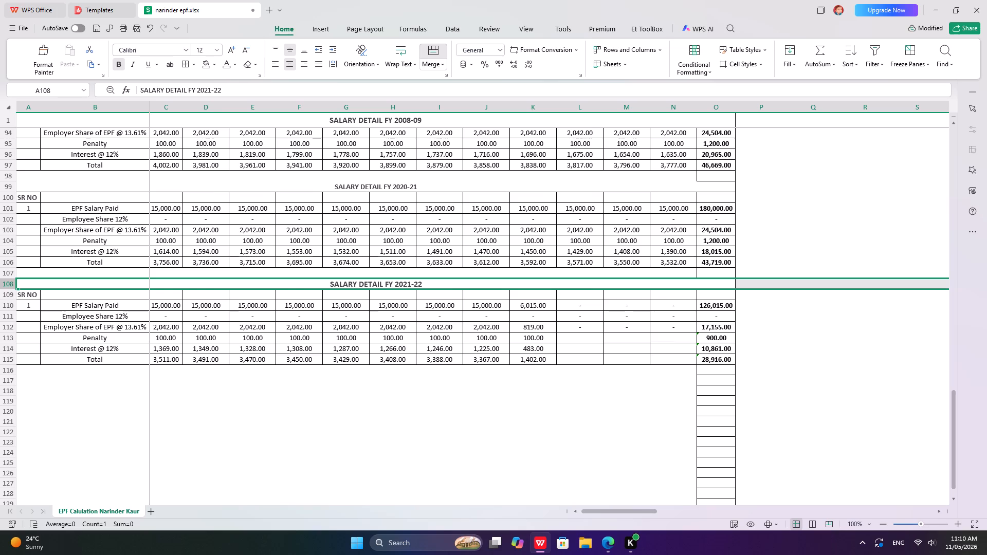
# Review the title and header rows from FY 2009-10 through FY 2021-22, checking header rows 3 and 109.
pyautogui.scroll(3, 105, 259)
pyautogui.scroll(1, 345, 186)
pyautogui.scroll(5, 171, 247)
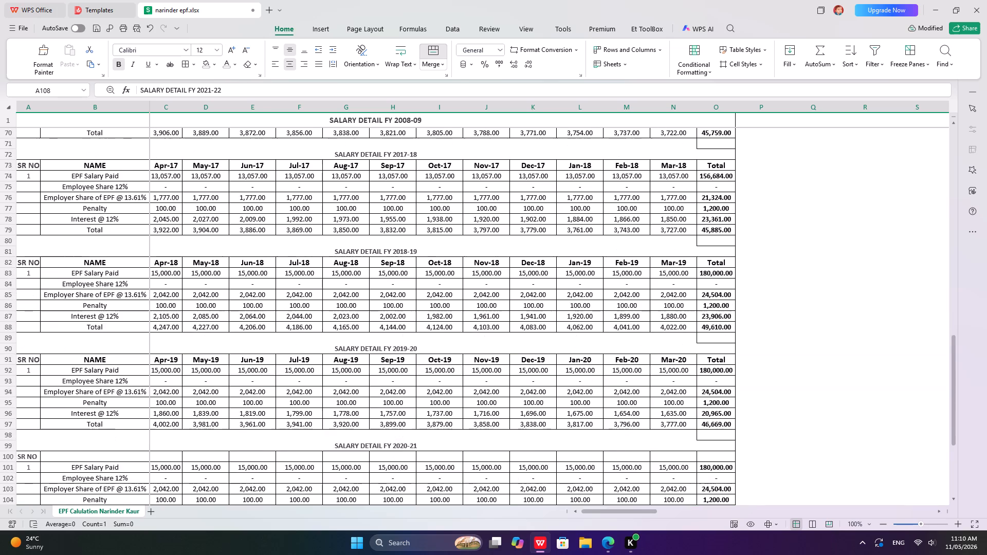
pyautogui.scroll(6, 432, 192)
pyautogui.scroll(6, 682, 131)
pyautogui.scroll(19, 3, 274)
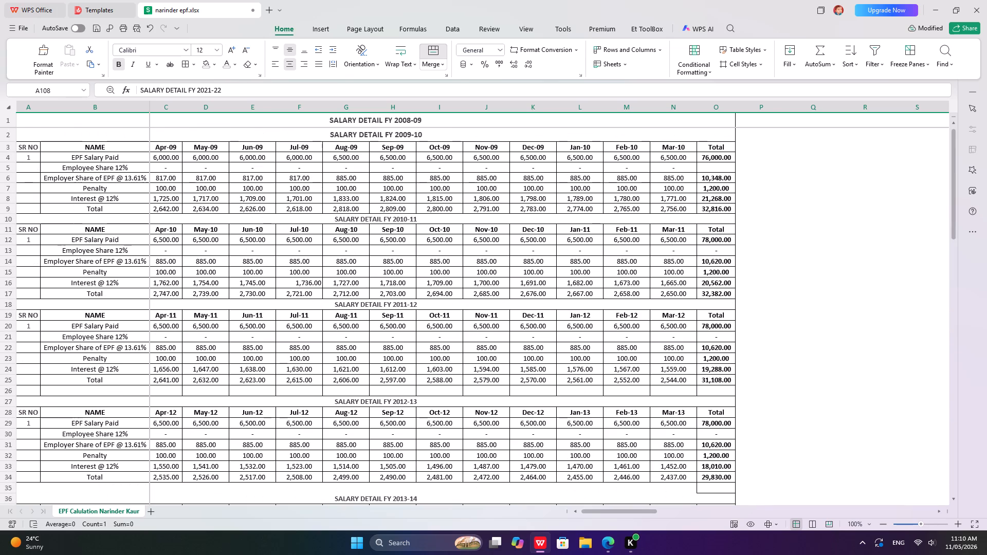
pyautogui.scroll(5, 39, 277)
pyautogui.click(0, 147)
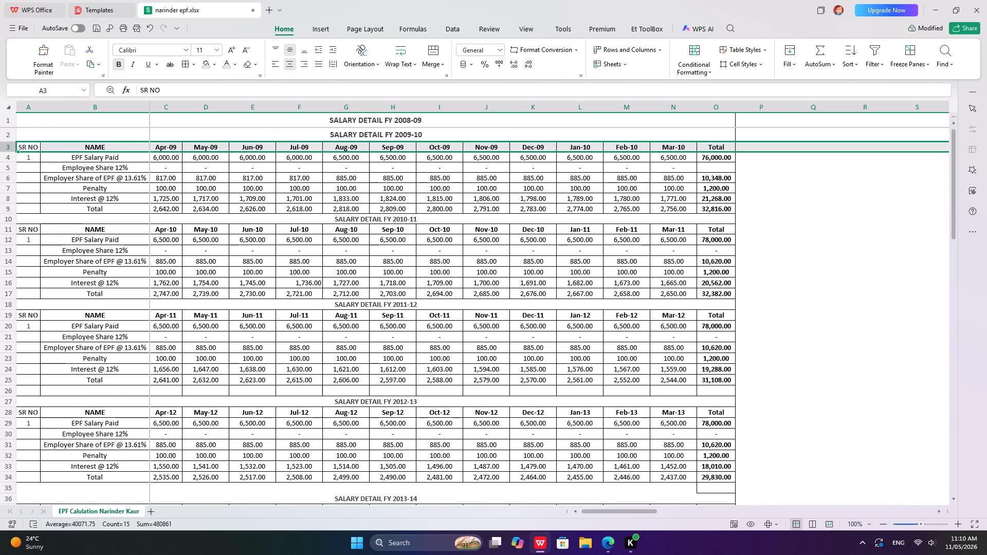
pyautogui.scroll(-11, 36, 296)
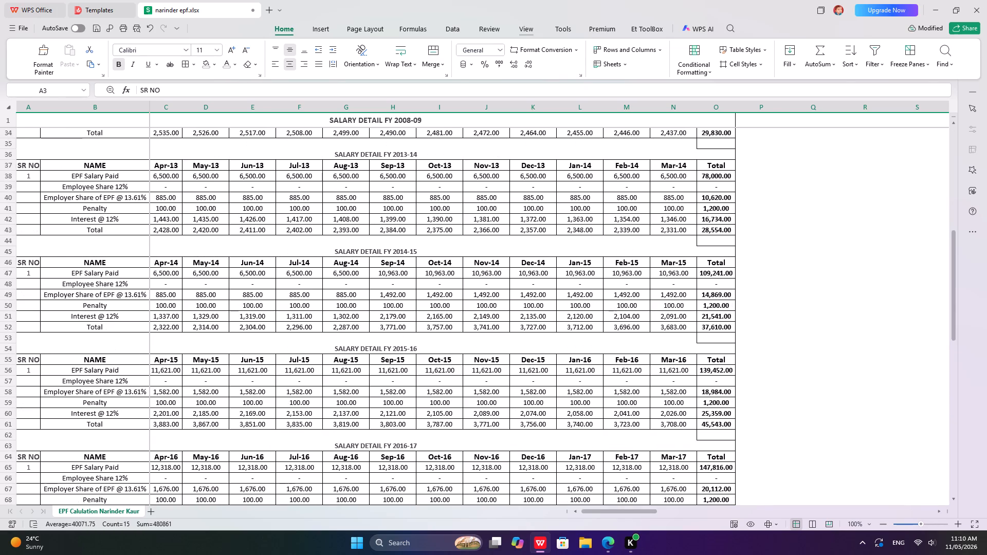
pyautogui.scroll(-5, 41, 444)
pyautogui.scroll(-11, 80, 379)
pyautogui.scroll(1, 136, 358)
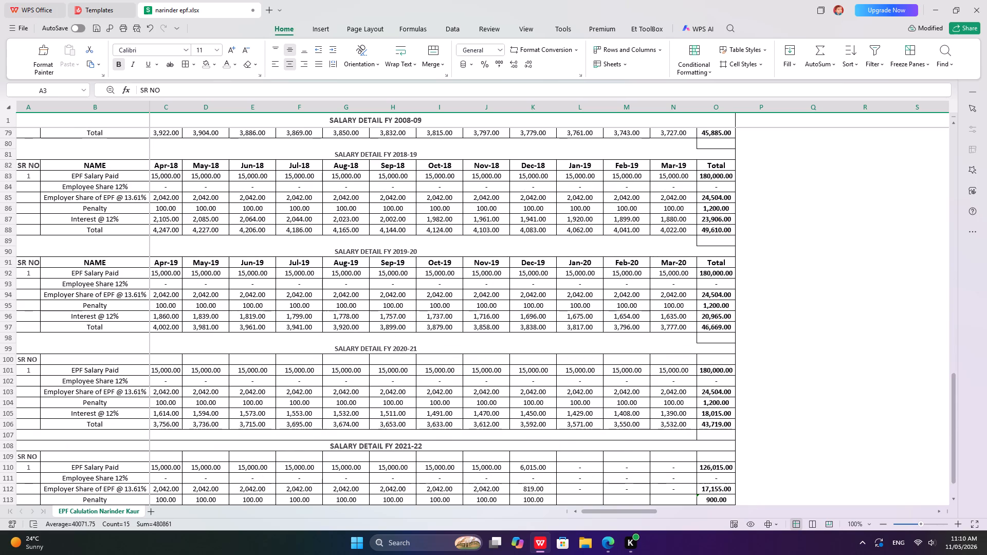
pyautogui.scroll(-4, 337, 378)
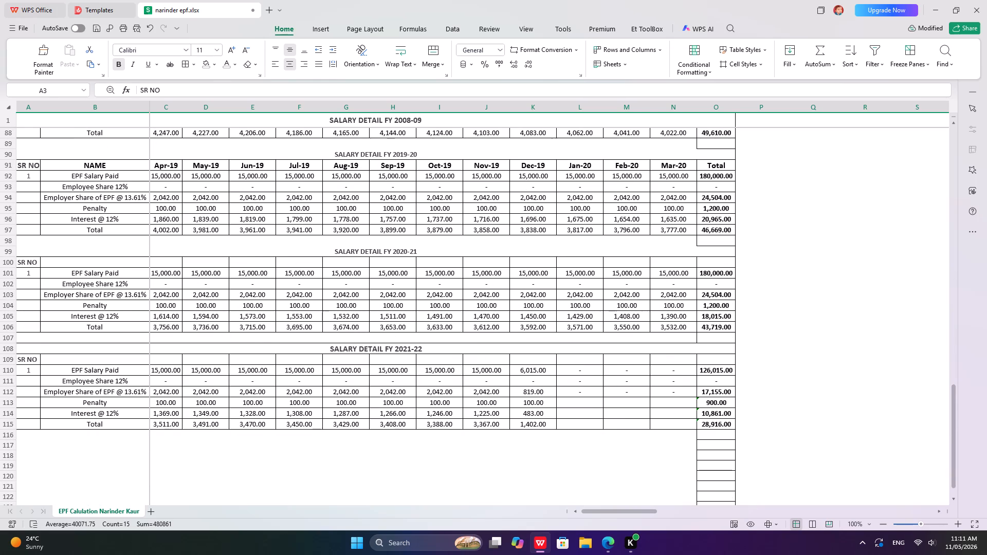
pyautogui.click(0, 361)
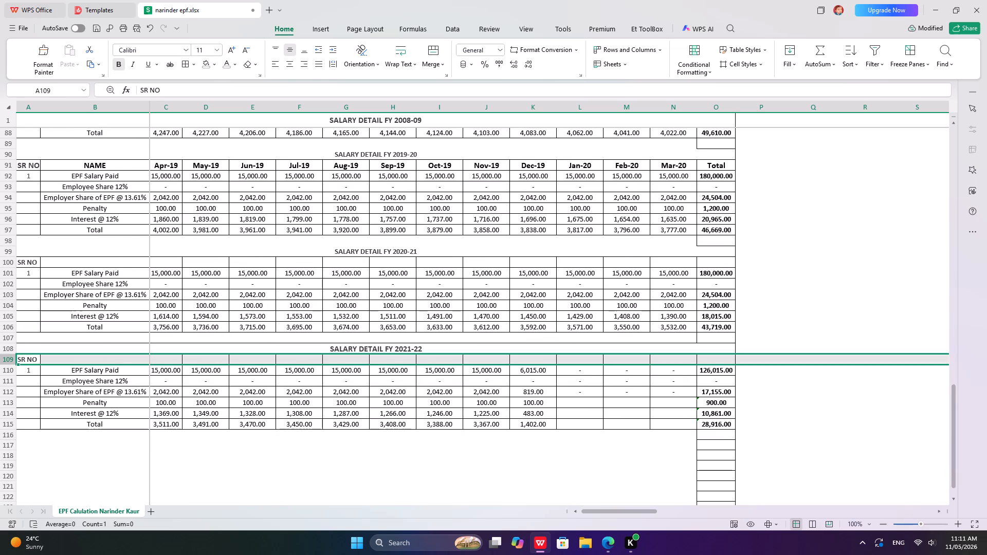
pyautogui.scroll(20, 261, 314)
pyautogui.scroll(6, 261, 314)
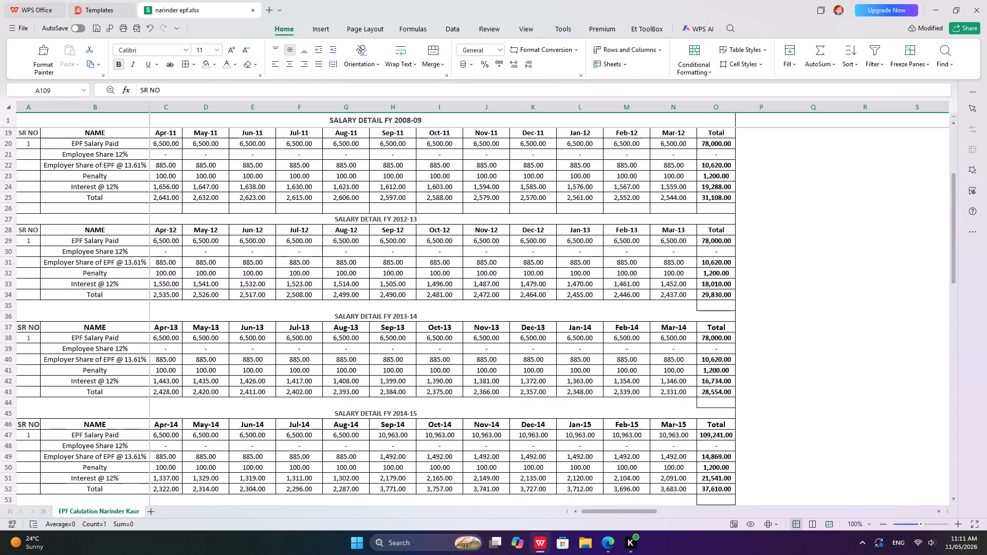
pyautogui.scroll(16, 284, 324)
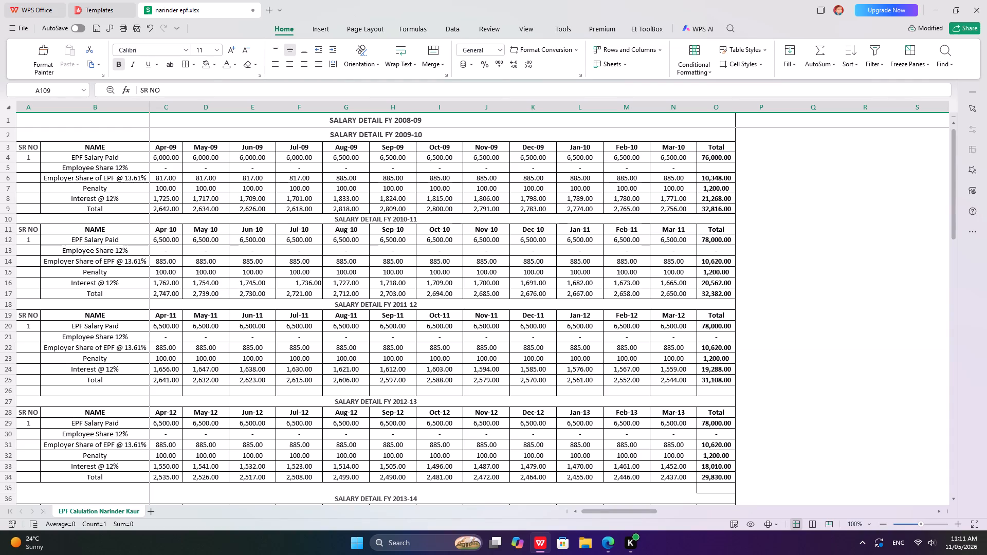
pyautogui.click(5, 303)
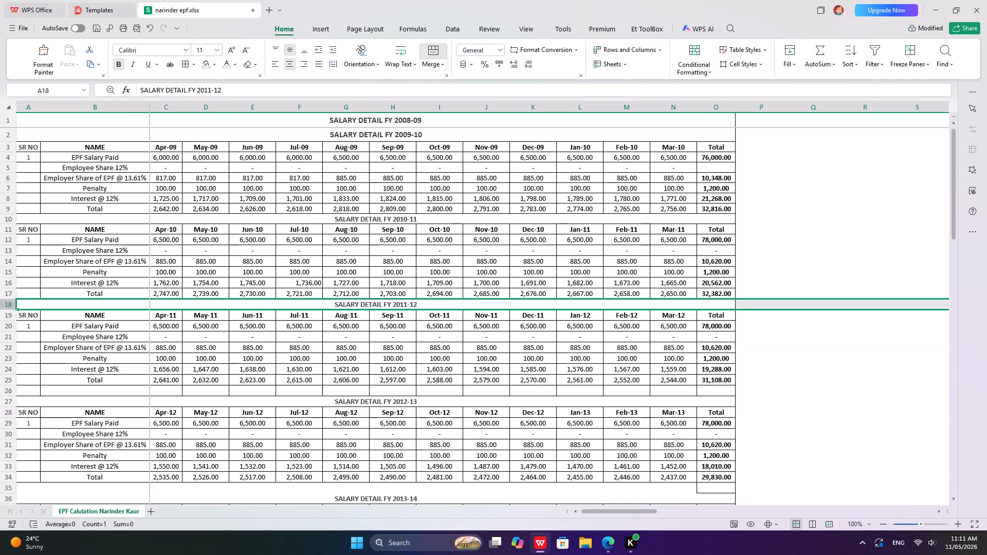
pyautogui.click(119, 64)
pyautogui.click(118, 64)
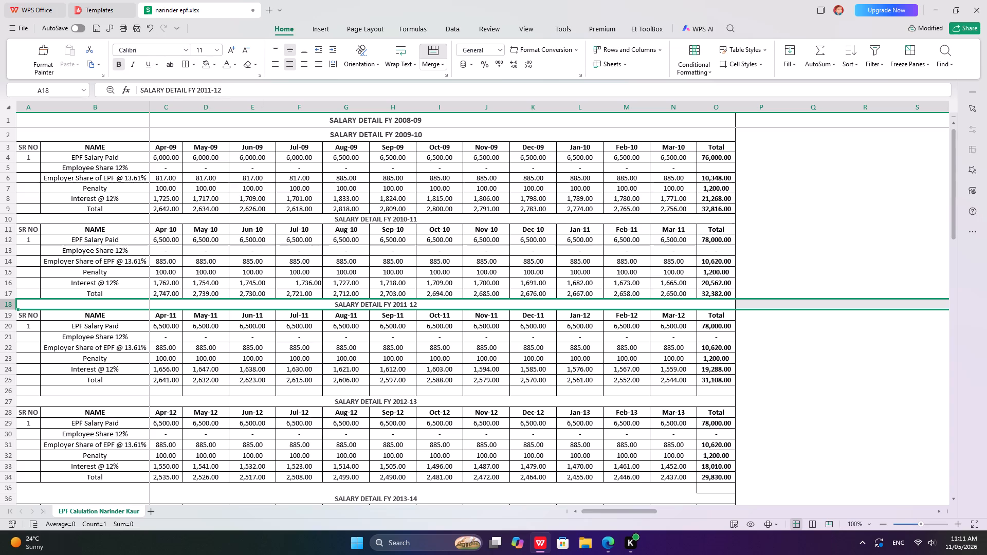
# Increase the font size of the SALARY DETAIL FY 2010-11 title in row 10 to 12.
pyautogui.click(2, 219)
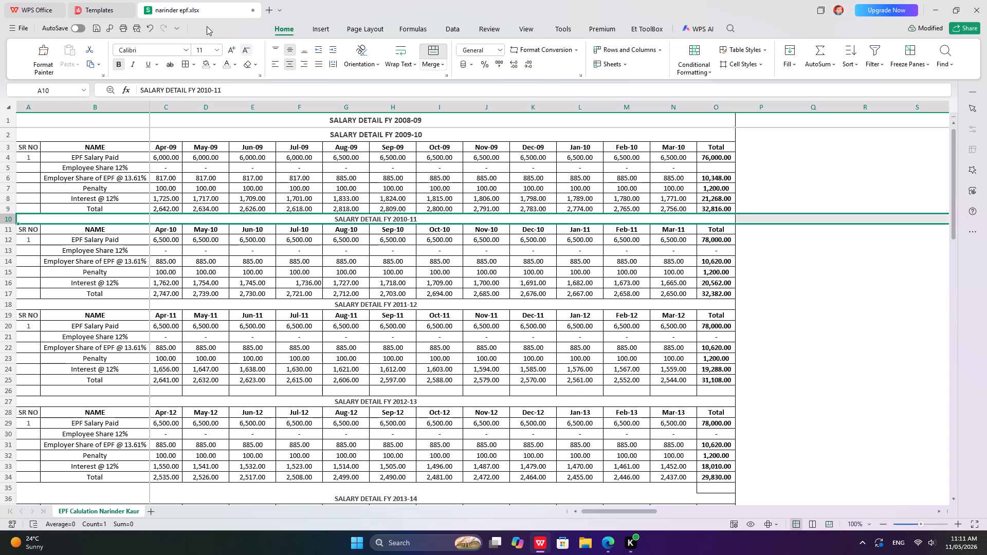
pyautogui.click(231, 49)
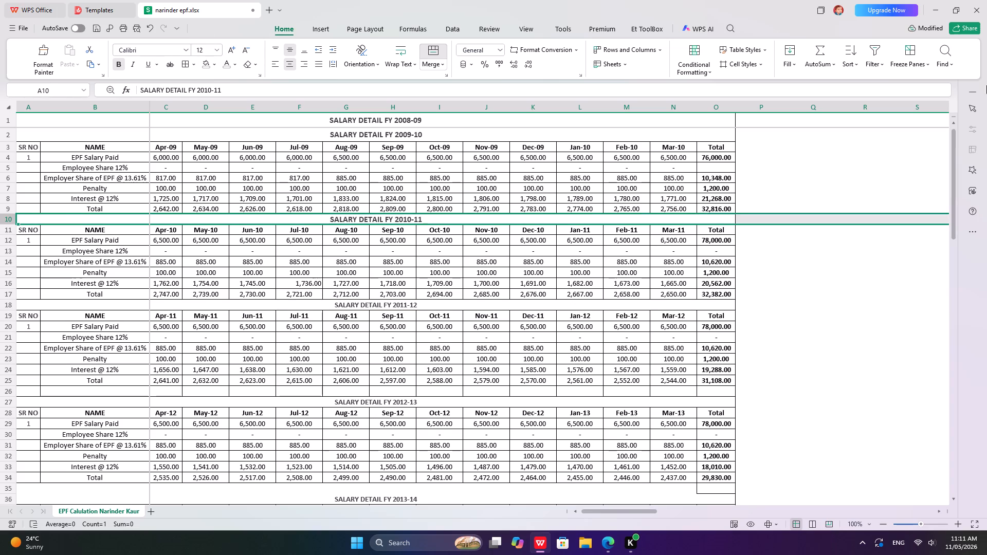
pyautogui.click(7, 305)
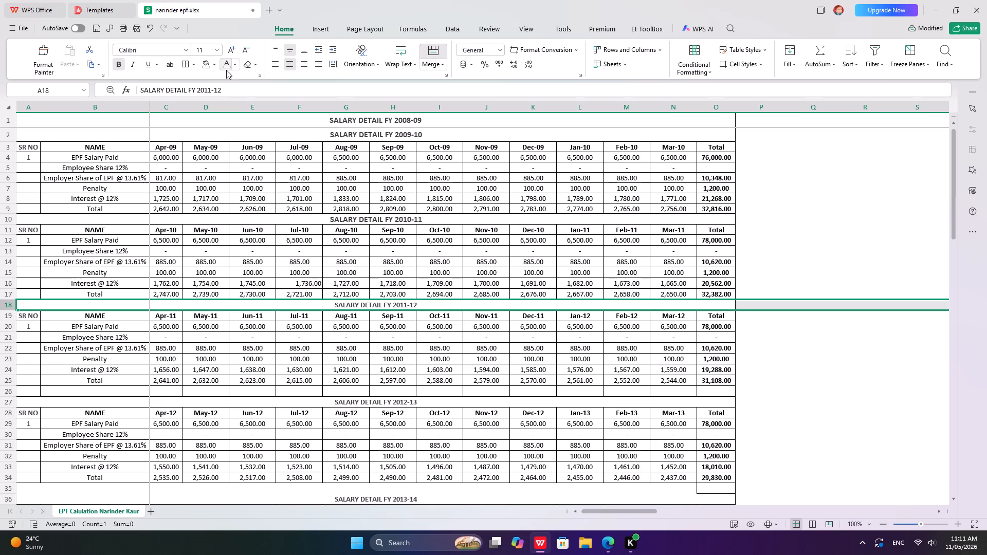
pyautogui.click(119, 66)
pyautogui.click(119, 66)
# Review the yearly title rows from FY 2009-10 down to FY 2021-22 for consistent text size and borders.
pyautogui.click(5, 135)
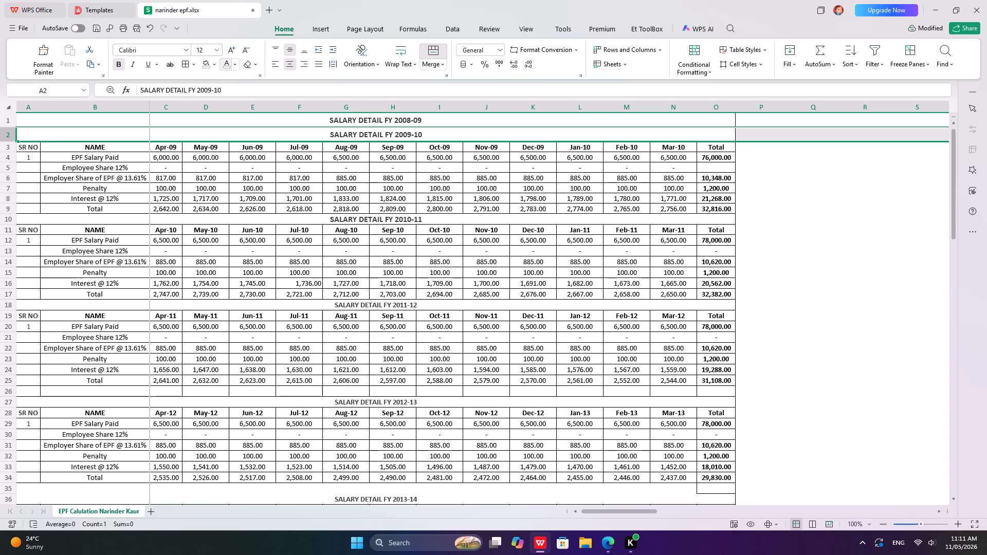
pyautogui.click(294, 225)
pyautogui.click(336, 160)
pyautogui.scroll(-6, 382, 207)
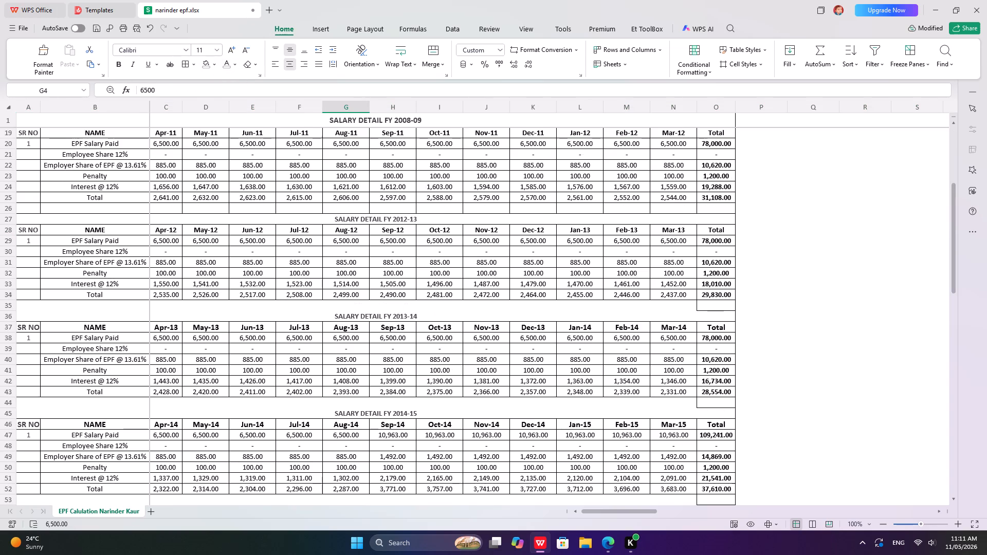
pyautogui.scroll(-6, 332, 329)
pyautogui.scroll(-6, 341, 392)
pyautogui.rightClick(349, 411)
pyautogui.click(265, 367)
pyautogui.scroll(-7, 264, 355)
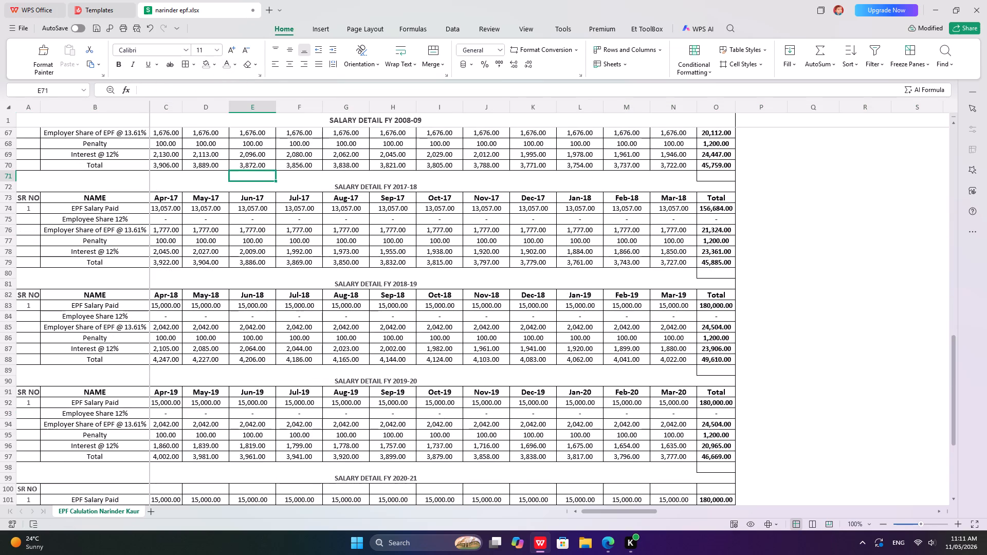
pyautogui.scroll(-10, 264, 350)
pyautogui.scroll(3, 359, 316)
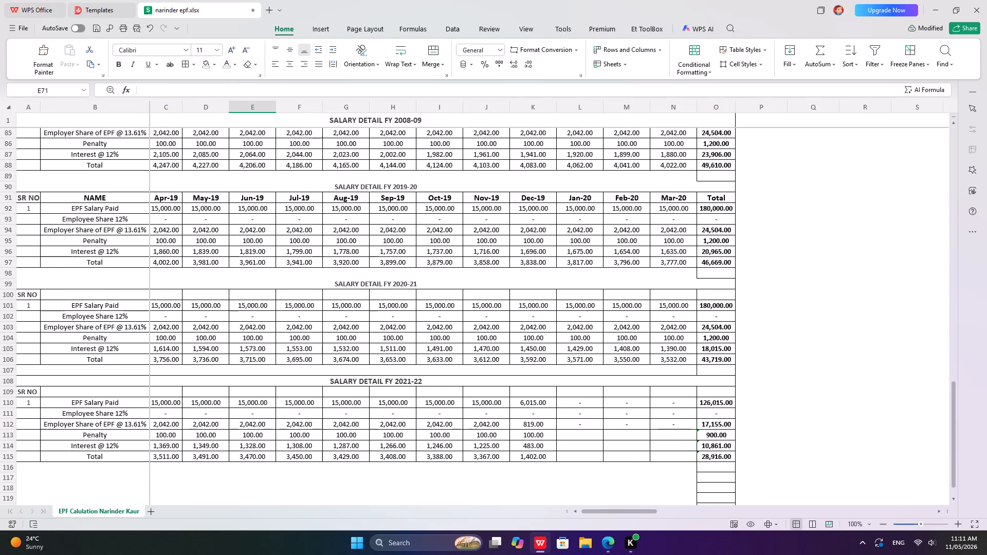
# Copy the FY 2021-22 title's formatting from row 108 onto the FY 2020-21, FY 2019-20 and FY 2018-19 titles.
pyautogui.click(352, 384)
pyautogui.doubleClick(41, 68)
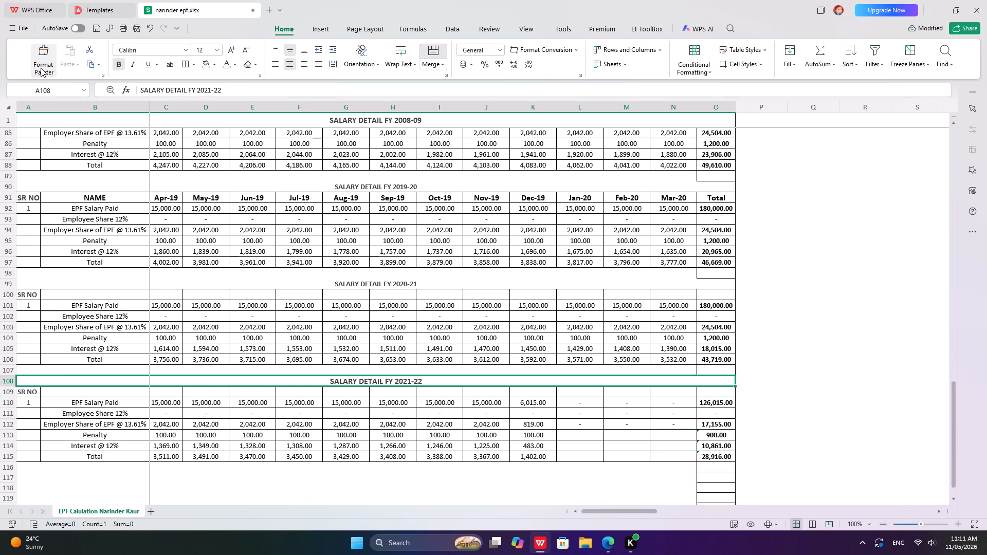
pyautogui.click(364, 281)
pyautogui.click(365, 186)
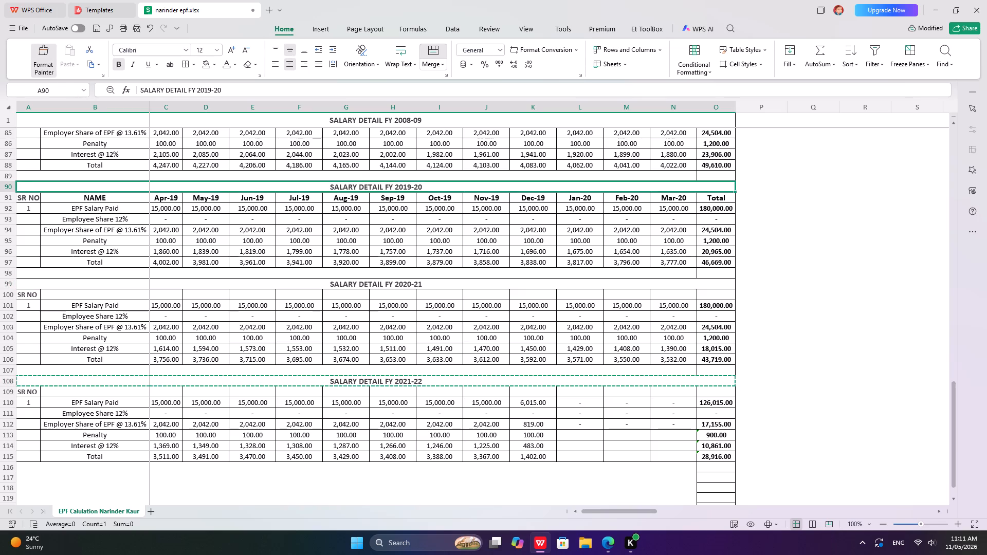
pyautogui.click(387, 377)
pyautogui.scroll(4, 373, 341)
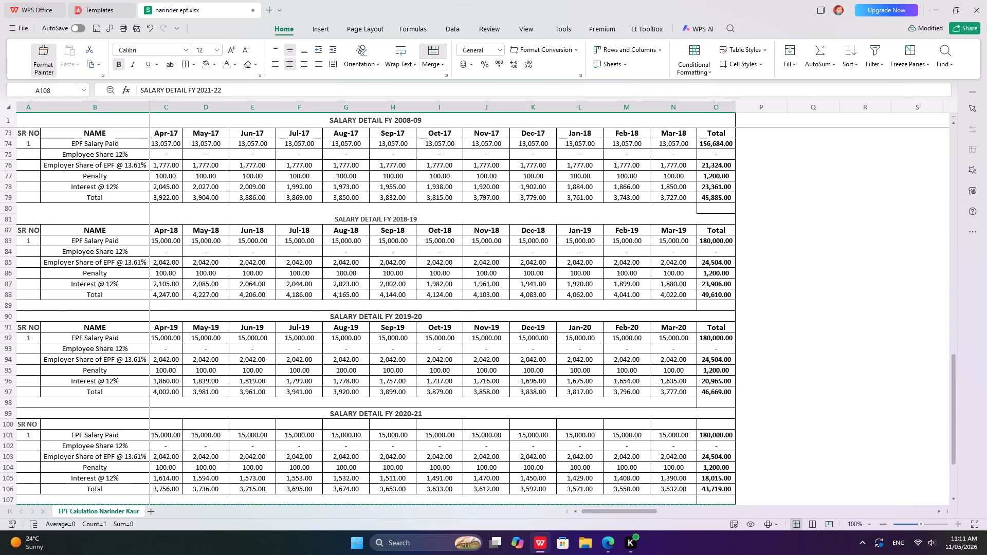
pyautogui.click(377, 211)
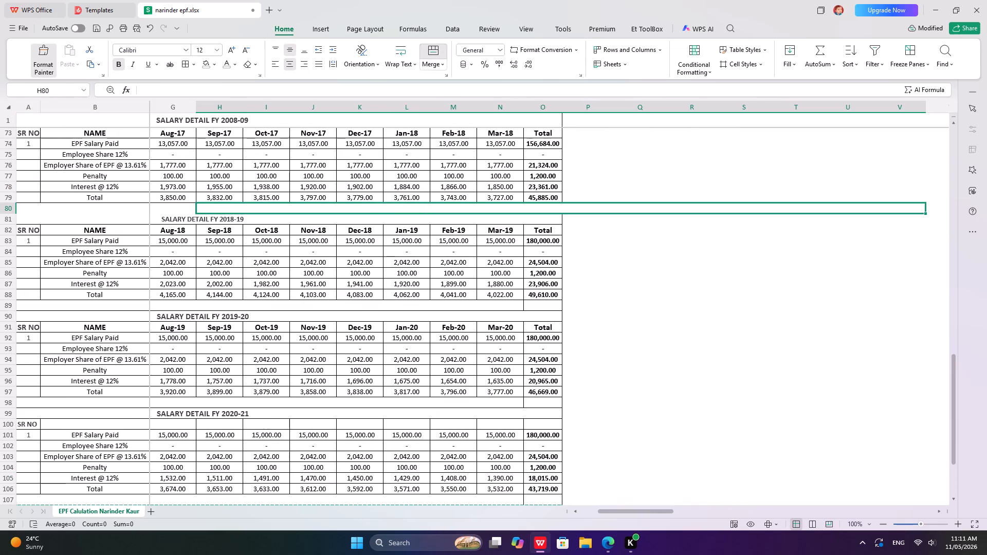
pyautogui.click(223, 219)
# Apply the copied title formatting to the FY 2016-17, FY 2015-16, FY 2014-15 and FY 2013-14 titles.
pyautogui.scroll(2, 390, 354)
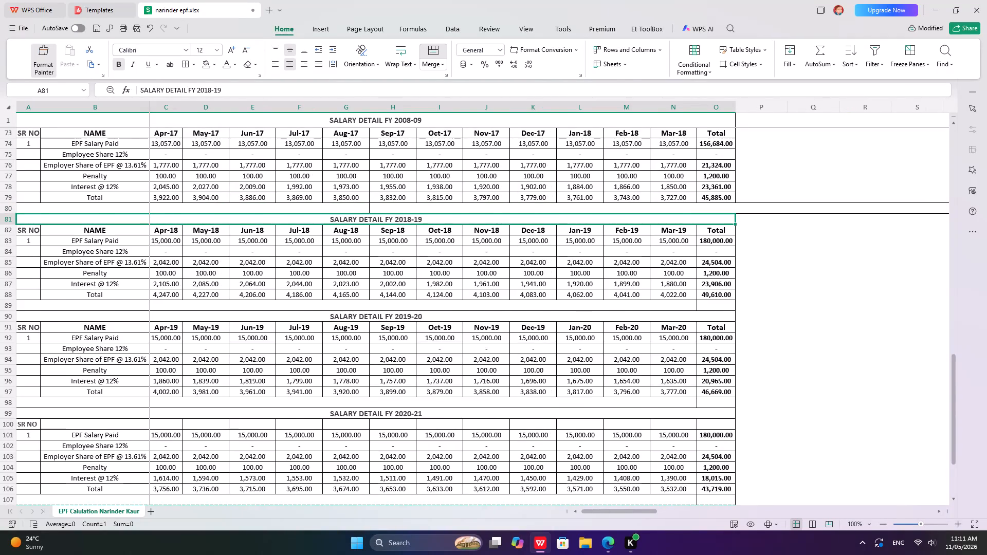
pyautogui.scroll(8, 390, 354)
pyautogui.click(347, 348)
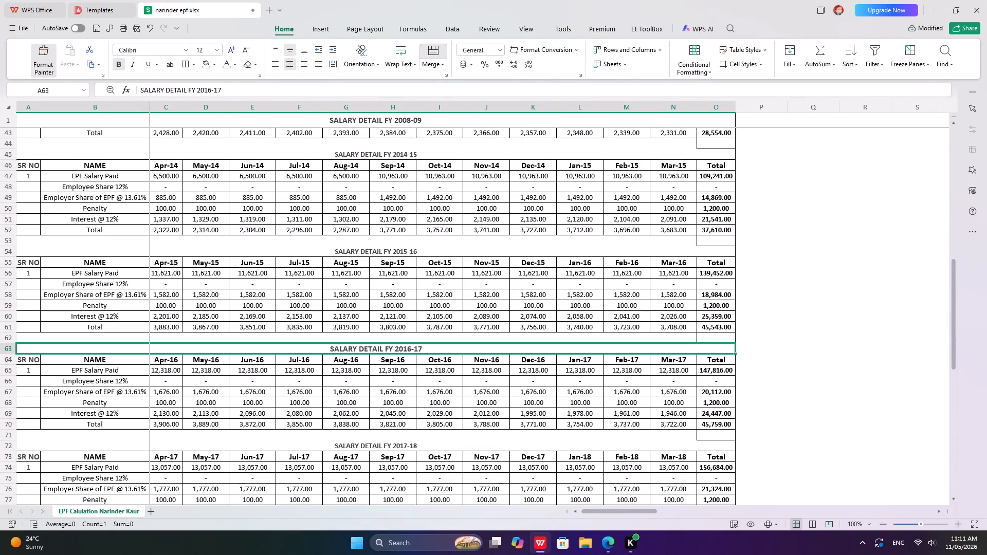
pyautogui.click(371, 251)
pyautogui.scroll(6, 304, 363)
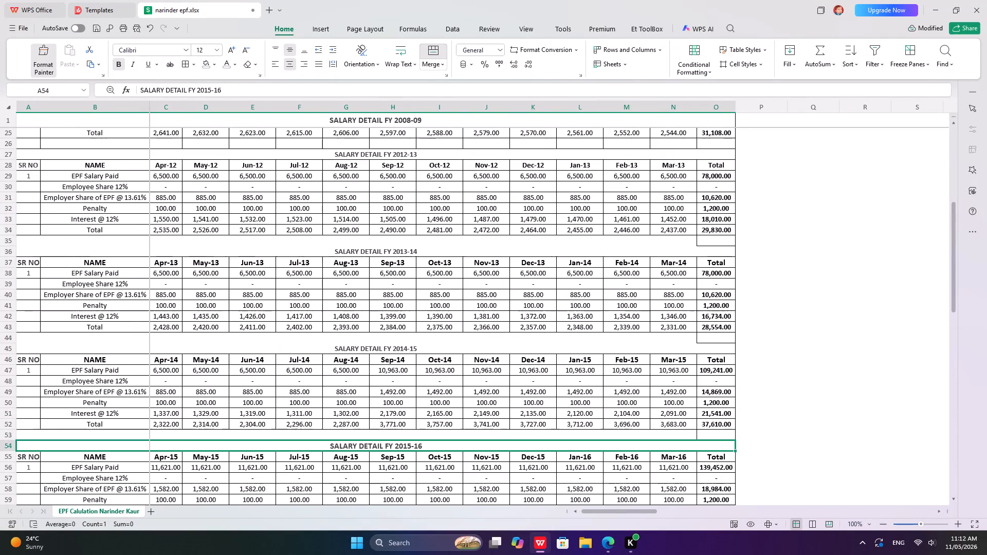
pyautogui.click(347, 350)
pyautogui.click(354, 251)
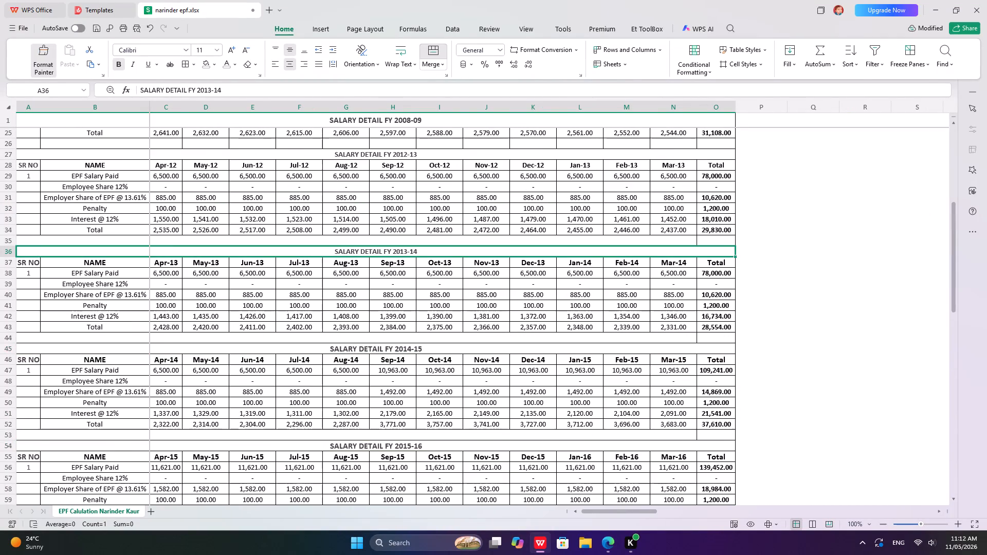
# Apply the copied title formatting to the FY 2012-13, FY 2011-12, FY 2010-11, FY 2009-10 and FY 2008-09 titles.
pyautogui.scroll(5, 386, 340)
pyautogui.click(357, 316)
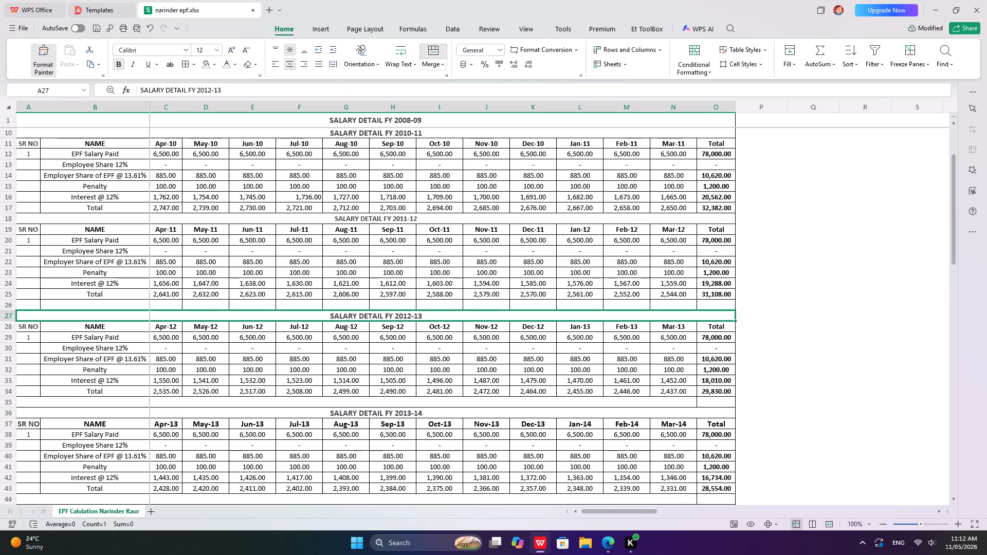
pyautogui.click(356, 216)
pyautogui.scroll(5, 357, 332)
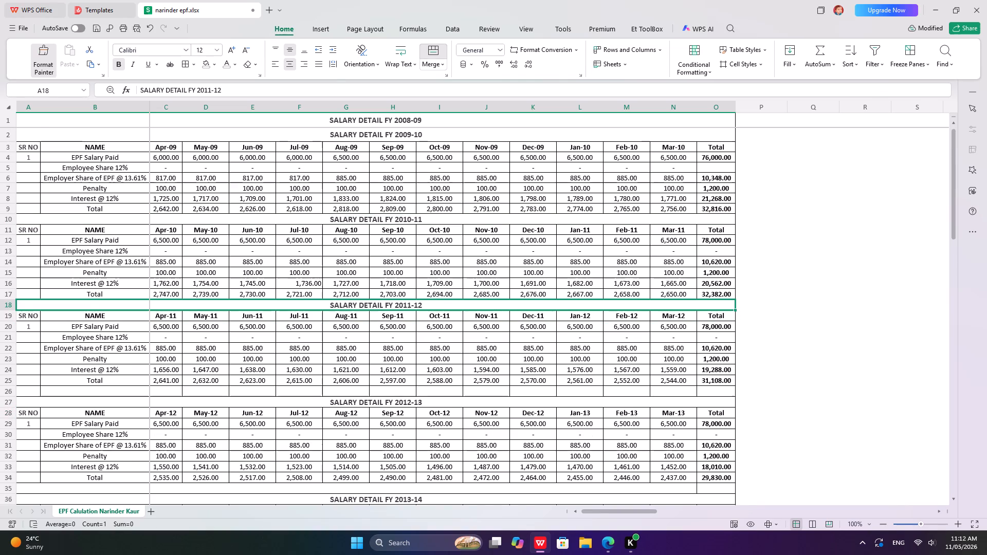
pyautogui.click(356, 221)
pyautogui.click(369, 138)
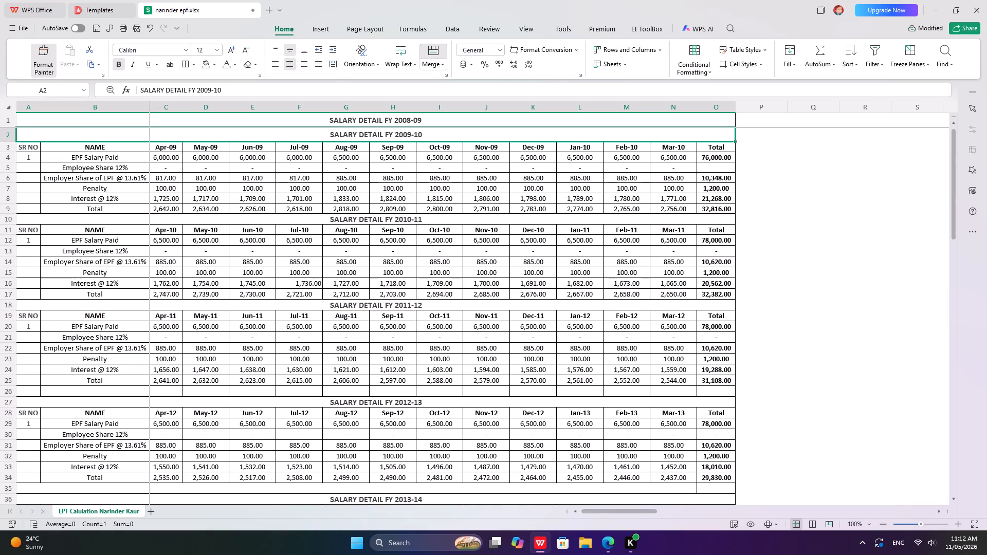
pyautogui.click(376, 119)
# Apply the copied title formatting to the SALARY DETAIL FY 2017-18 title in row 72.
pyautogui.scroll(-3, 366, 302)
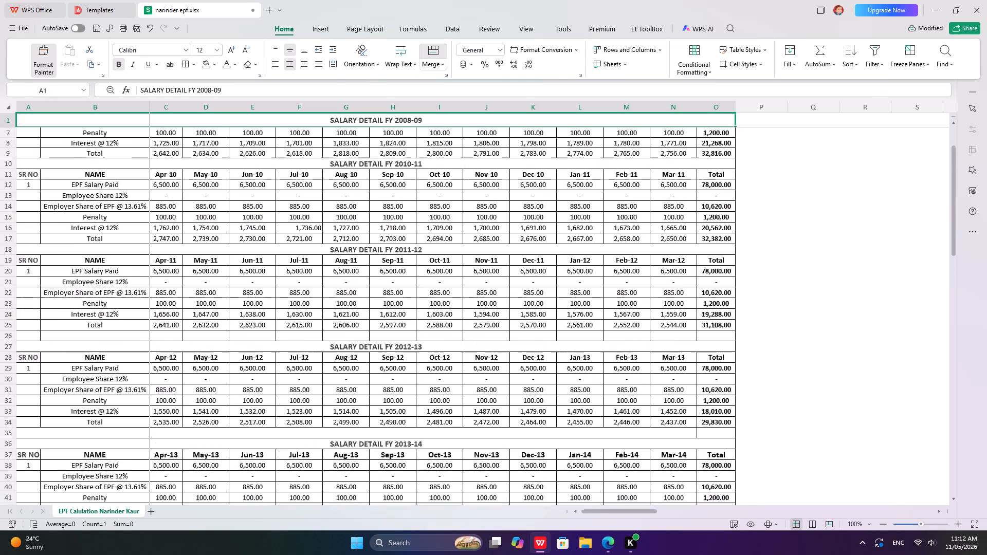
pyautogui.scroll(-12, 367, 305)
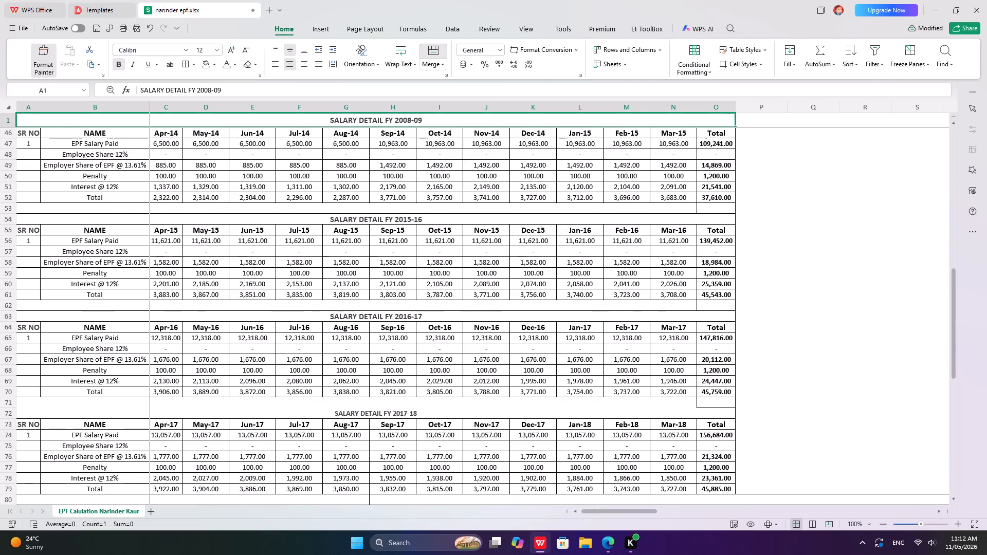
pyautogui.click(350, 414)
# Reapply the copied title formatting to the FY 2020-21, FY 2019-20 and FY 2021-22 titles.
pyautogui.scroll(-5, 367, 389)
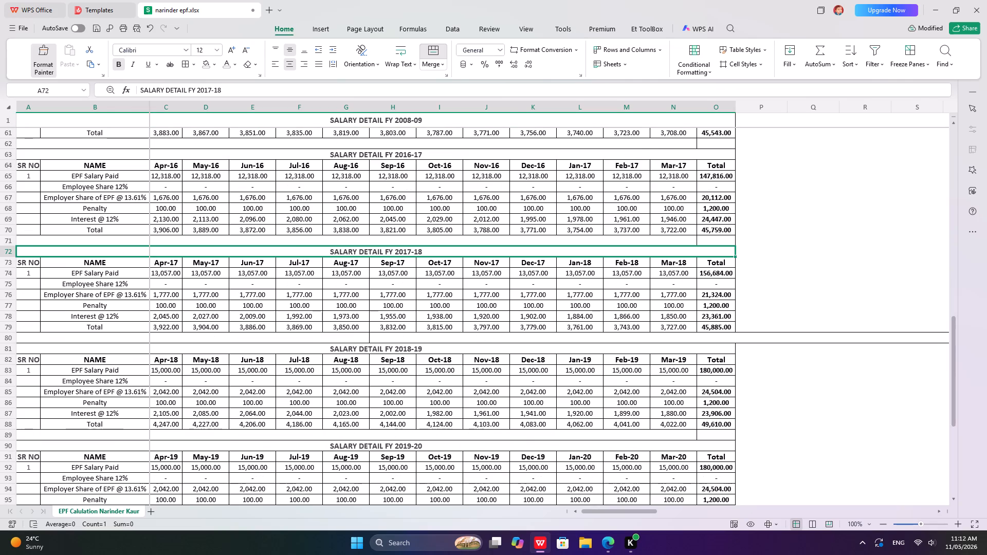
pyautogui.scroll(-4, 349, 419)
pyautogui.click(350, 416)
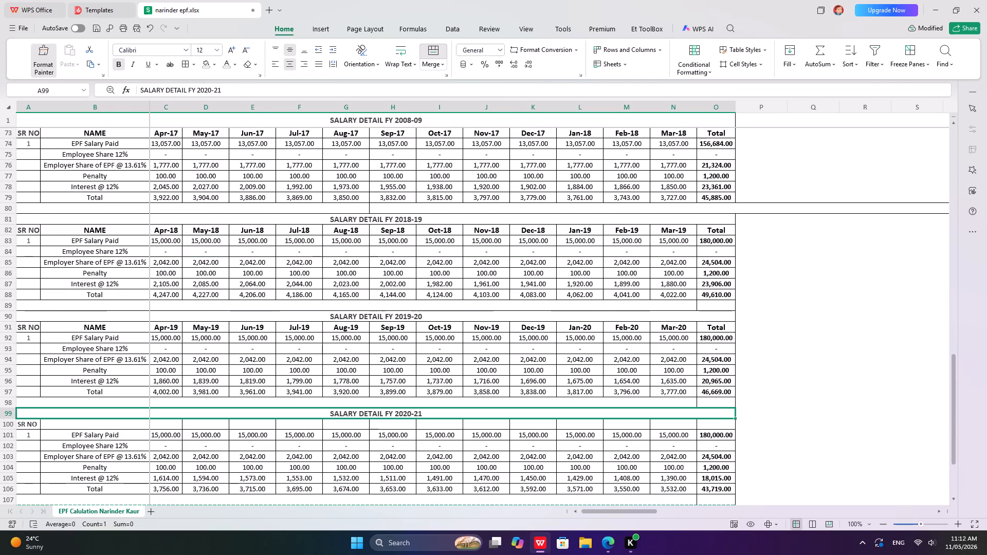
pyautogui.click(357, 319)
pyautogui.scroll(-4, 358, 325)
pyautogui.click(354, 380)
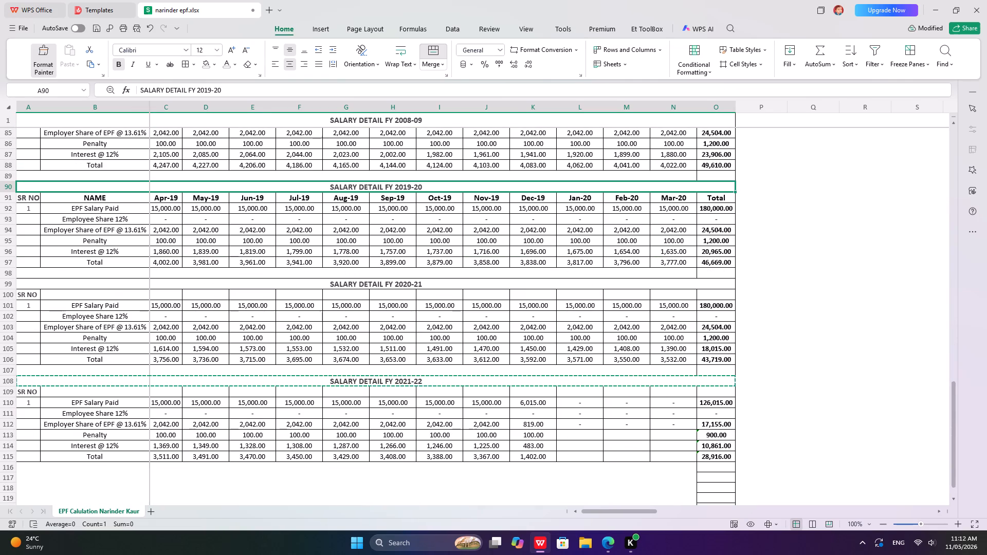
# Save the workbook.
pyautogui.click(17, 30)
pyautogui.click(43, 105)
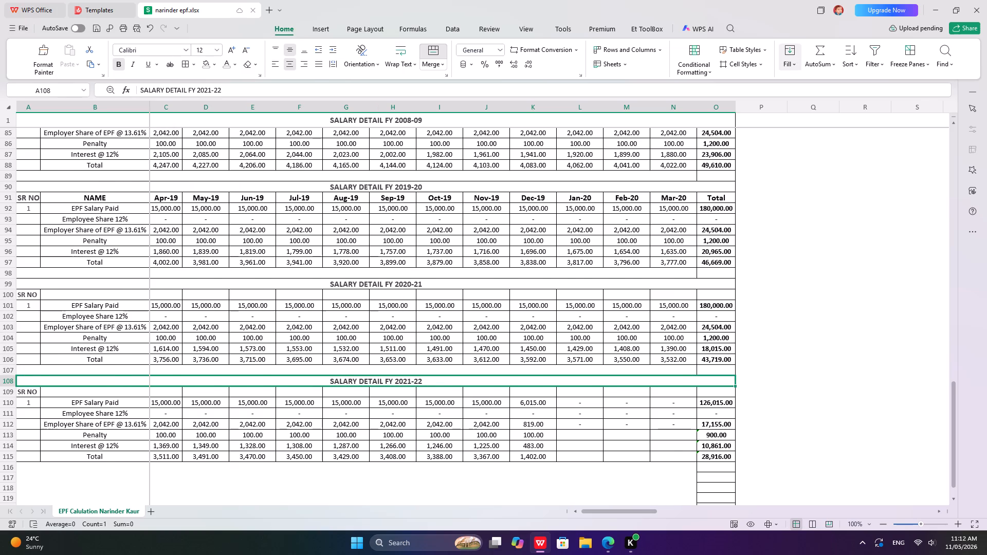
# Copy the row 108 title's formatting again onto the FY 2020-21, FY 2019-20 and FY 2018-19 titles.
pyautogui.scroll(2, 441, 420)
pyautogui.click(360, 349)
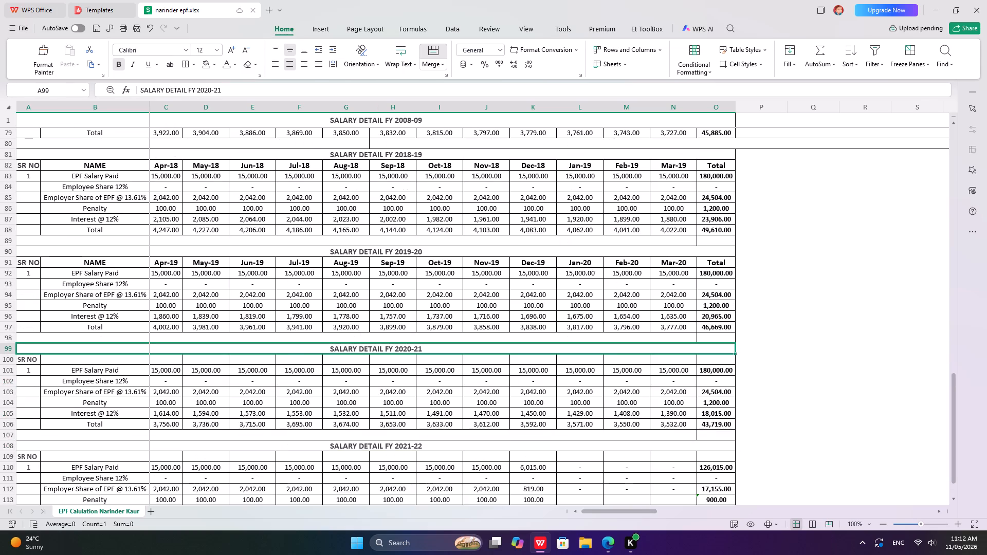
pyautogui.click(382, 445)
pyautogui.doubleClick(38, 66)
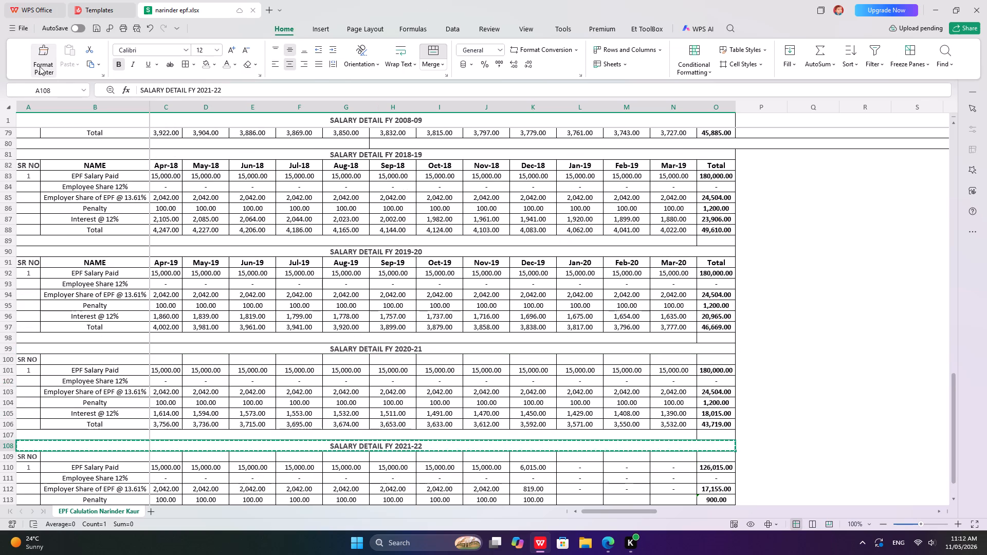
pyautogui.click(358, 347)
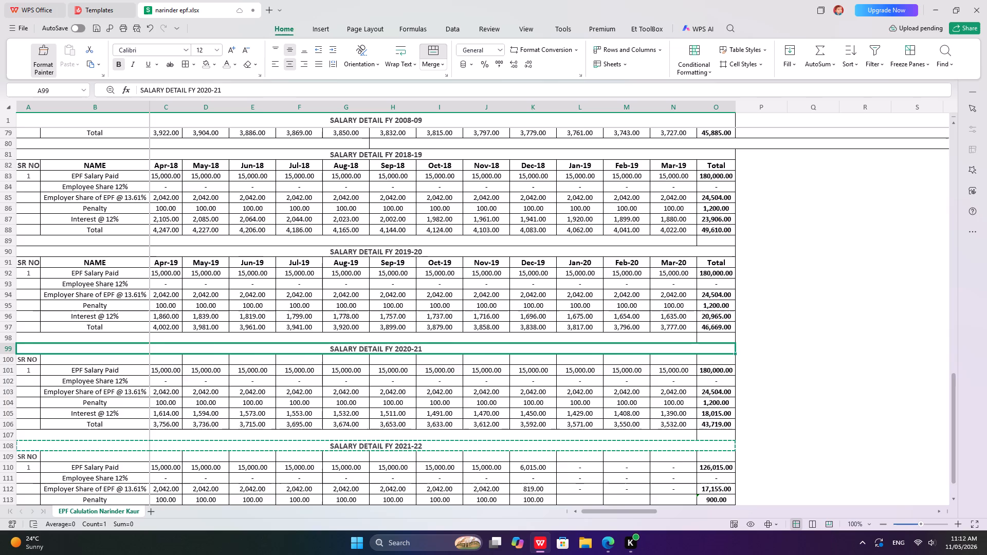
pyautogui.scroll(2, 358, 367)
pyautogui.click(362, 314)
pyautogui.scroll(3, 357, 320)
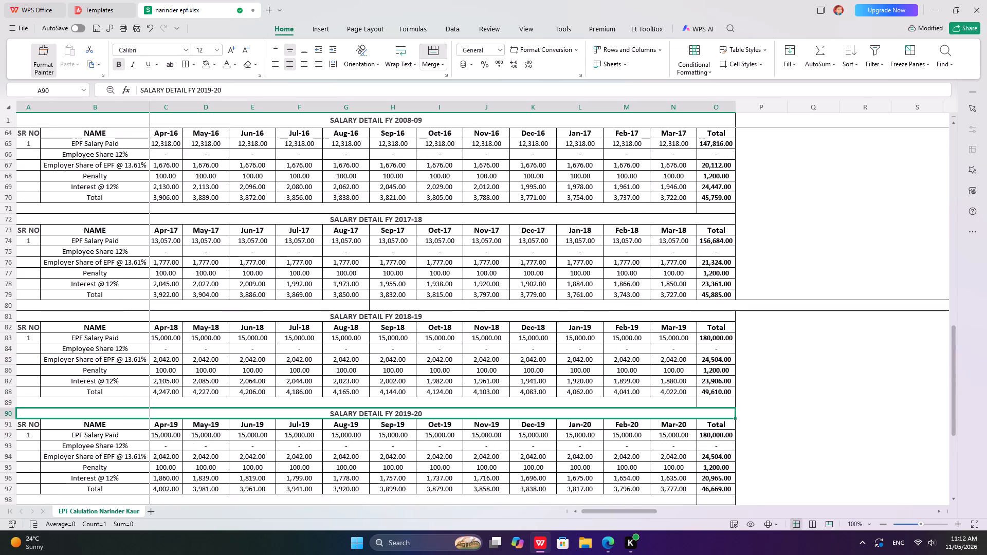
pyautogui.click(357, 319)
# Apply the copied title formatting to the FY 2016-17, FY 2015-16, FY 2014-15, FY 2013-14 and FY 2012-13 titles.
pyautogui.scroll(4, 345, 388)
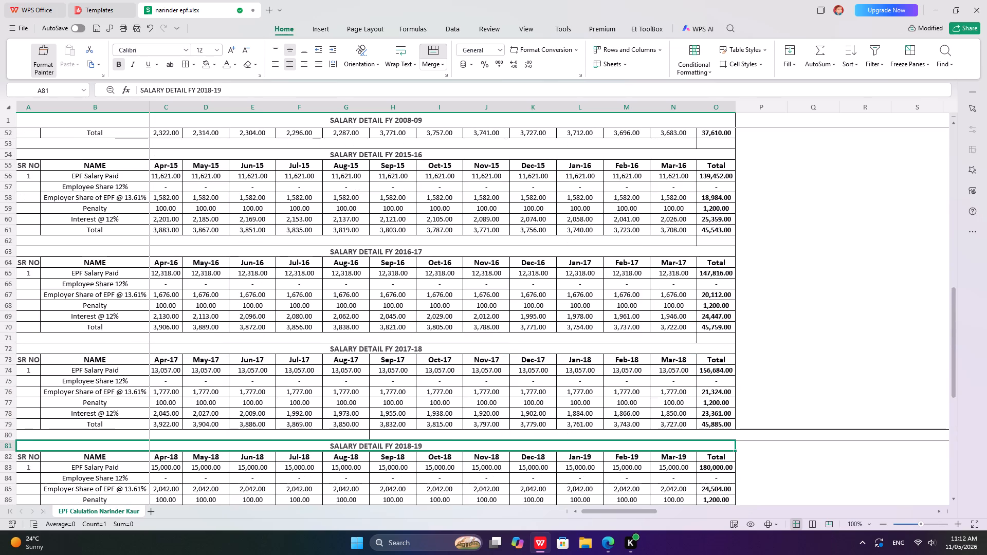
pyautogui.click(369, 252)
pyautogui.scroll(5, 373, 386)
pyautogui.click(358, 312)
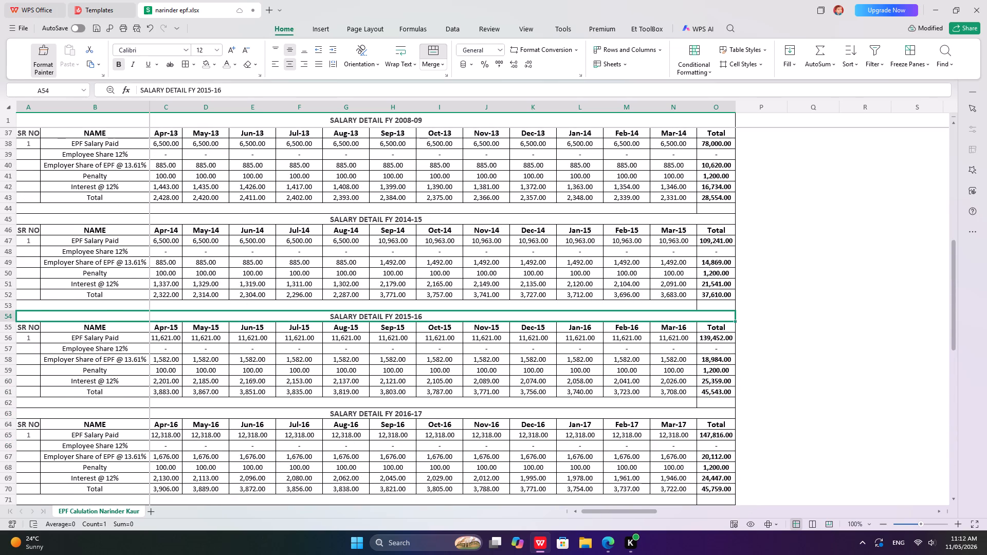
pyautogui.scroll(4, 368, 328)
pyautogui.click(372, 347)
pyautogui.click(362, 253)
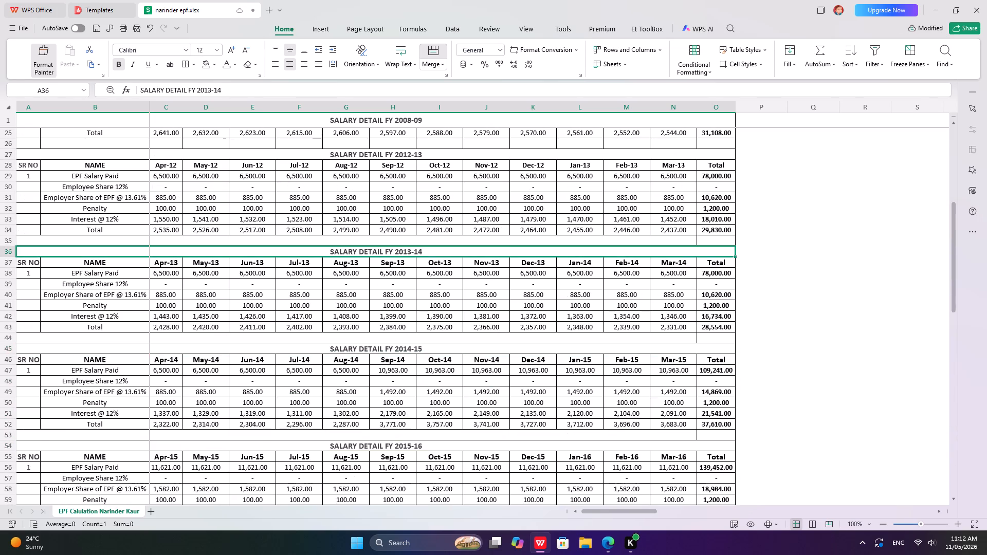
pyautogui.scroll(5, 379, 351)
pyautogui.click(377, 318)
# Apply the copied title formatting to the FY 2011-12, FY 2010-11 and FY 2009-10 titles.
pyautogui.scroll(5, 377, 309)
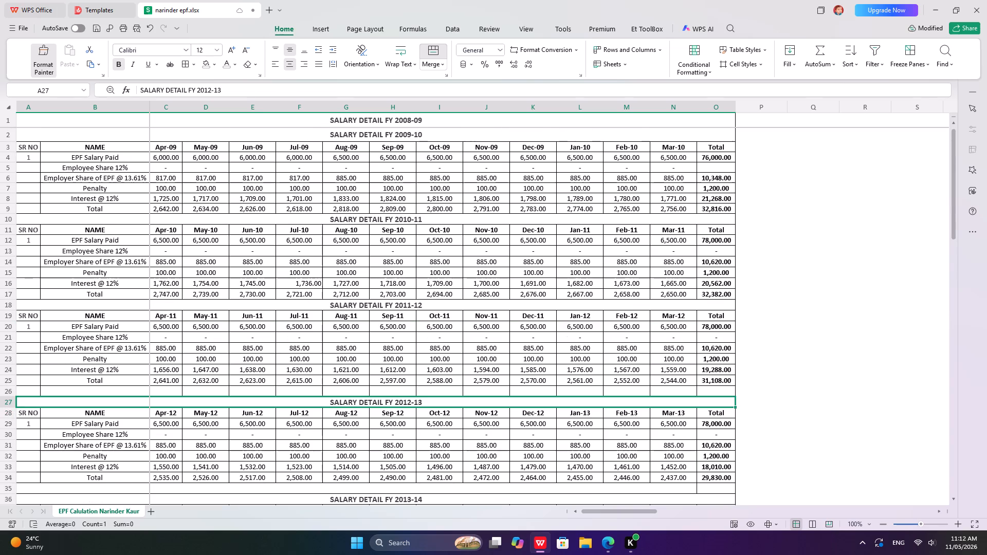
pyautogui.click(377, 300)
pyautogui.click(375, 222)
pyautogui.scroll(3, 384, 304)
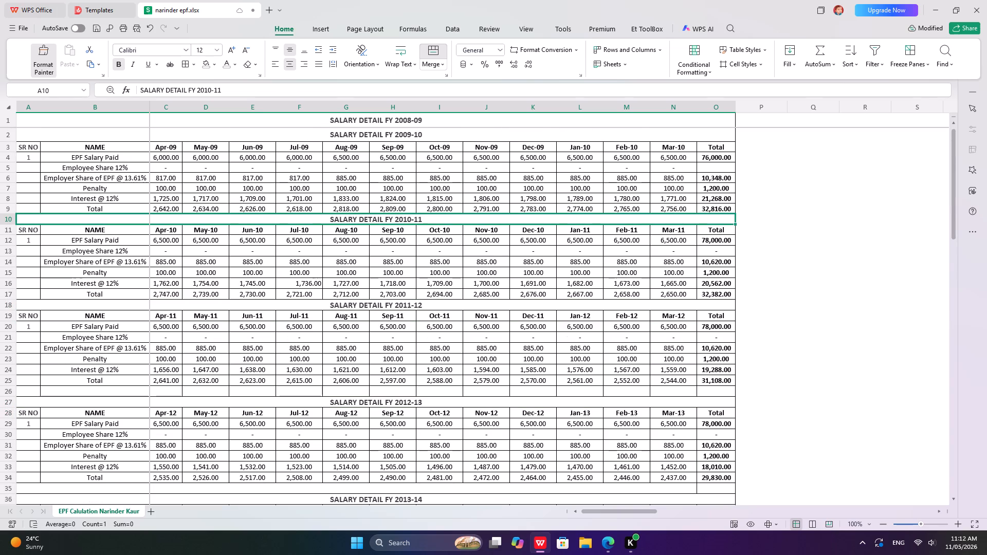
pyautogui.scroll(2, 388, 308)
pyautogui.click(387, 138)
# Reapply the copied title formatting to the FY 2021-22, FY 2020-21, FY 2019-20 and FY 2018-19 titles.
pyautogui.scroll(-3, 362, 252)
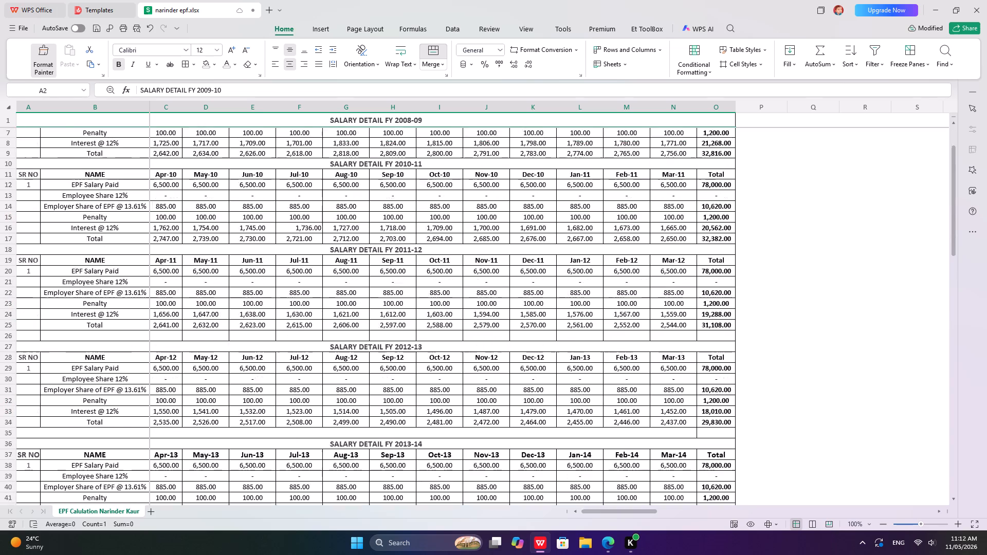
pyautogui.scroll(-5, 361, 311)
pyautogui.scroll(-20, 356, 347)
pyautogui.scroll(-6, 356, 347)
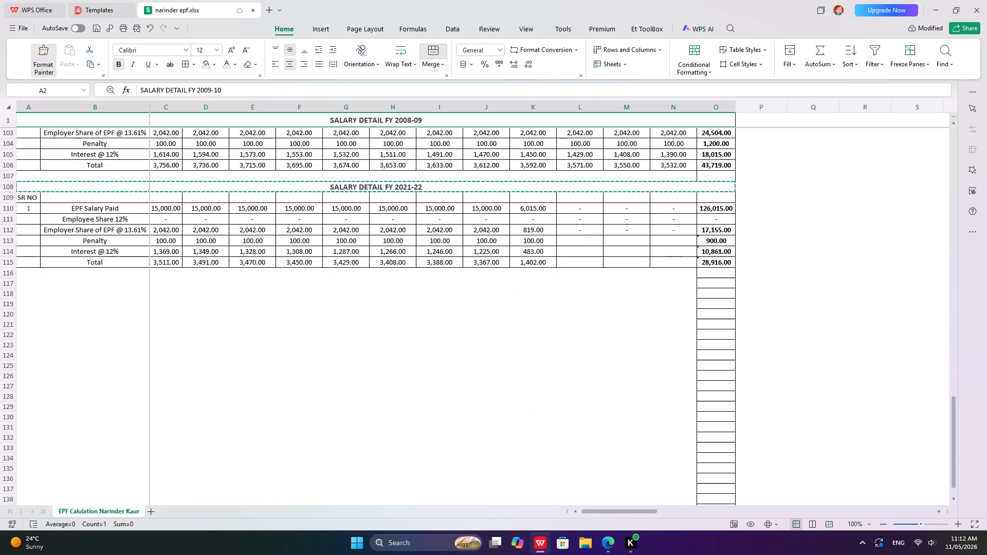
pyautogui.scroll(5, 360, 390)
pyautogui.click(370, 351)
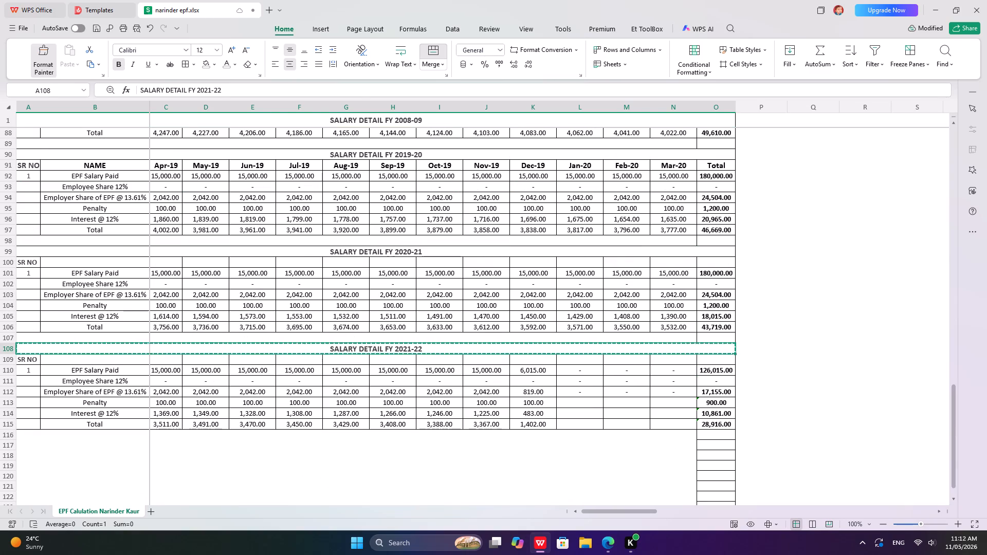
pyautogui.scroll(1, 388, 370)
pyautogui.click(381, 279)
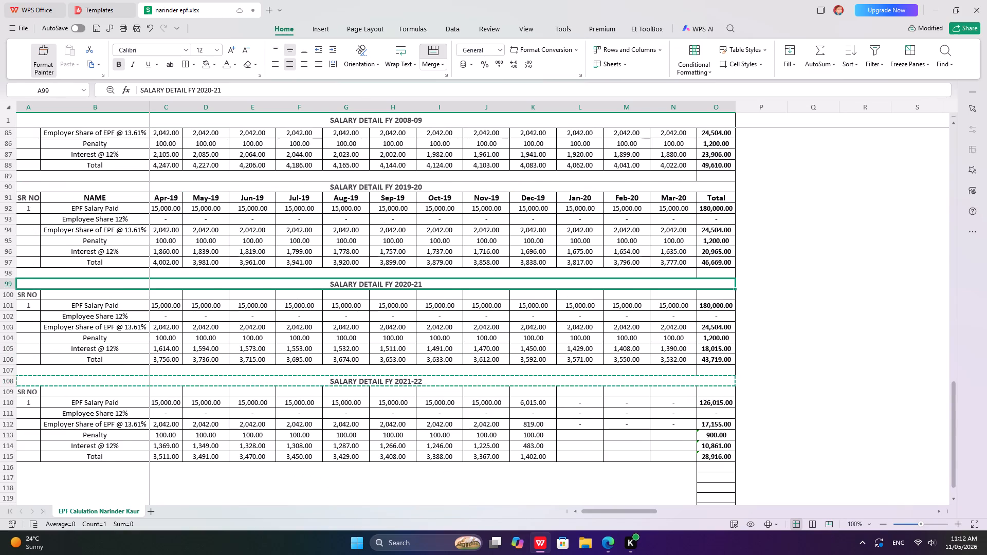
pyautogui.scroll(6, 393, 341)
pyautogui.click(368, 381)
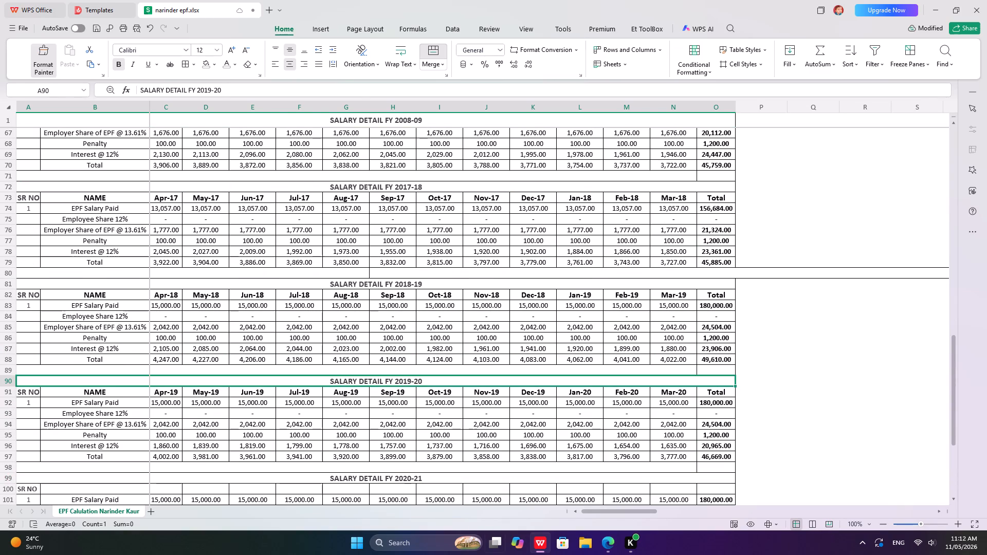
pyautogui.click(360, 285)
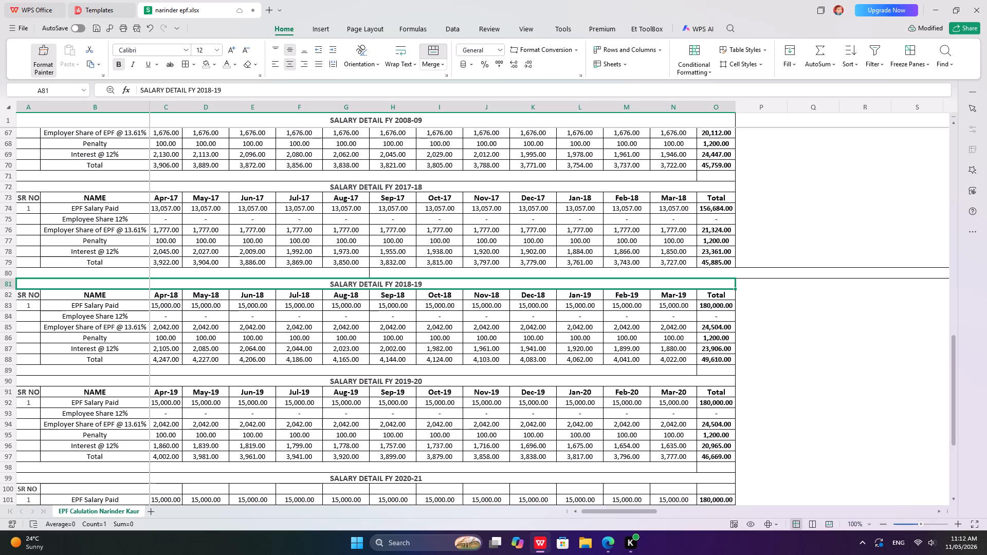
# Apply the copied title formatting to the FY 2008-09, FY 2009-10, FY 2010-11 and FY 2011-12 titles.
pyautogui.scroll(5, 428, 352)
pyautogui.scroll(7, 366, 327)
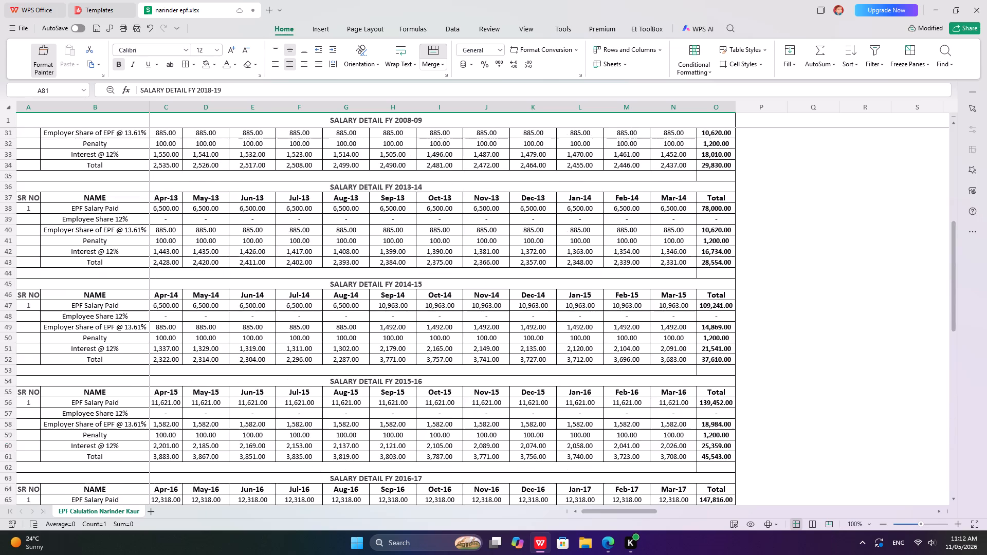
pyautogui.scroll(15, 375, 323)
pyautogui.scroll(15, 375, 323)
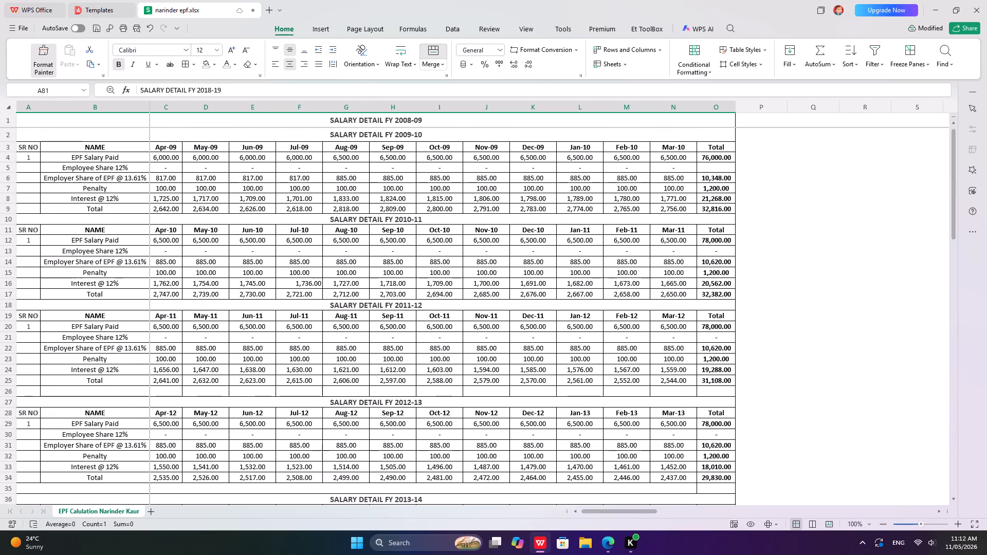
pyautogui.click(370, 122)
pyautogui.click(372, 138)
pyautogui.click(363, 216)
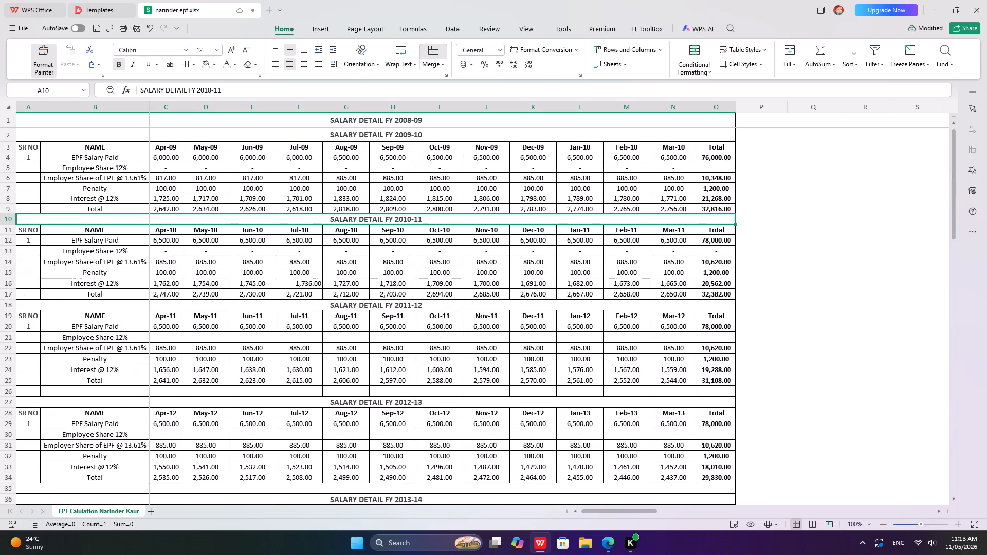
pyautogui.click(363, 303)
# Apply the copied title formatting to the FY 2012-13, FY 2013-14, FY 2014-15 and FY 2017-18 titles.
pyautogui.scroll(-4, 321, 309)
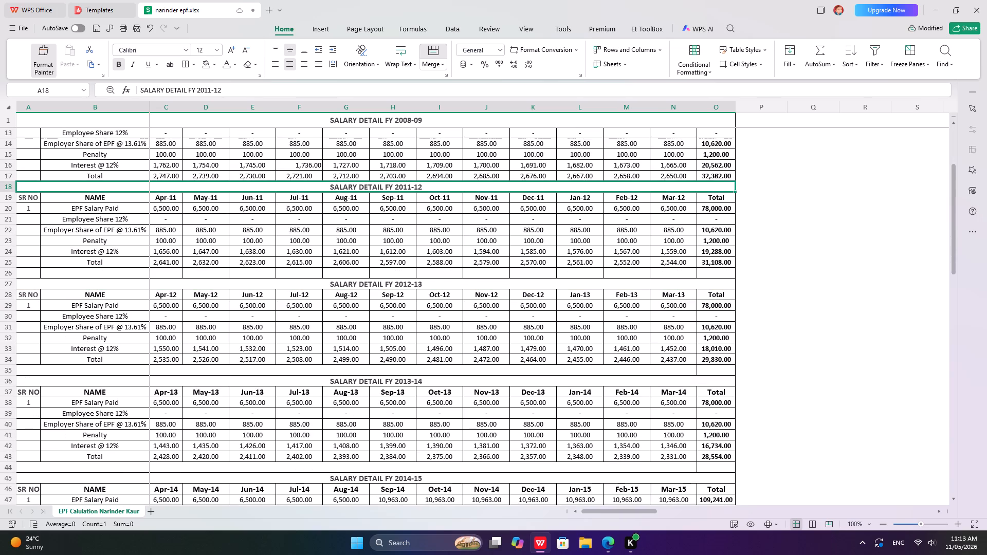
pyautogui.click(353, 283)
pyautogui.click(372, 385)
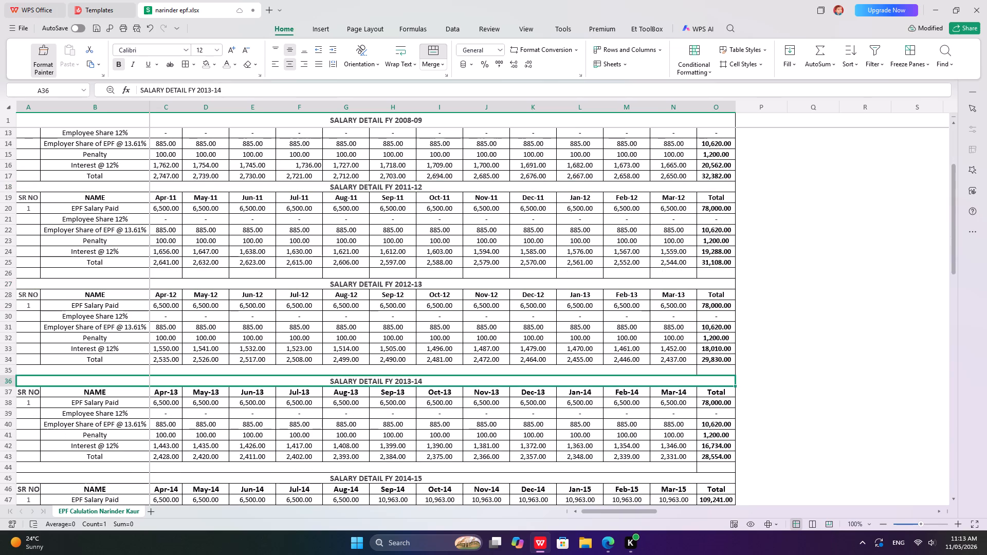
pyautogui.scroll(-4, 333, 346)
pyautogui.click(356, 349)
pyautogui.scroll(-5, 351, 348)
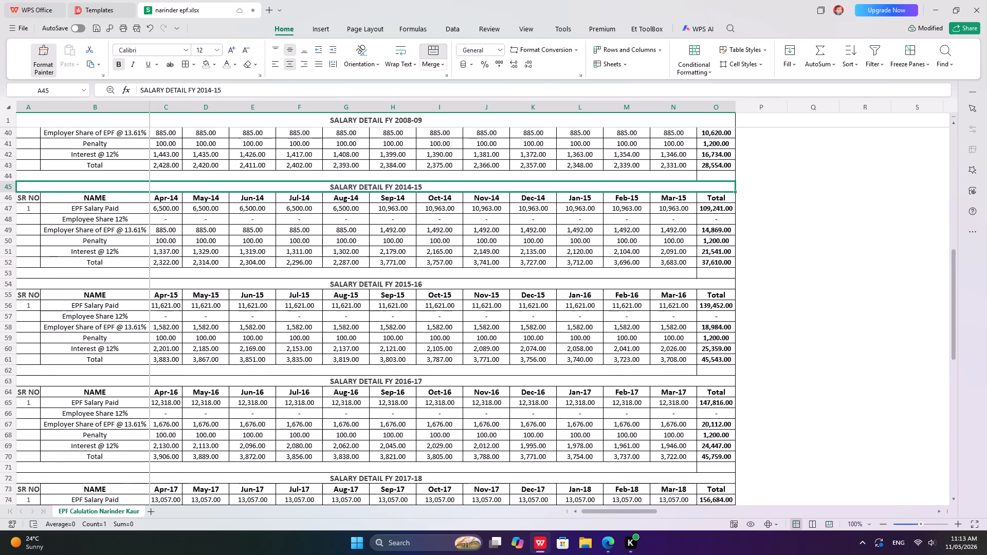
pyautogui.scroll(-5, 347, 359)
pyautogui.click(362, 349)
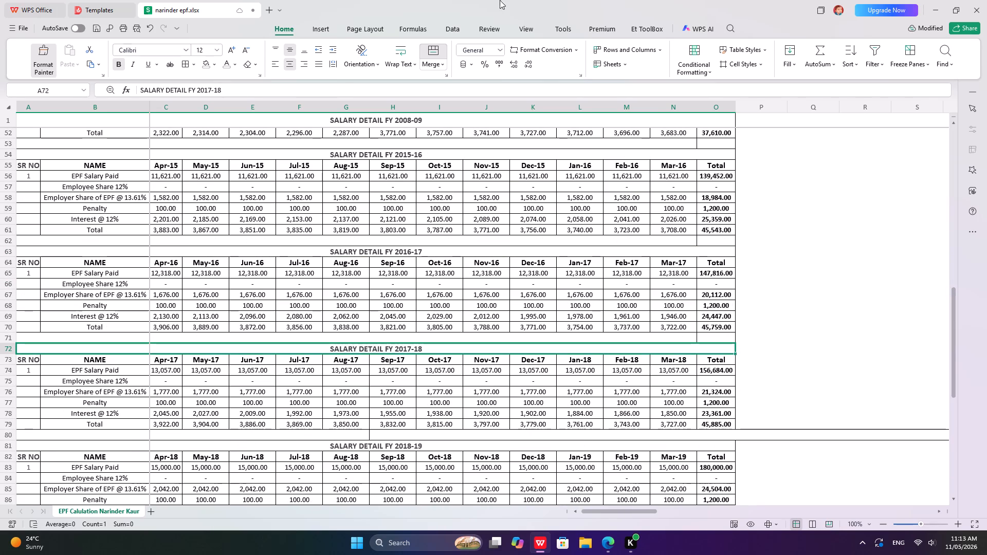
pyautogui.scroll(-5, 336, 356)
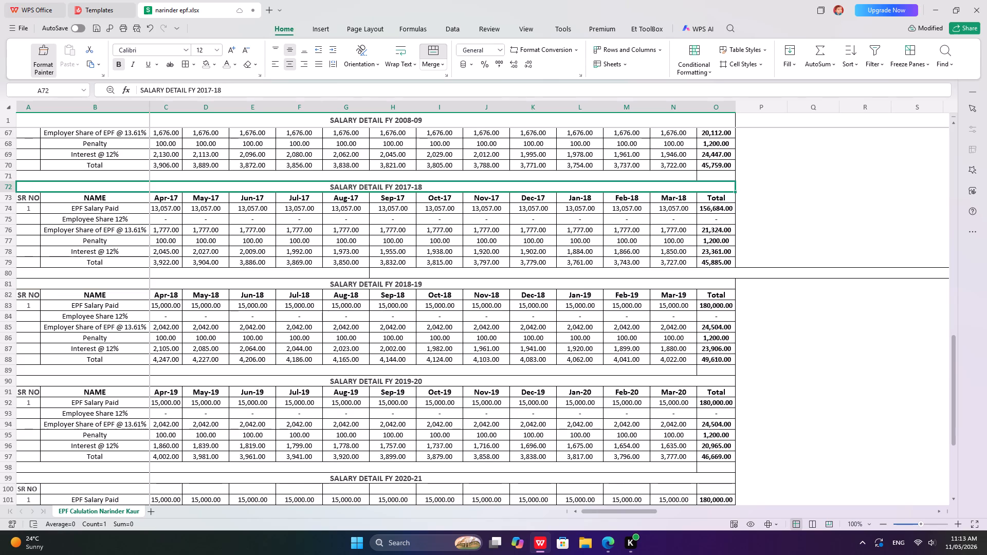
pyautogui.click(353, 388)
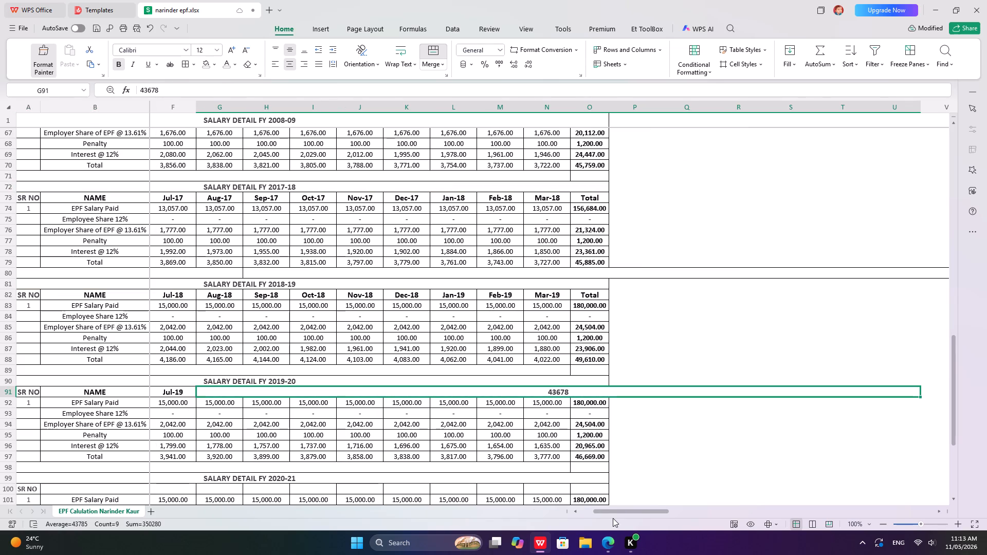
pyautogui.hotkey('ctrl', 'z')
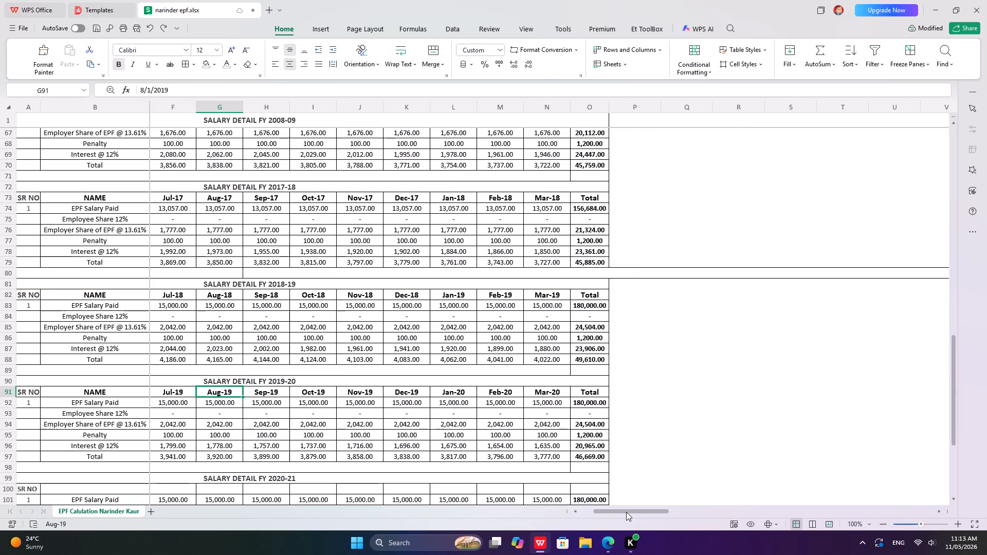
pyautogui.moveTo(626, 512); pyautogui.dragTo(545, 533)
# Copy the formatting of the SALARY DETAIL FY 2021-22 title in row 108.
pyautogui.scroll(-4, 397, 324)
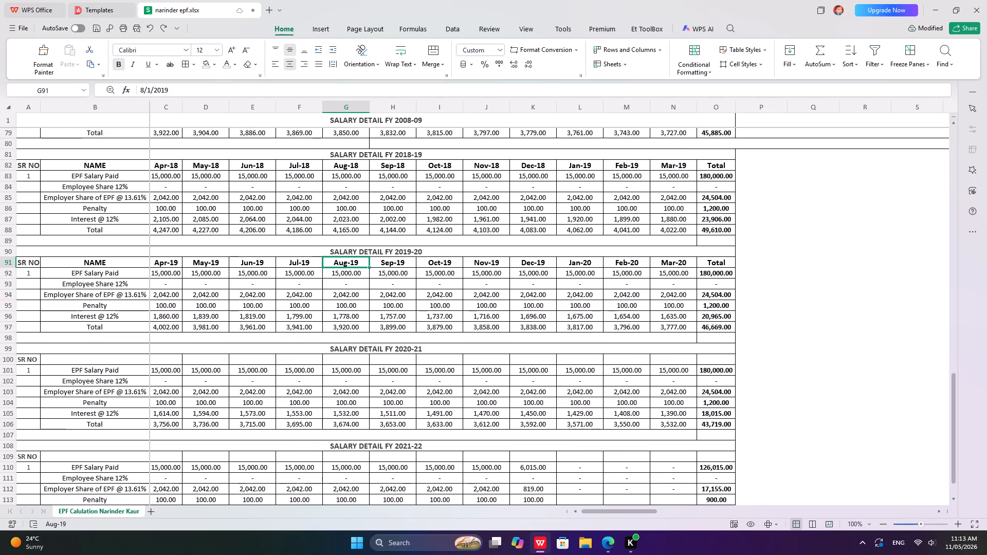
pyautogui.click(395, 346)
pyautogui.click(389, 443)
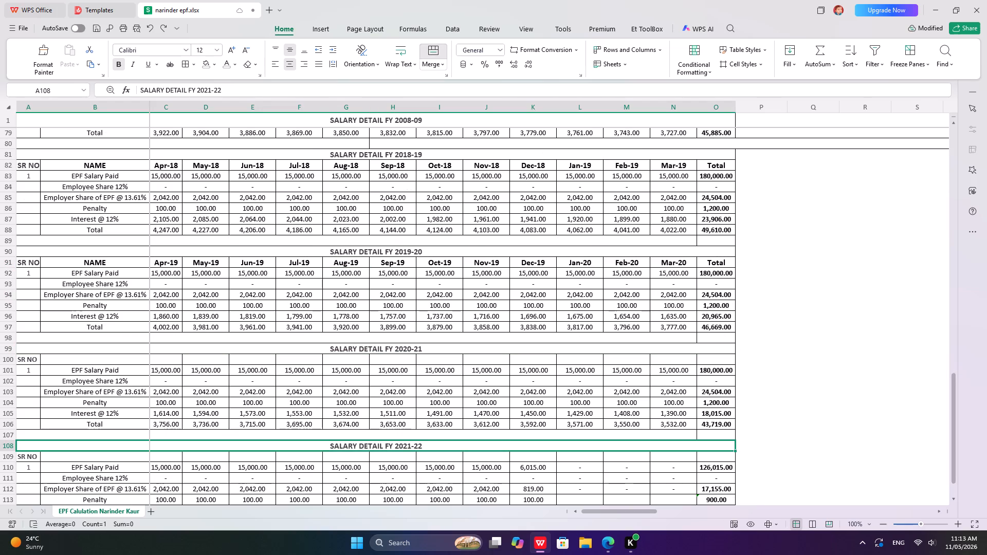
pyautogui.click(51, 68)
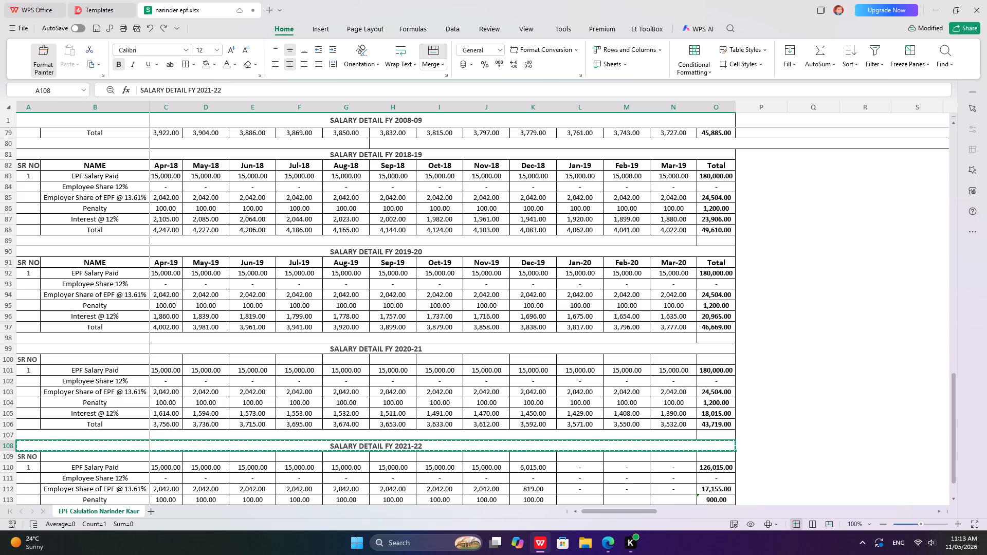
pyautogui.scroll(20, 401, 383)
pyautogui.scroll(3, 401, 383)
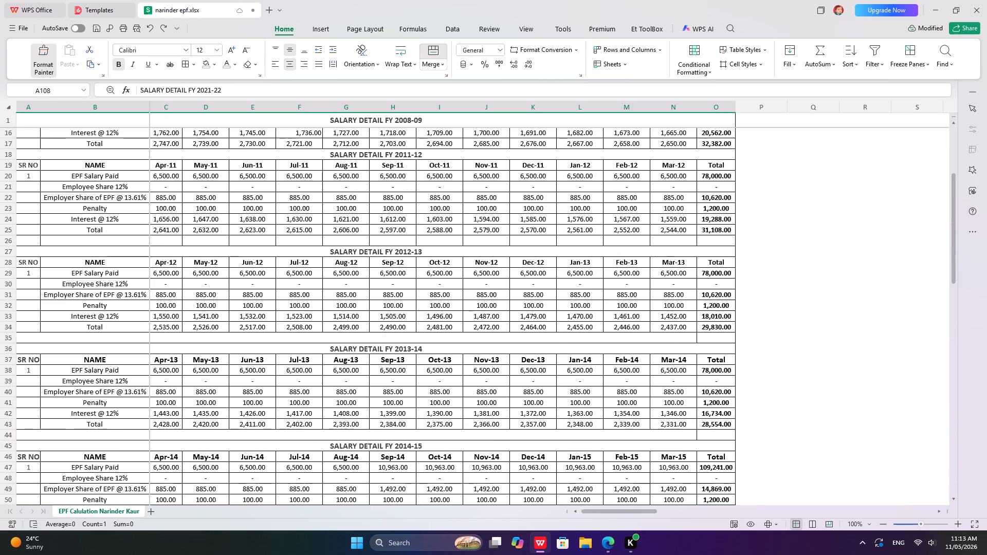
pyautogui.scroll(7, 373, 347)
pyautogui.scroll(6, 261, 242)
# Save the workbook.
pyautogui.click(11, 24)
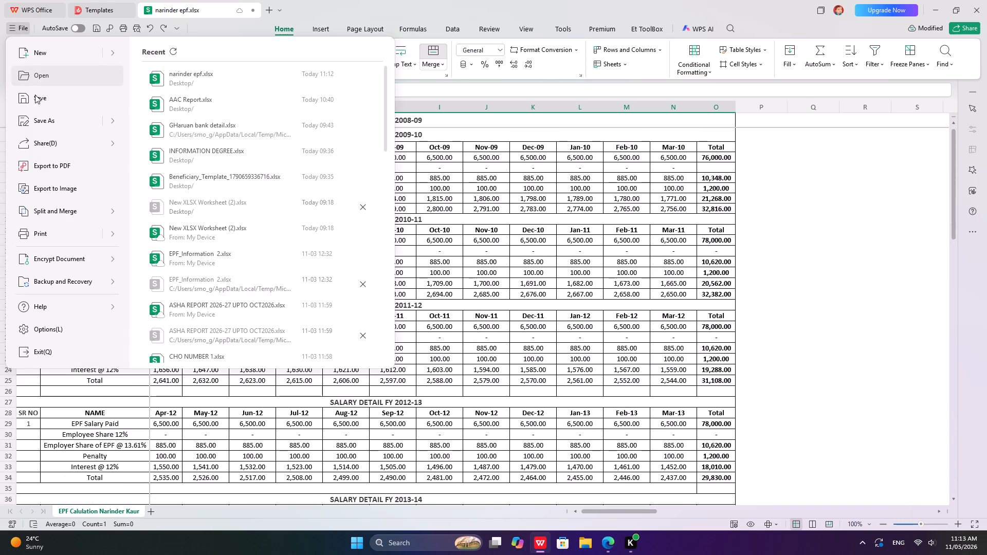
pyautogui.click(39, 99)
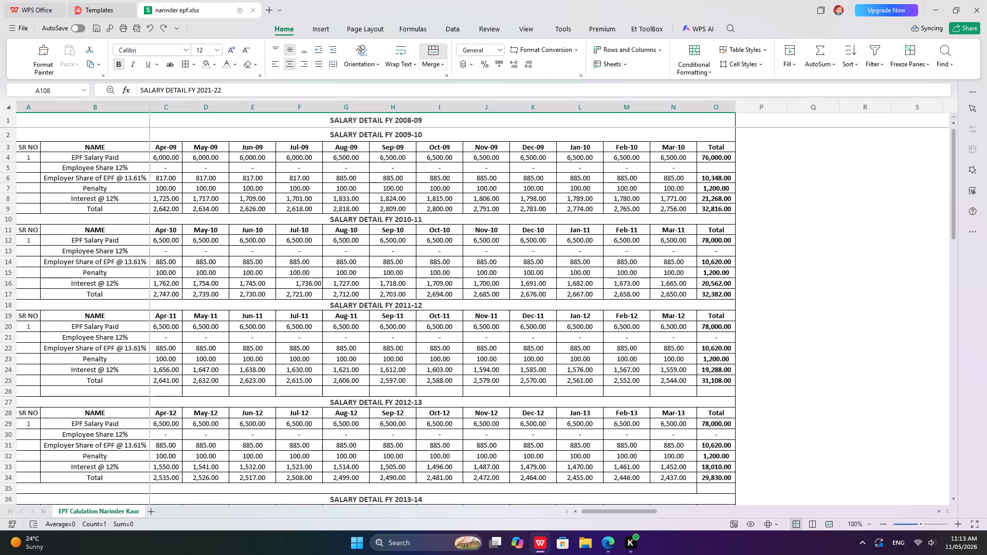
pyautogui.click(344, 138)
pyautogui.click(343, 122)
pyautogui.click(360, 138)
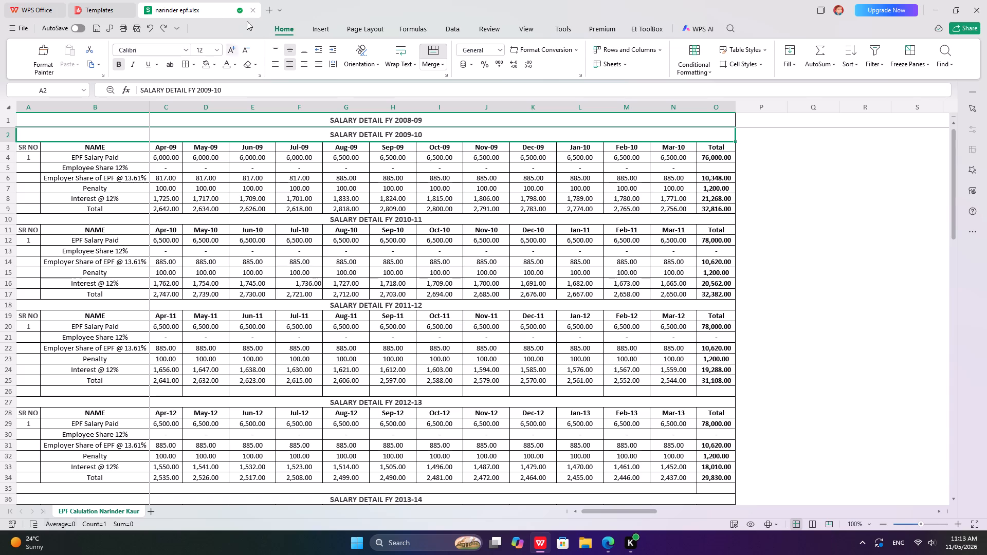
# Save the workbook again.
pyautogui.click(13, 25)
pyautogui.click(36, 100)
pyautogui.click(13, 27)
pyautogui.click(40, 97)
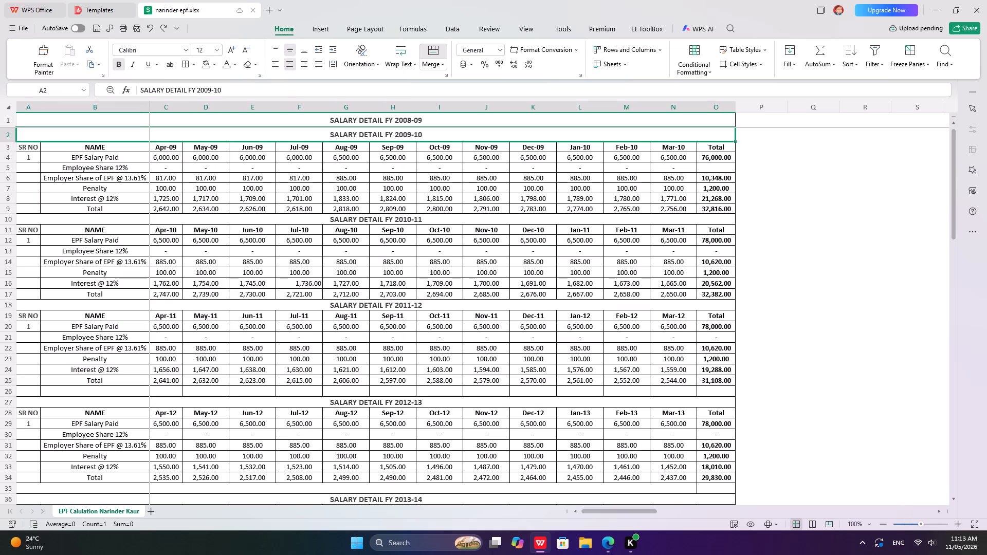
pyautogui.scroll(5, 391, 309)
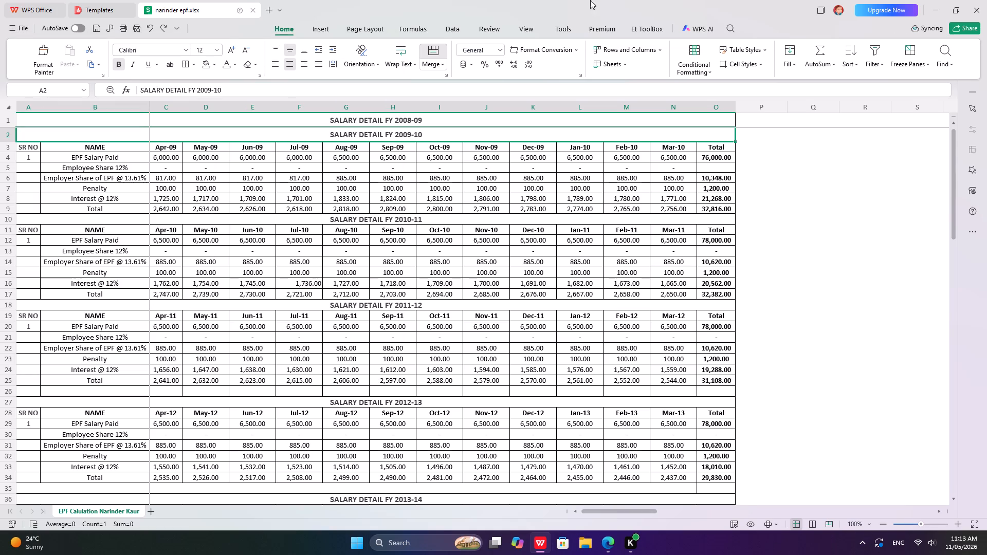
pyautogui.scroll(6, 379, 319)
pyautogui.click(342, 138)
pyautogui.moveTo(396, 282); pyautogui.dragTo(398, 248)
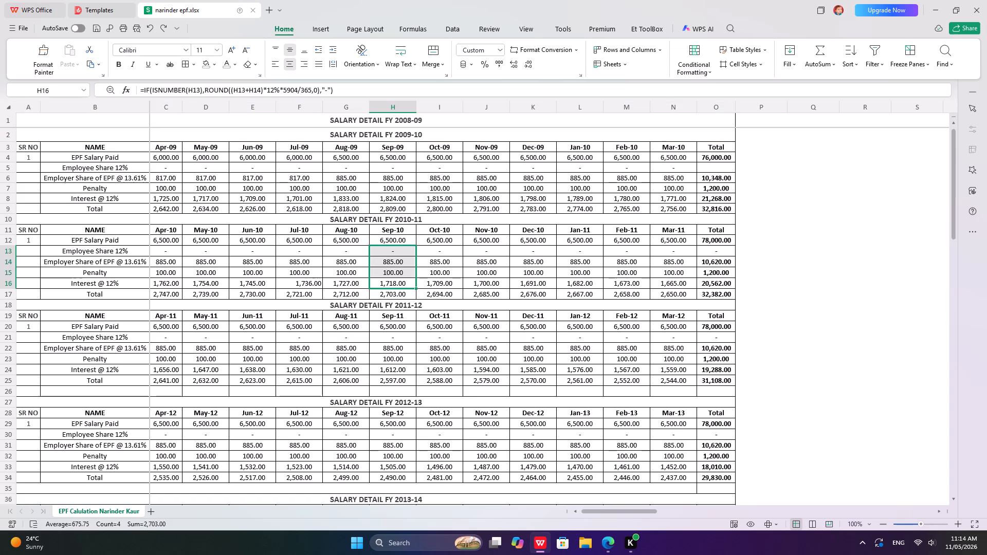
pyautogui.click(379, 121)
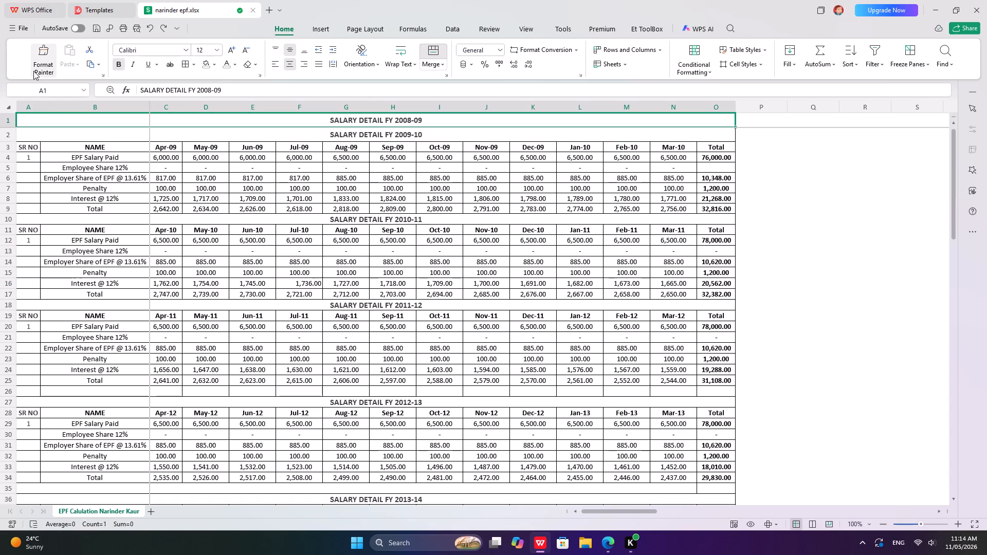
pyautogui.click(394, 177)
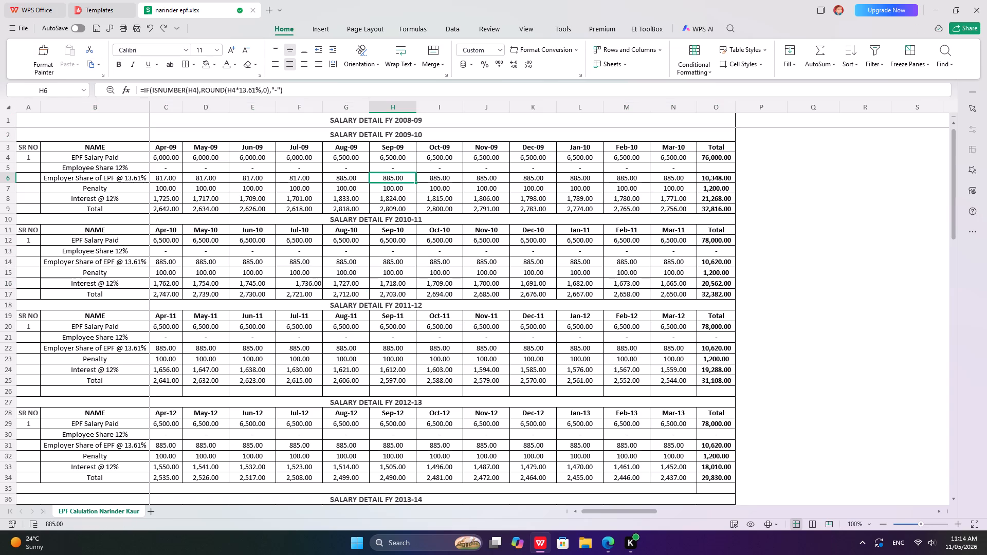
# Apply borders to the SALARY DETAIL FY 2008-09 and FY 2009-10 titles in rows 1 and 2.
pyautogui.moveTo(348, 120); pyautogui.dragTo(351, 129)
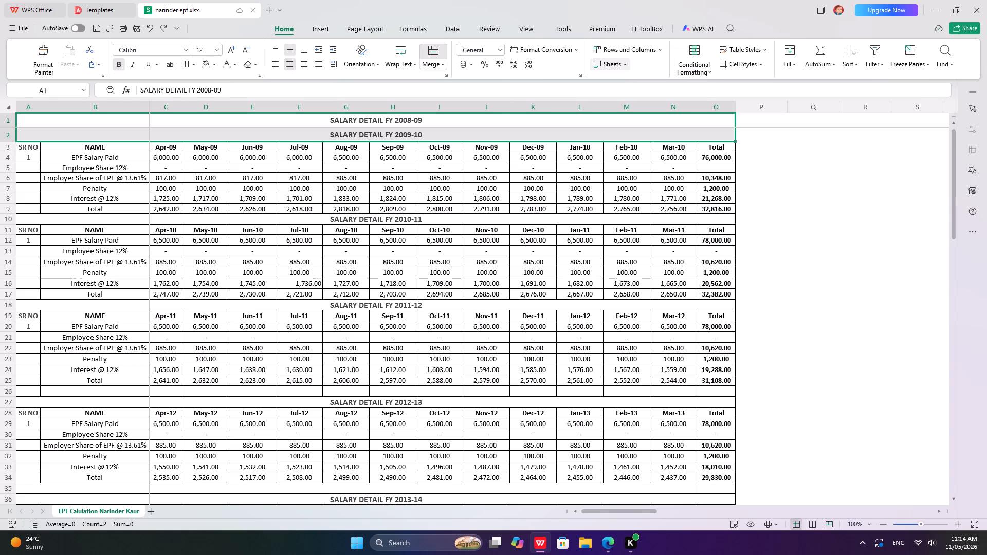
pyautogui.click(183, 61)
pyautogui.click(339, 285)
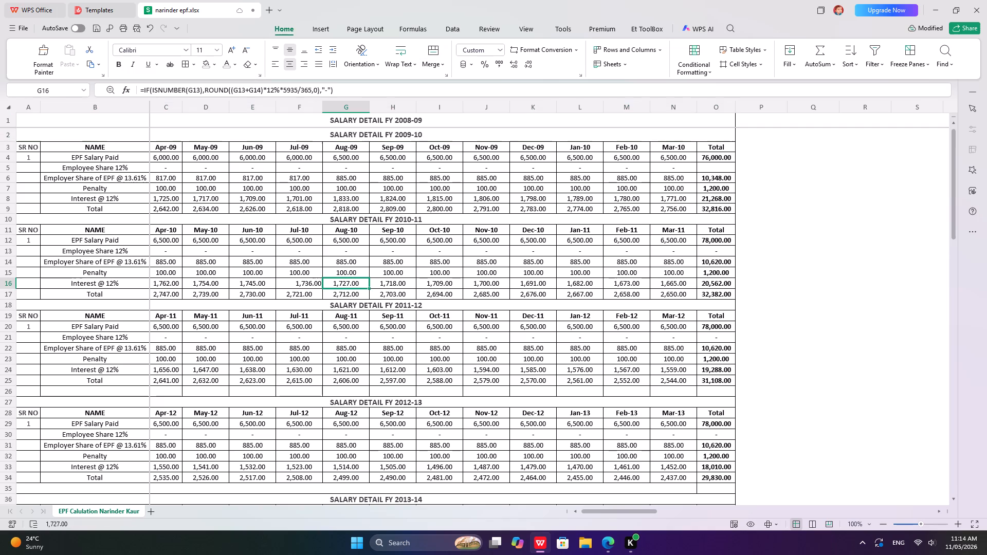
# Copy the formatting of the title rows 1 and 2 onto the SALARY DETAIL FY 2010-11 title in row 10.
pyautogui.moveTo(399, 134); pyautogui.dragTo(408, 120)
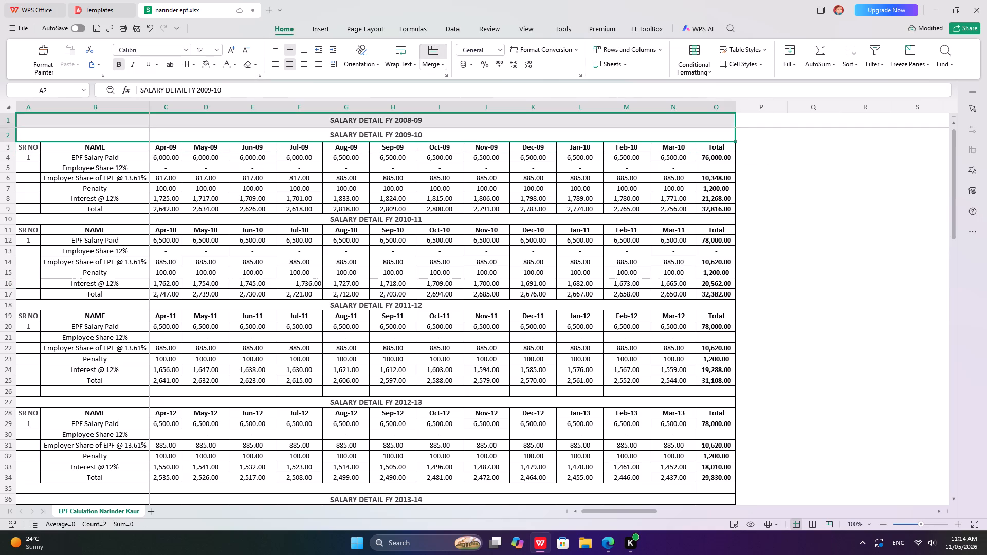
pyautogui.click(39, 70)
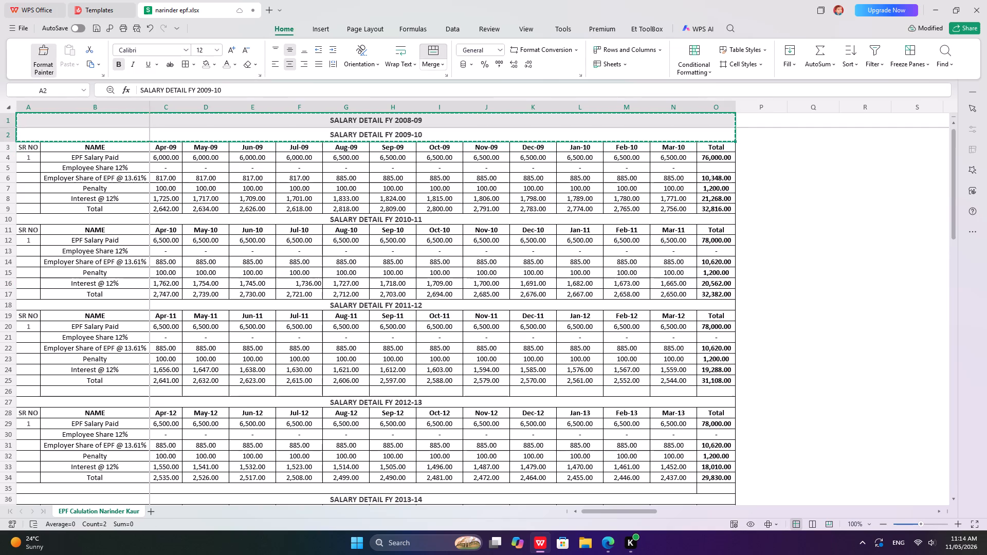
pyautogui.click(4, 220)
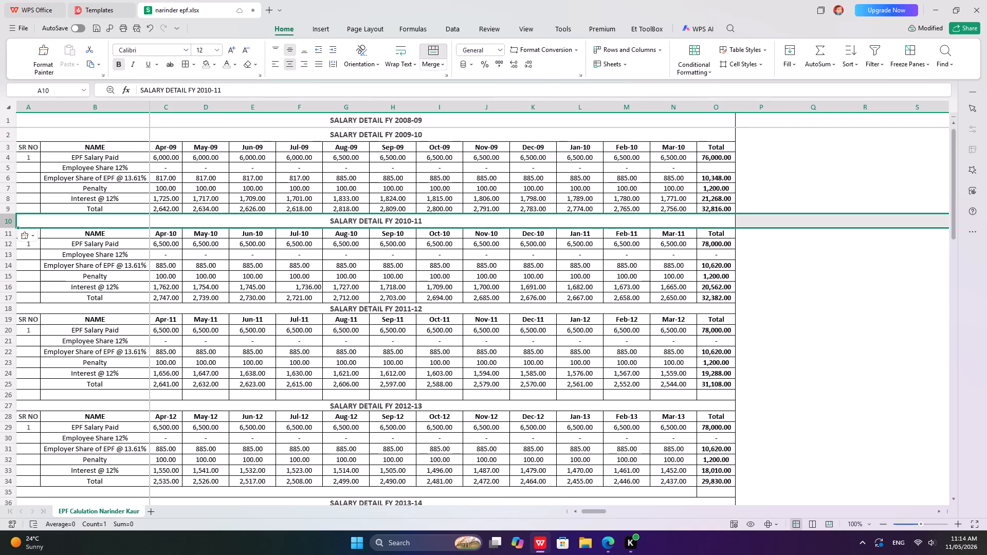
pyautogui.click(4, 312)
pyautogui.click(4, 312)
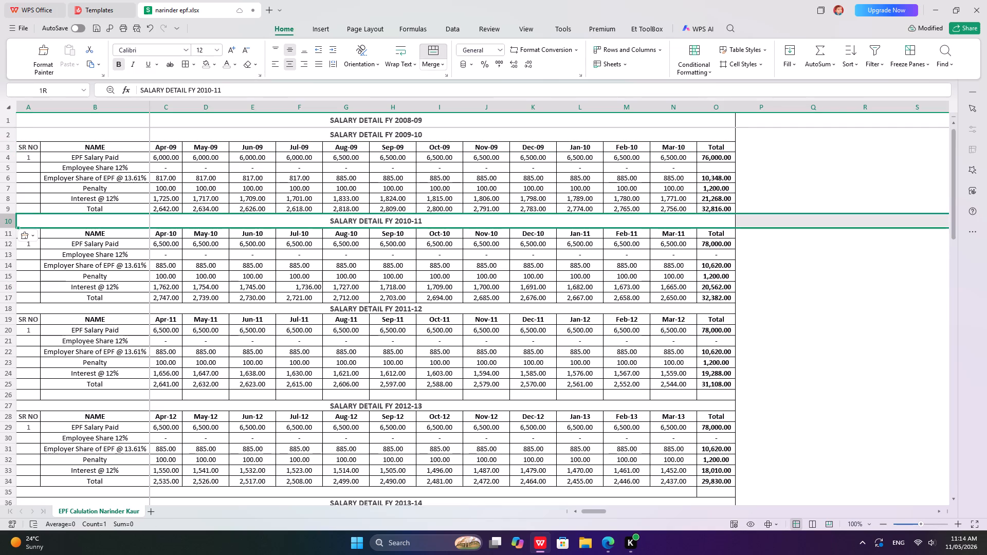
# Save the workbook.
pyautogui.click(10, 25)
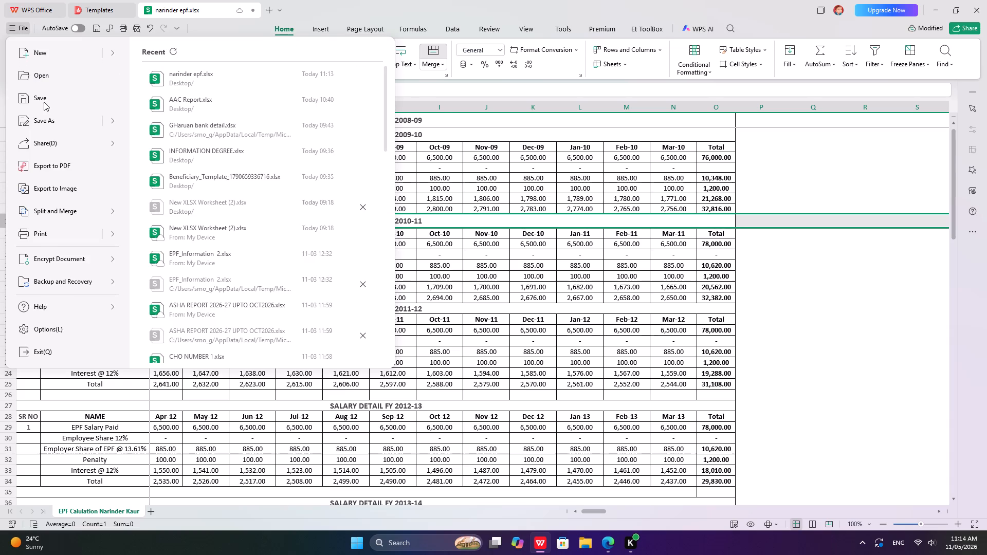
pyautogui.click(44, 102)
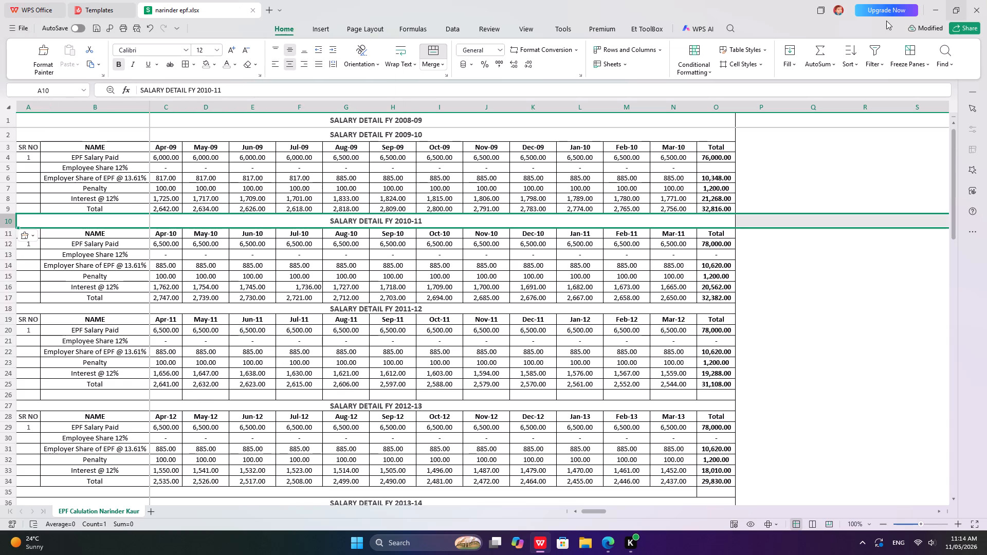